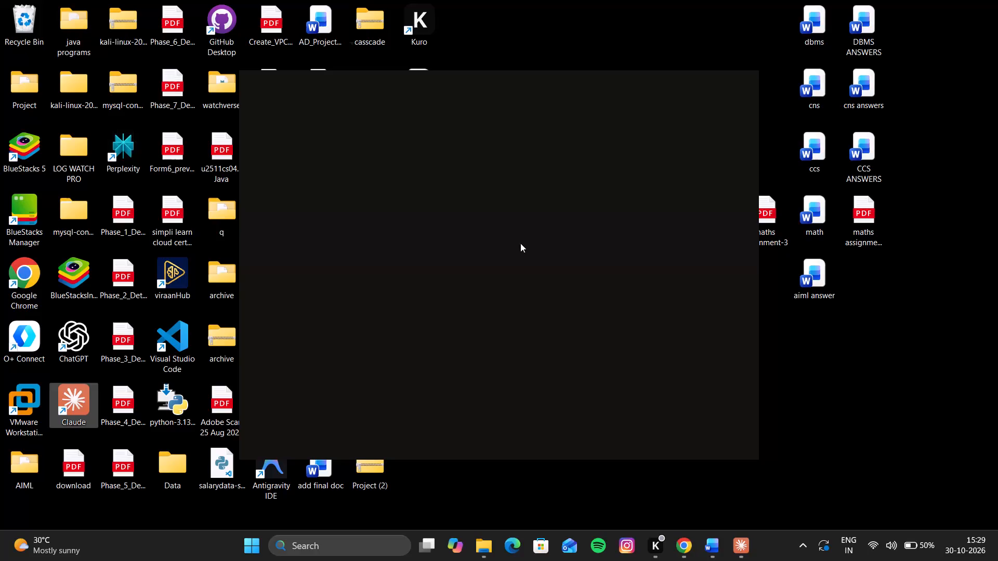
# Close the open Word document, Google Chrome and Claude windows to clear the desktop.
pyautogui.click(857, 405)
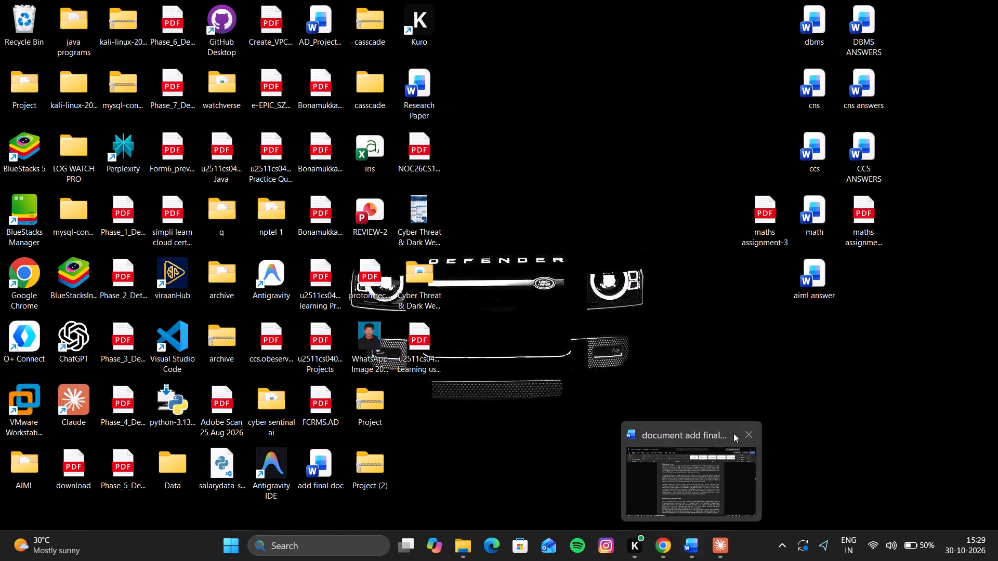
pyautogui.click(743, 431)
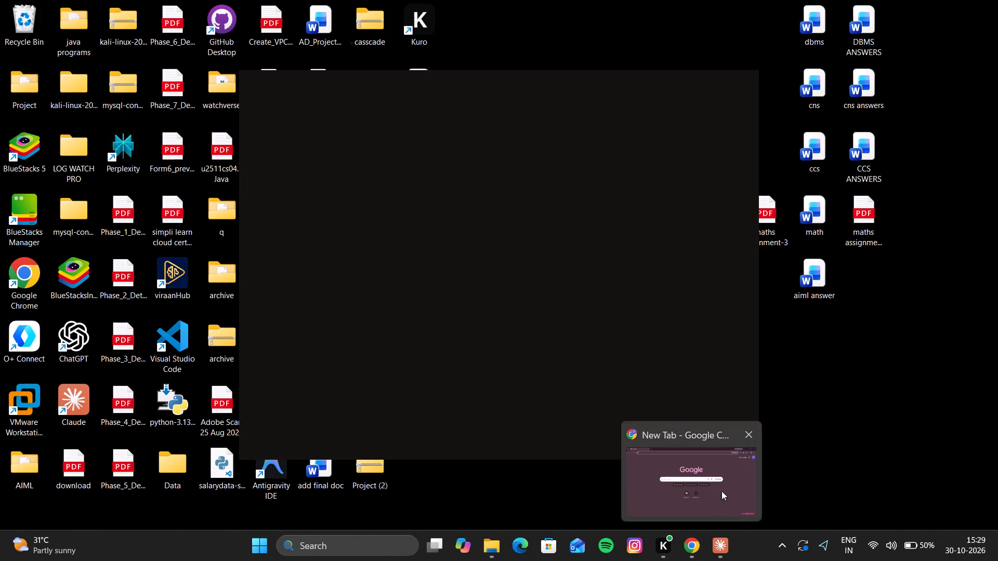
pyautogui.click(746, 437)
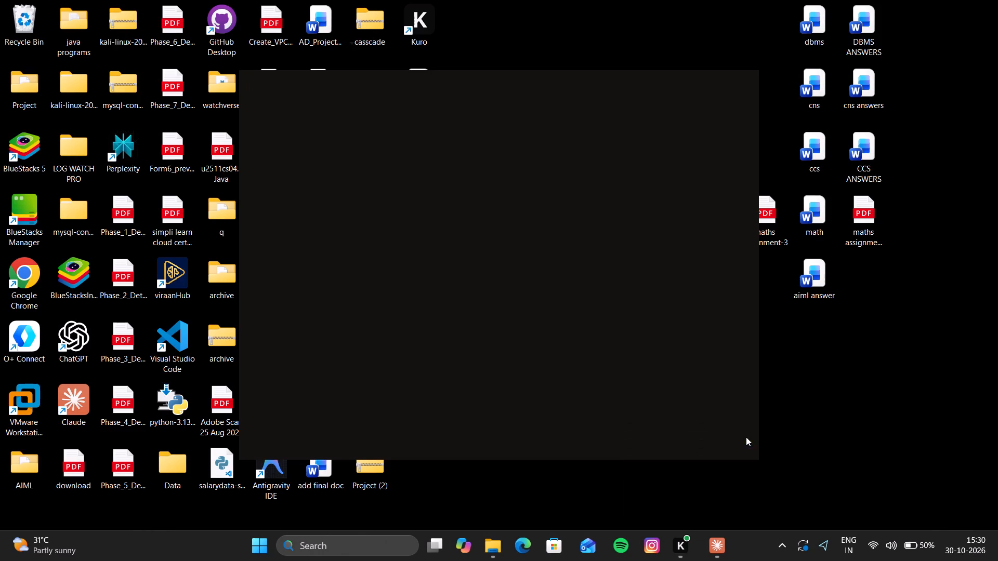
pyautogui.click(767, 434)
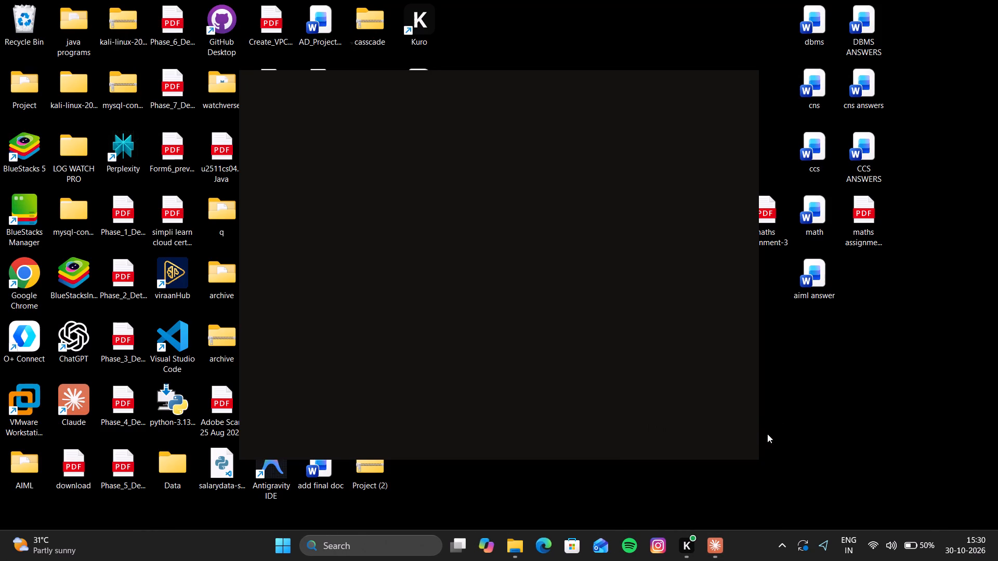
pyautogui.click(841, 428)
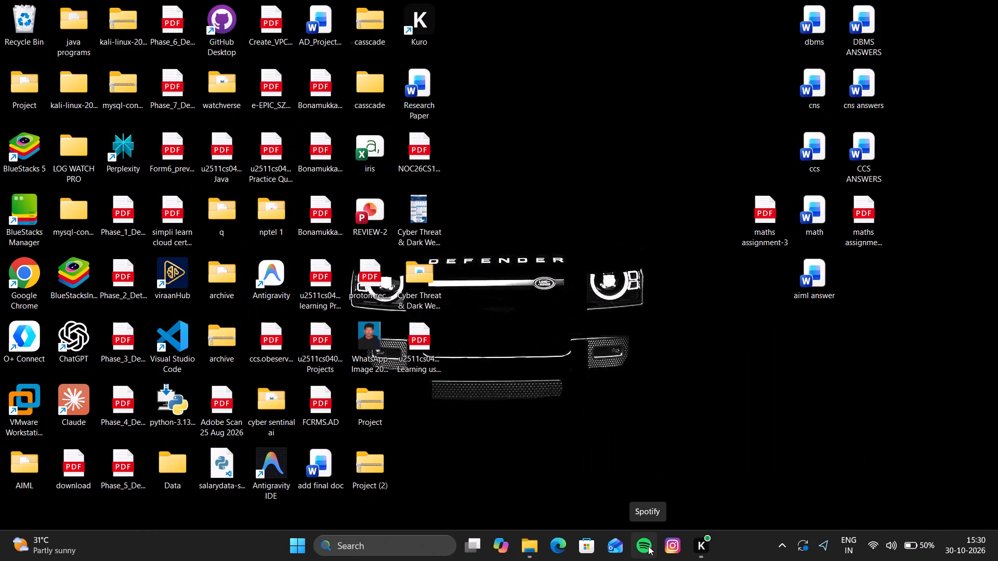
# Launch Google Chrome from the desktop.
pyautogui.doubleClick(31, 277)
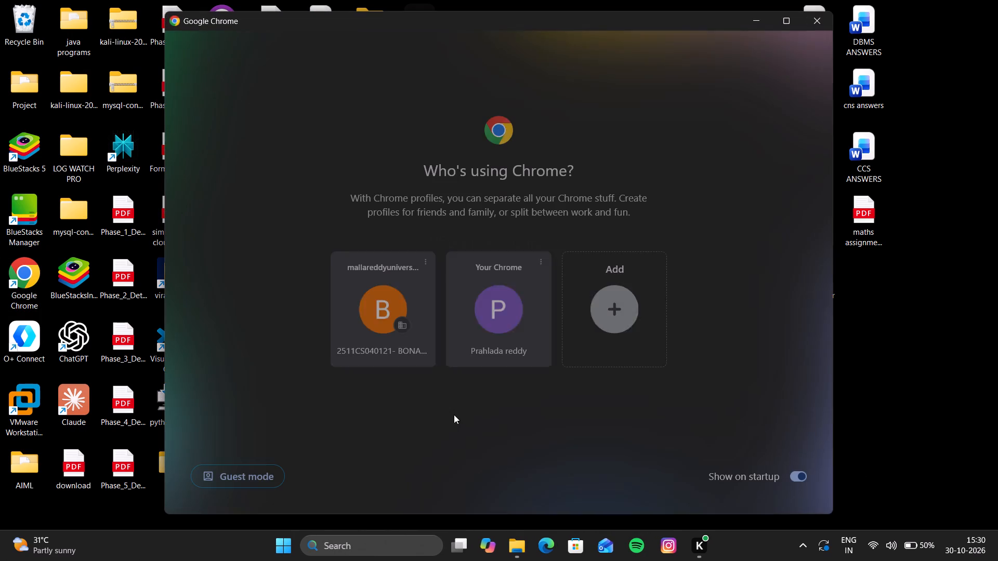
# Open the personal browser profile labelled Your Chrome and maximize its new window.
pyautogui.click(480, 327)
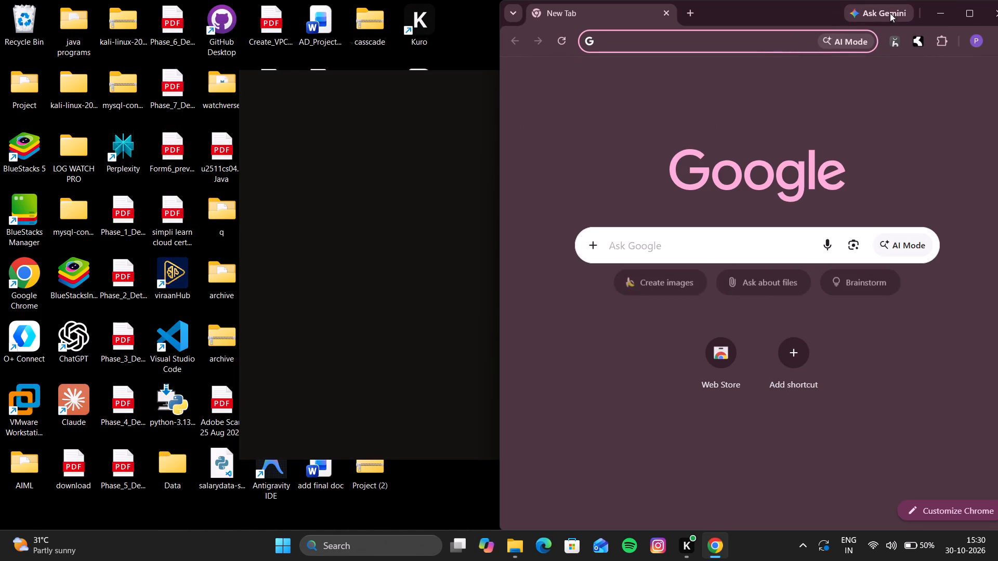
pyautogui.click(973, 5)
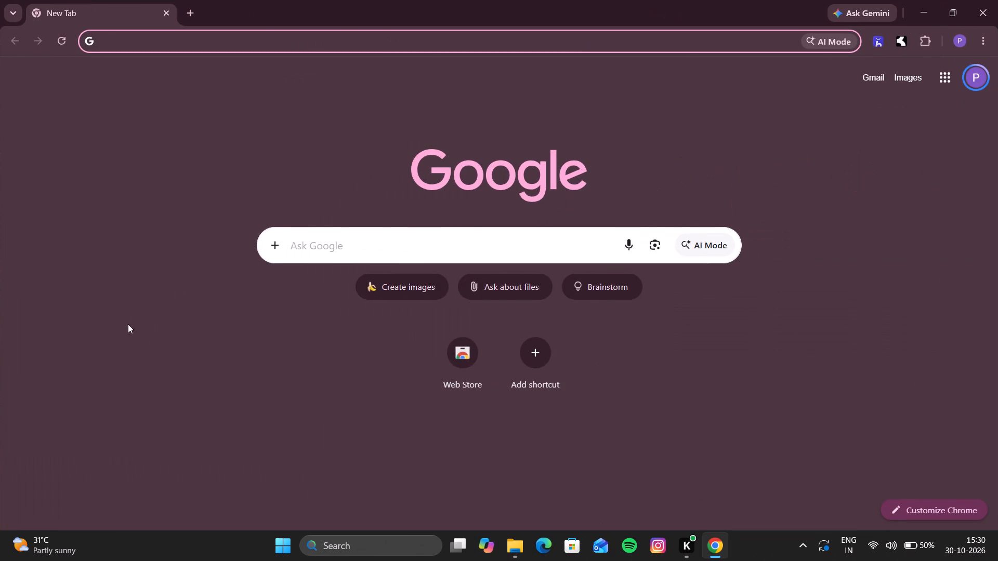
# Start a Google search from the search box on the new tab page.
pyautogui.click(452, 236)
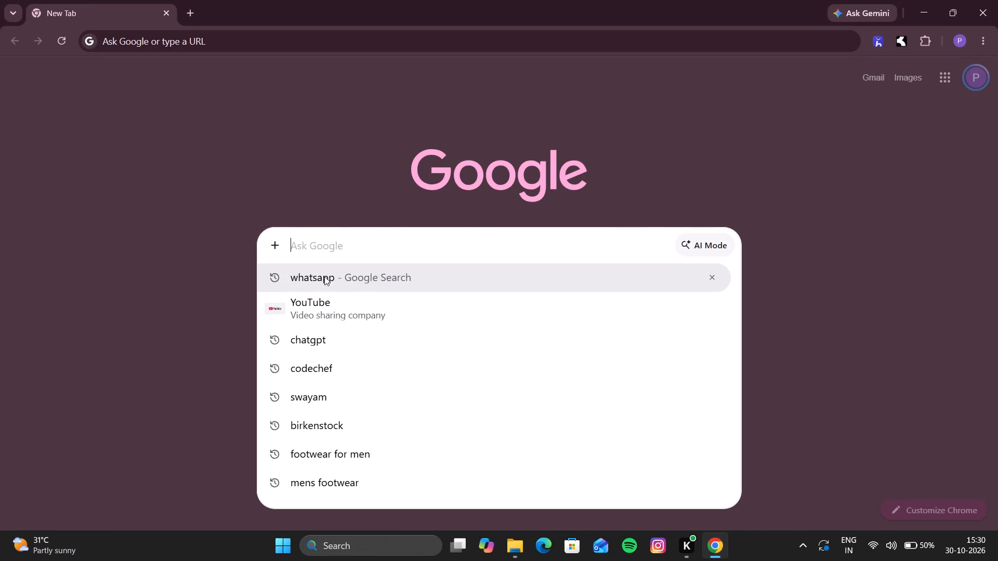
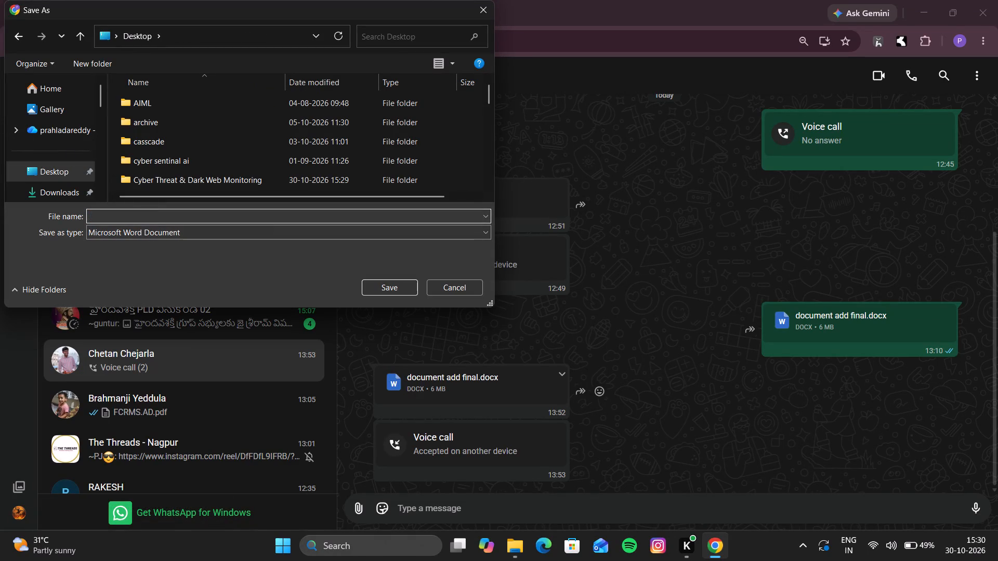
# Name the Word document from the WhatsApp chat "final add doc" for saving in the Desktop folder.
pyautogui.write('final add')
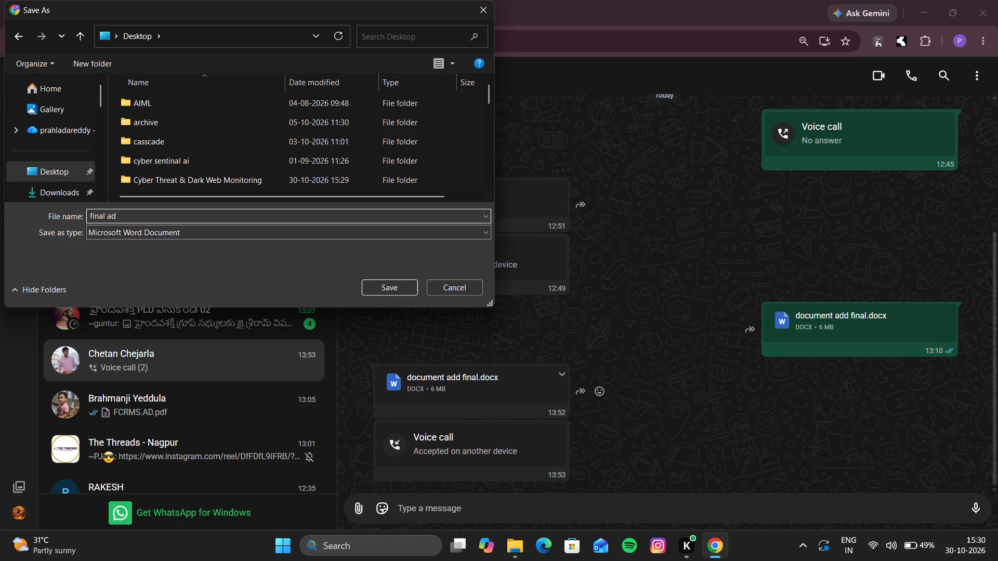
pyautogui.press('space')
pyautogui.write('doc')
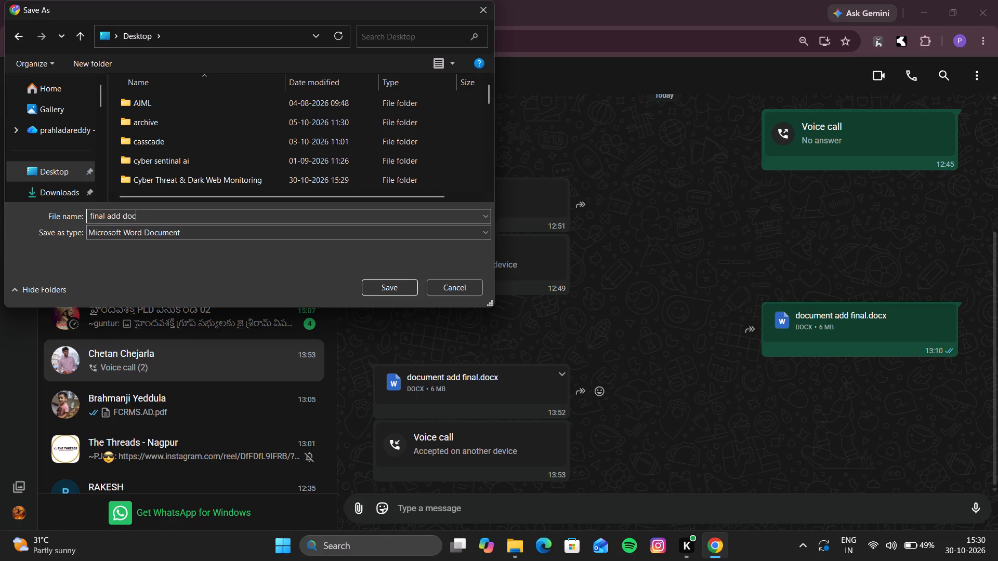
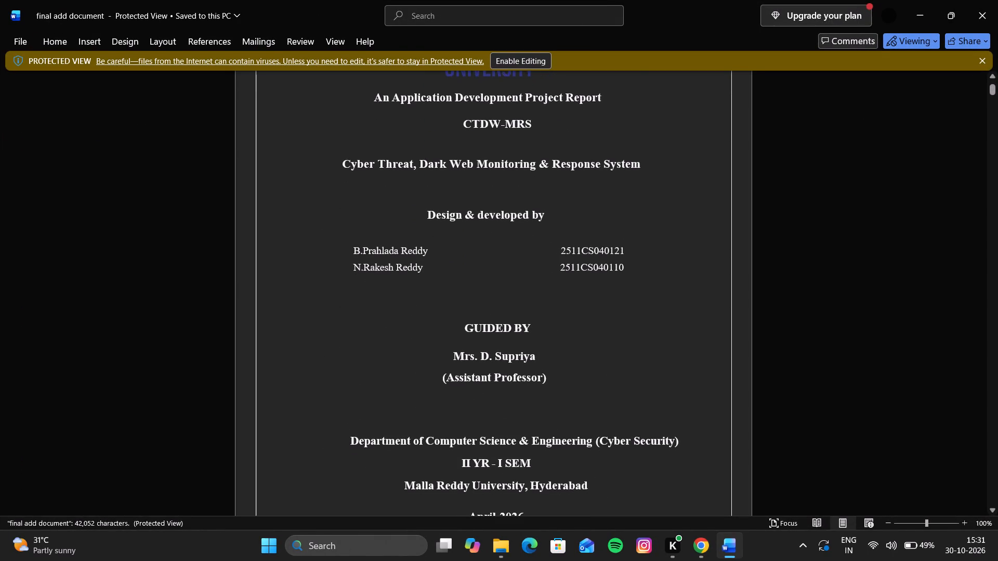
# Look through the title page and certificate page of the "final add document" project report in Microsoft Word.
pyautogui.scroll(-3, 577, 296)
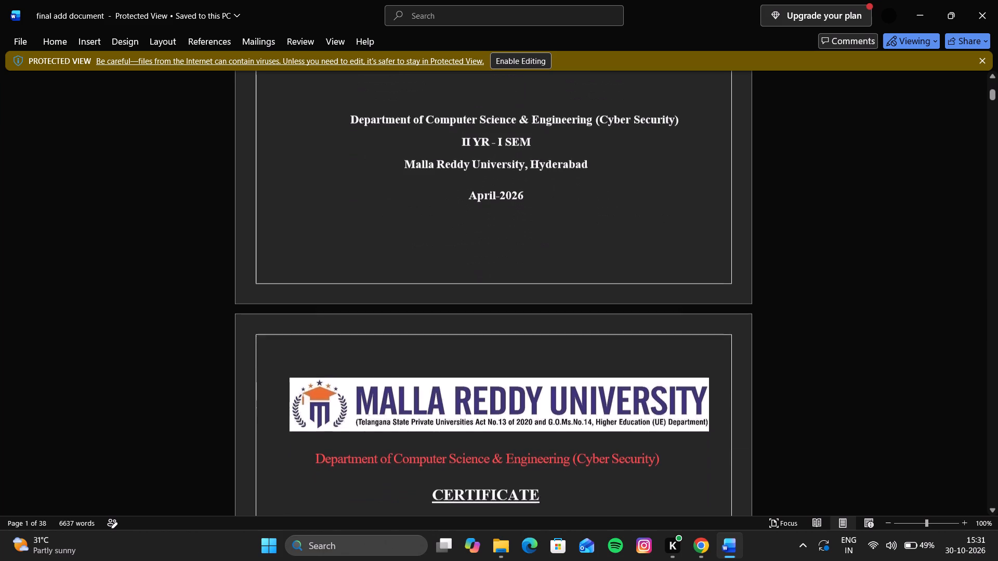
pyautogui.scroll(-4, 577, 296)
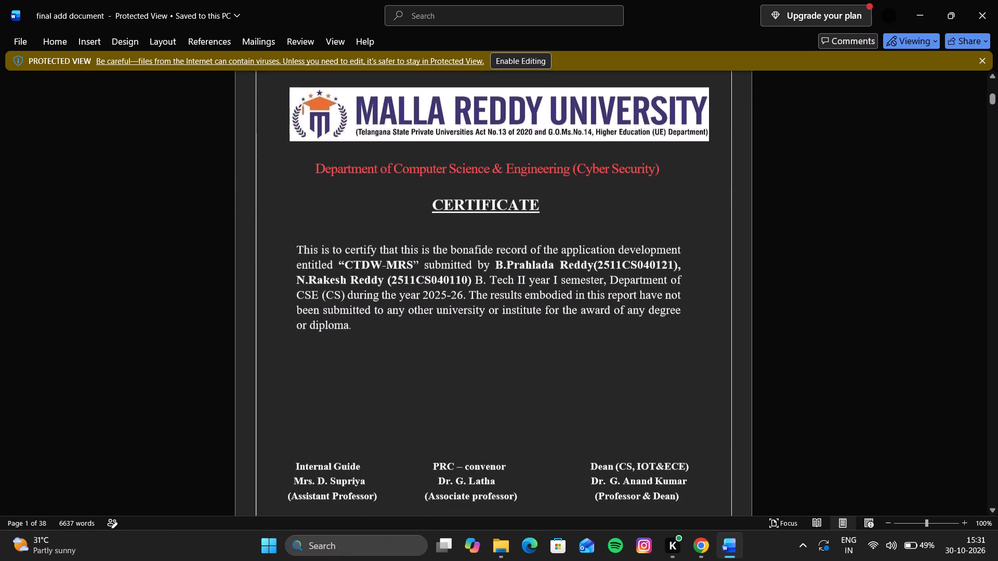
pyautogui.scroll(-1, 577, 296)
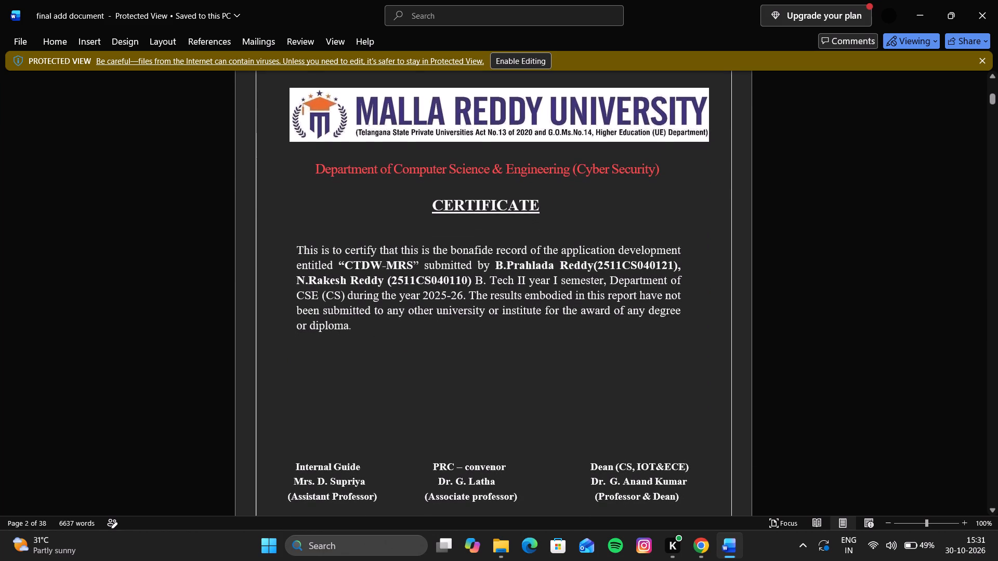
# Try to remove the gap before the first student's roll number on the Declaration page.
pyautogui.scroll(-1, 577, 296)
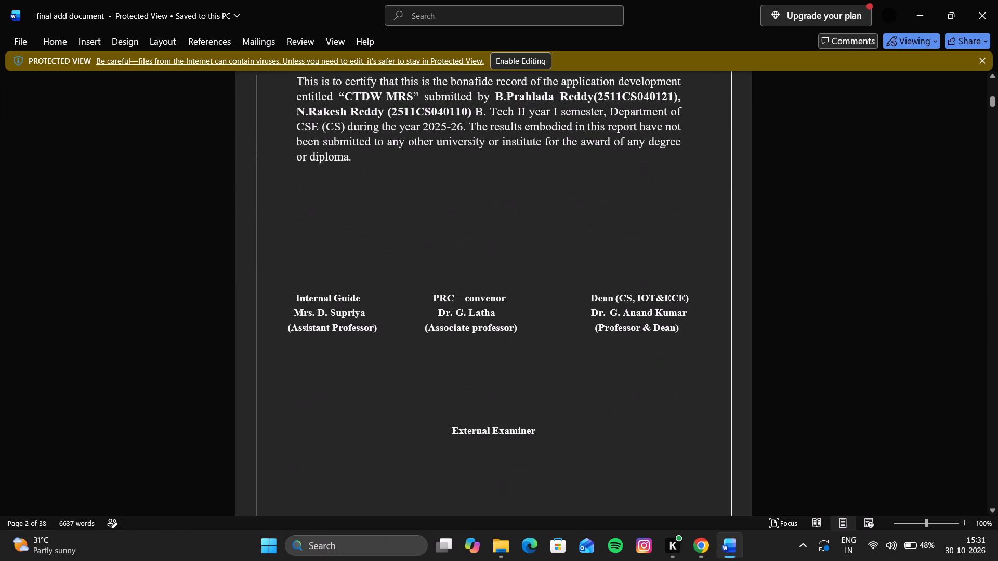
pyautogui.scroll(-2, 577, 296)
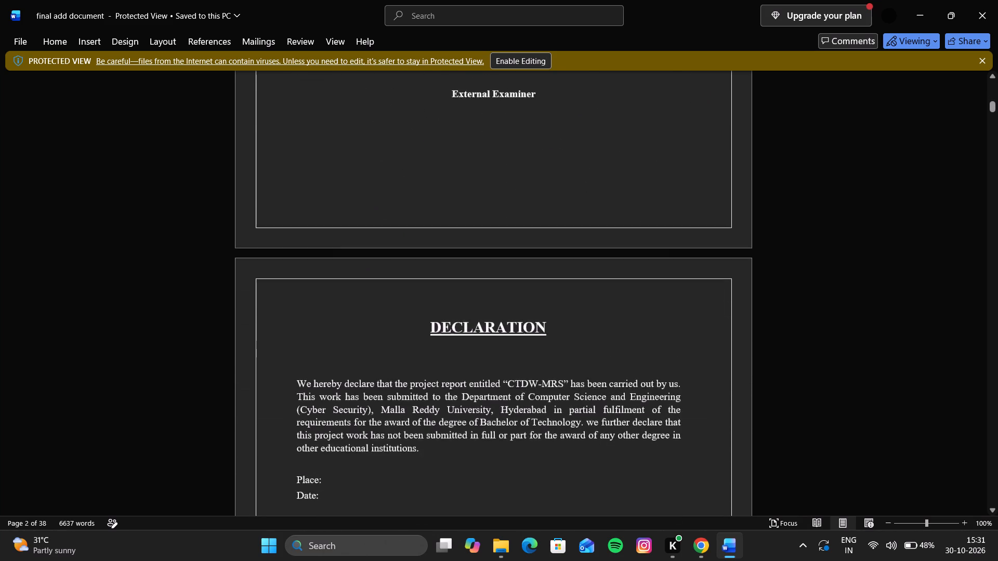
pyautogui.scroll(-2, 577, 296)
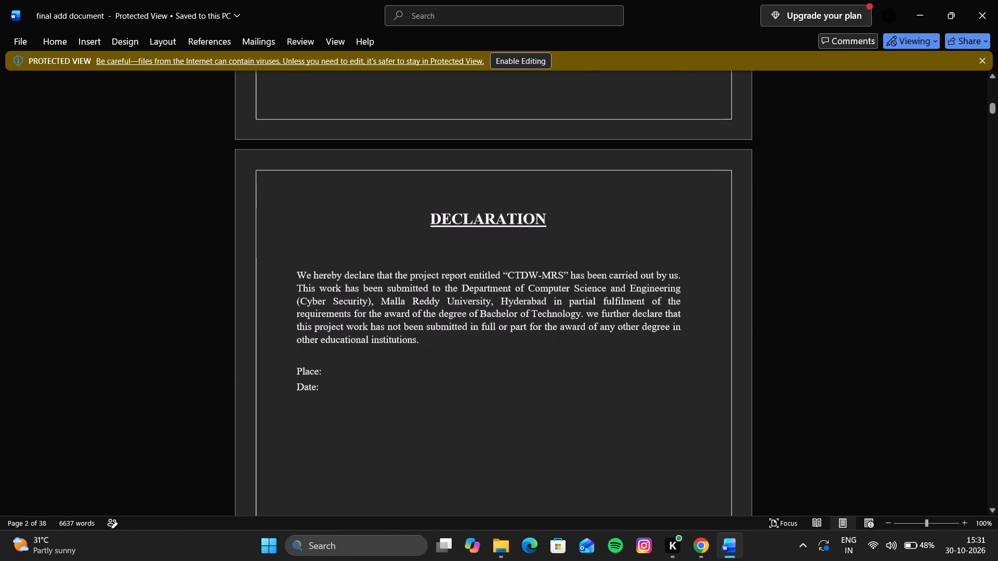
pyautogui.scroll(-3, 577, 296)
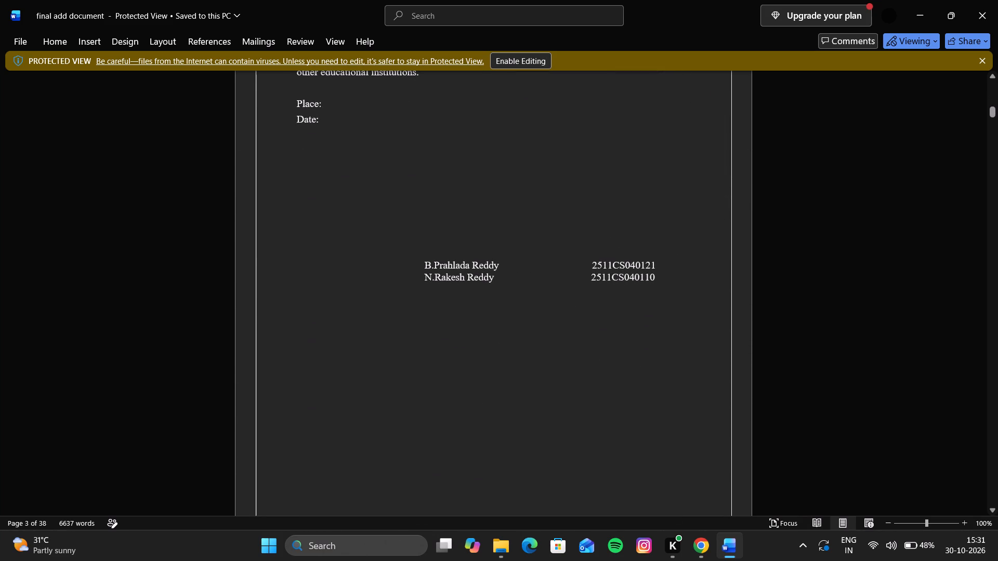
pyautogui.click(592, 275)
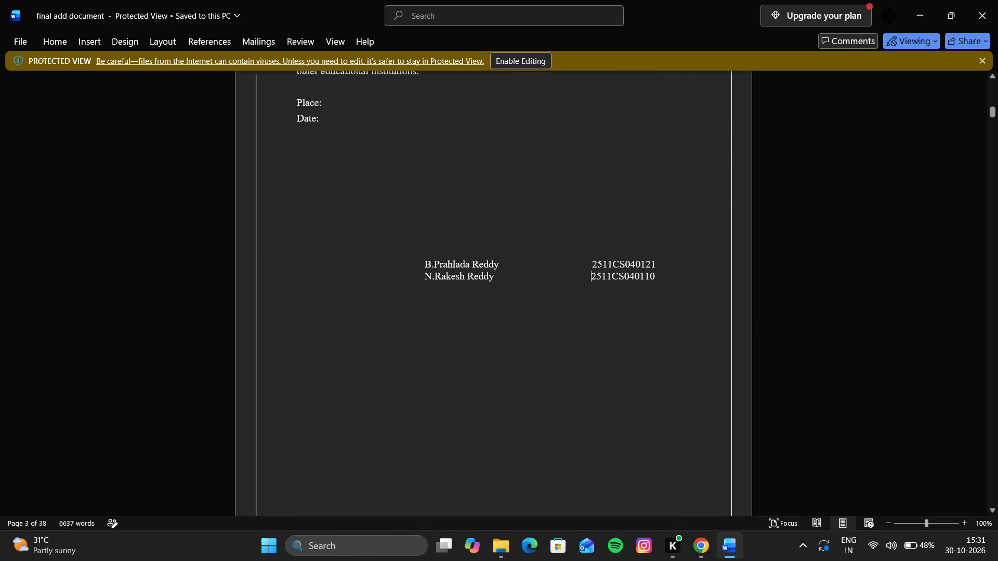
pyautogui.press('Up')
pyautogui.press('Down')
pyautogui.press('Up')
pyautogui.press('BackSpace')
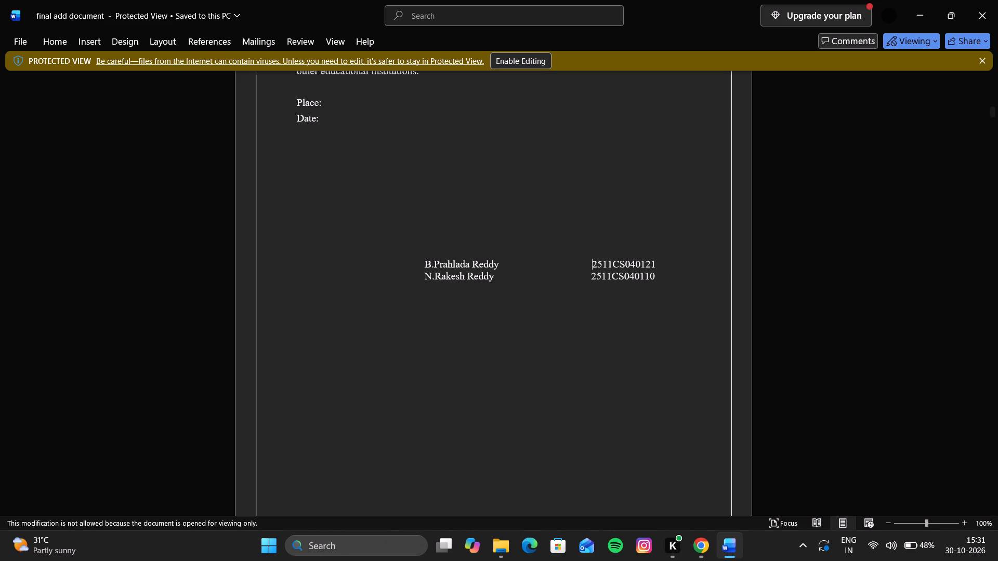
# Enable saving for the document to take it out of Protected View.
pyautogui.hotkey('ctrl', 's')
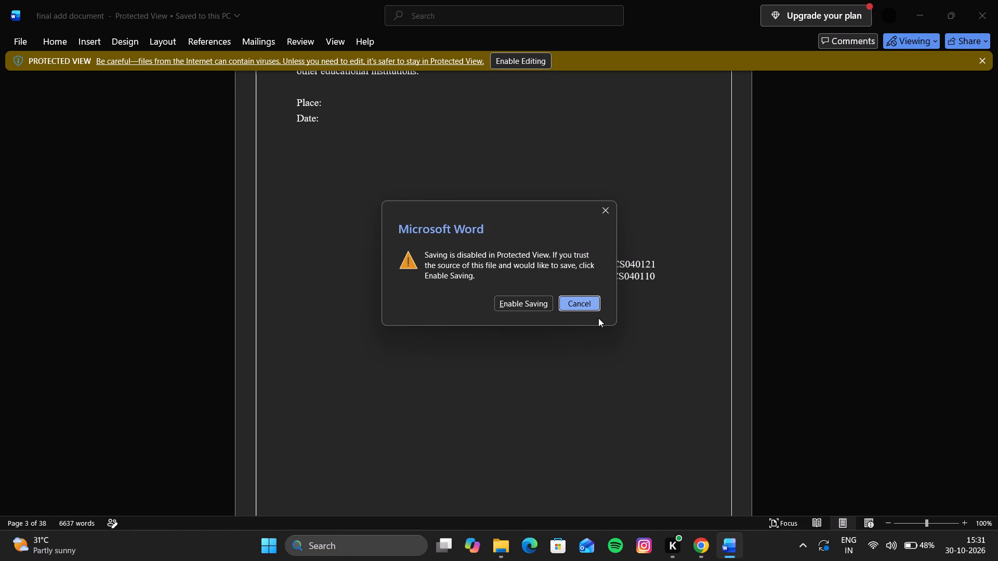
pyautogui.click(531, 300)
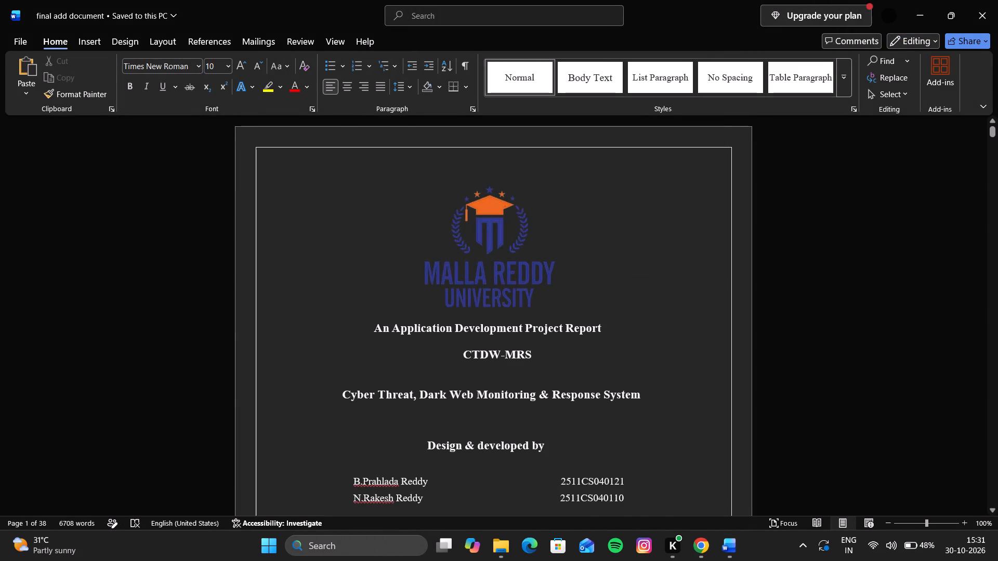
# On the Declaration page, replace the tab gap before the first student's roll number with spaces, nearly aligning it with the number below.
pyautogui.scroll(-4, 568, 436)
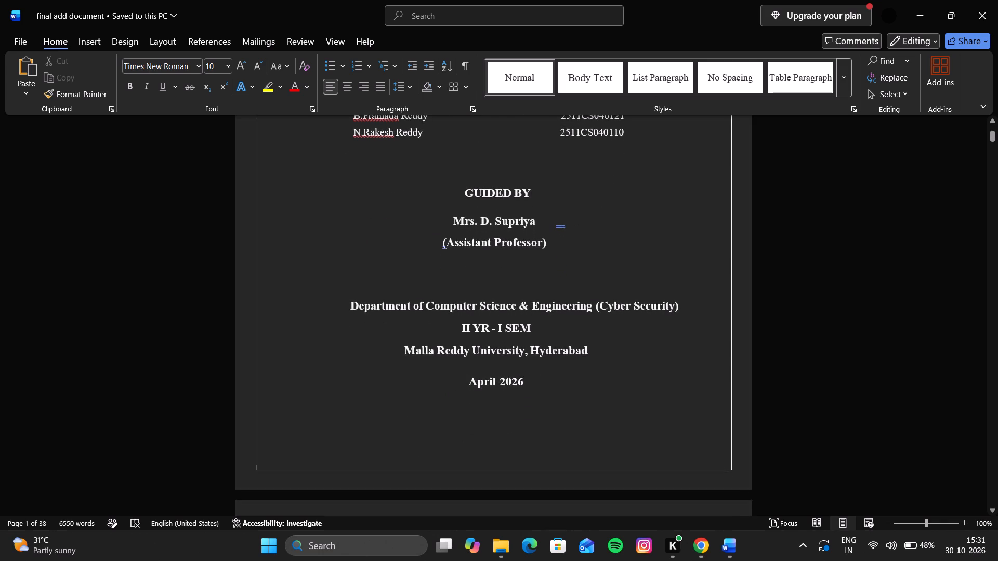
pyautogui.scroll(-6, 568, 436)
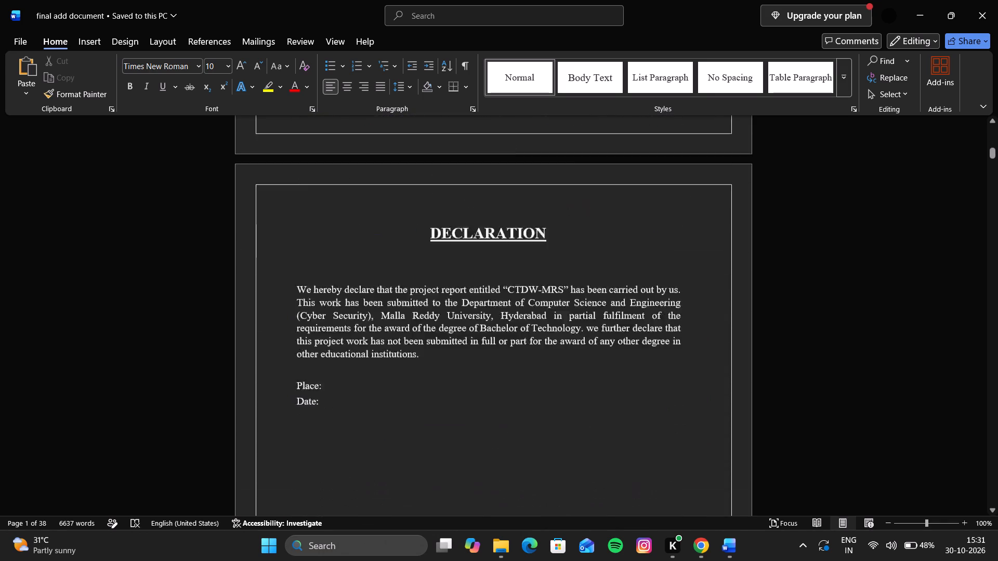
pyautogui.scroll(-1, 568, 436)
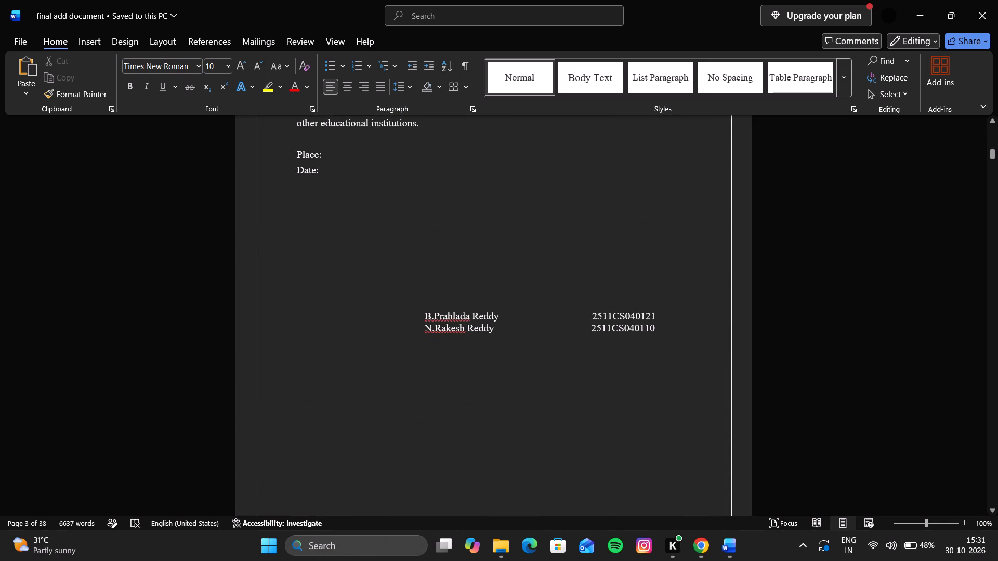
pyautogui.click(591, 329)
pyautogui.press('Up')
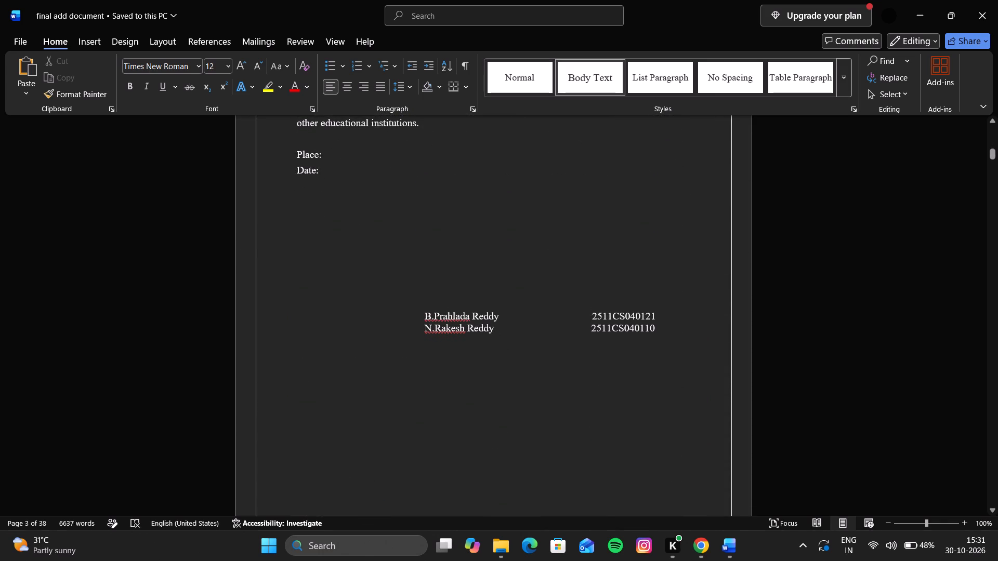
pyautogui.press('BackSpace')
pyautogui.press('space')
pyautogui.press('space')
pyautogui.press('space')
pyautogui.press('space')
pyautogui.press('space')
pyautogui.press('space')
pyautogui.press('space')
pyautogui.press('space')
pyautogui.press('space')
pyautogui.press('space')
pyautogui.press('space')
pyautogui.press('space')
pyautogui.press('space')
pyautogui.press('space')
pyautogui.press('space')
pyautogui.press('space')
pyautogui.press('space')
pyautogui.press('space')
pyautogui.press('space')
pyautogui.press('space')
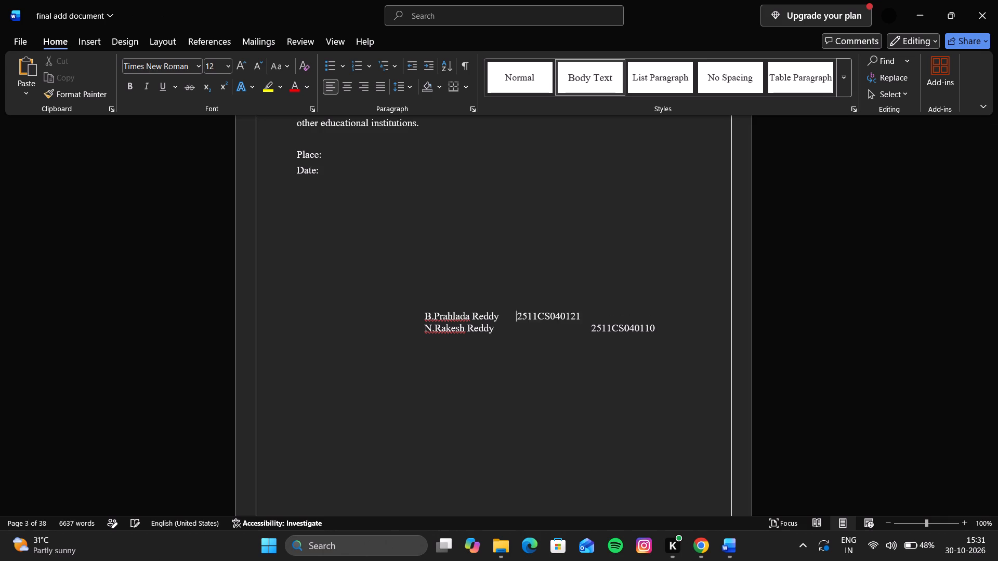
pyautogui.press('space')
pyautogui.press('space')
pyautogui.press('space')
pyautogui.press('space')
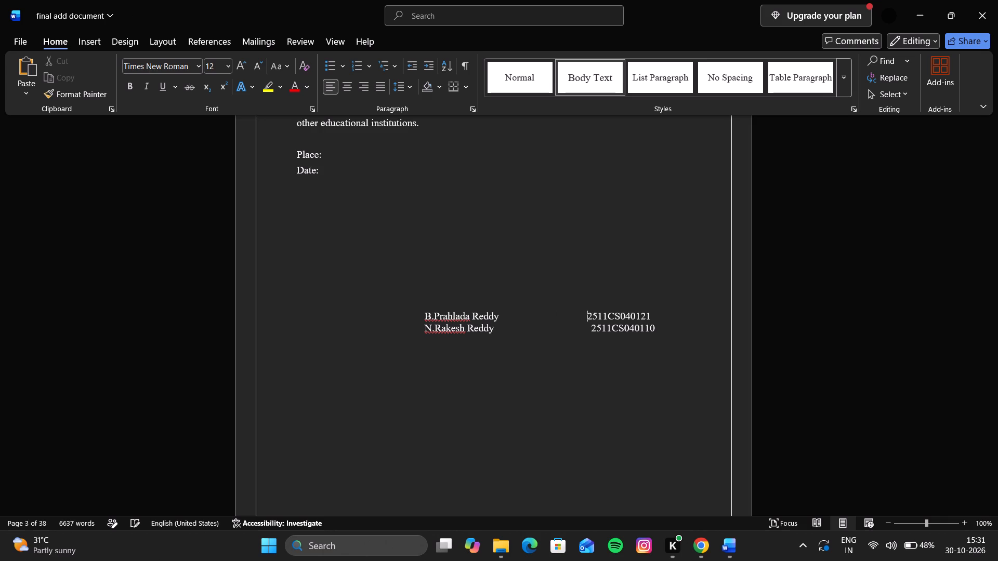
pyautogui.press('space')
pyautogui.press('space')
pyautogui.press('BackSpace')
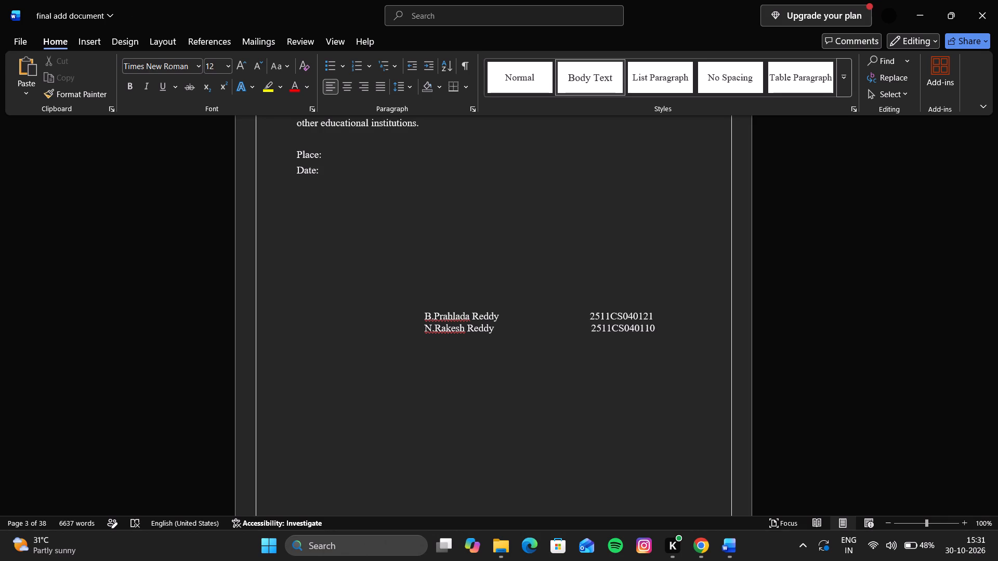
pyautogui.press('Down')
pyautogui.press('Up')
# Replace the tab gap before the second student's roll number with spaces, aligning it under the first roll number on the Declaration page.
pyautogui.press('Down')
pyautogui.press('BackSpace')
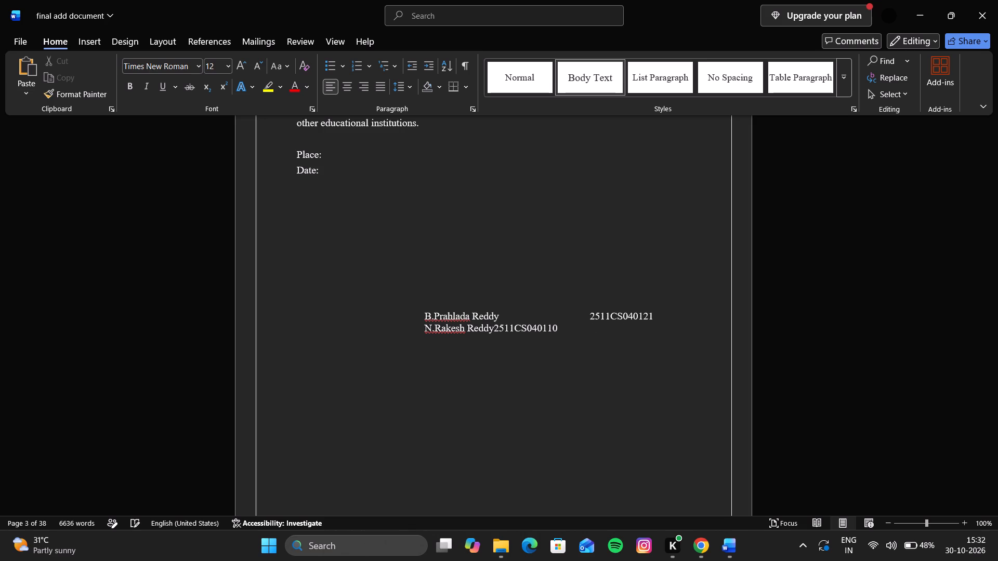
pyautogui.press('space')
pyautogui.press('space')
pyautogui.press('space')
pyautogui.press('space')
pyautogui.press('space')
pyautogui.press('space')
pyautogui.press('space')
pyautogui.press('space')
pyautogui.press('space')
pyautogui.press('space')
pyautogui.press('space')
pyautogui.press('space')
pyautogui.press('space')
pyautogui.press('space')
pyautogui.press('space')
pyautogui.press('space')
pyautogui.press('space')
pyautogui.press('space')
pyautogui.press('space')
pyautogui.press('space')
pyautogui.press('space')
pyautogui.press('space')
pyautogui.press('space')
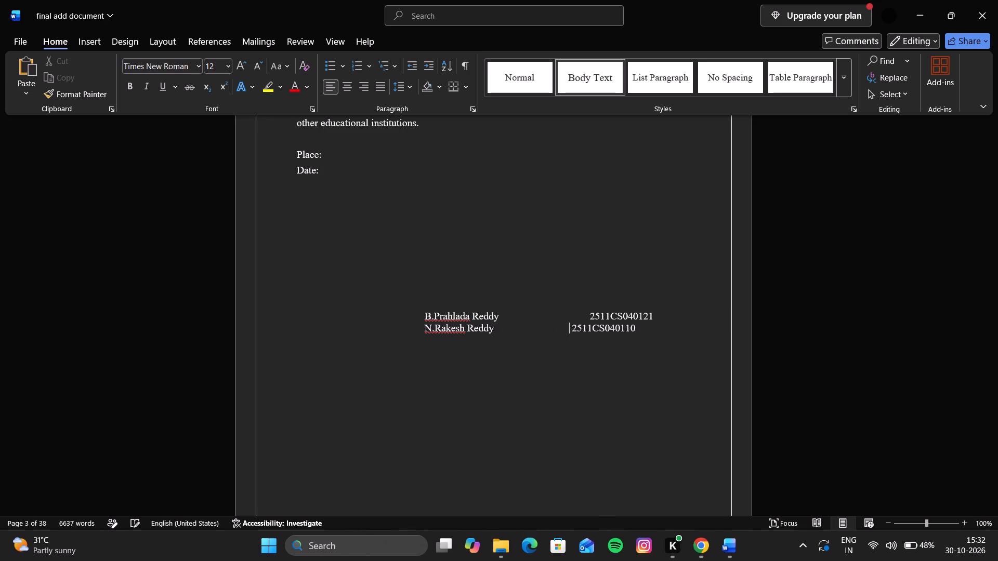
pyautogui.press('space')
pyautogui.press('space')
pyautogui.press('space')
pyautogui.press('space')
pyautogui.press('space')
pyautogui.press('space')
pyautogui.press('space')
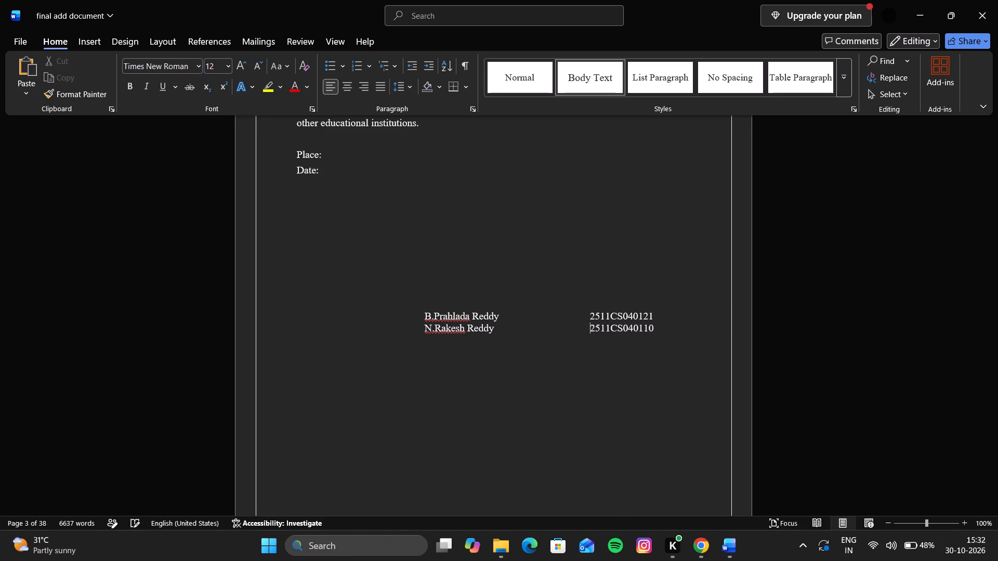
pyautogui.press('Up')
pyautogui.press('Down')
# Review the Acknowledgements and Abstract pages, including the alignment of the student names and roll numbers.
pyautogui.scroll(-4, 563, 442)
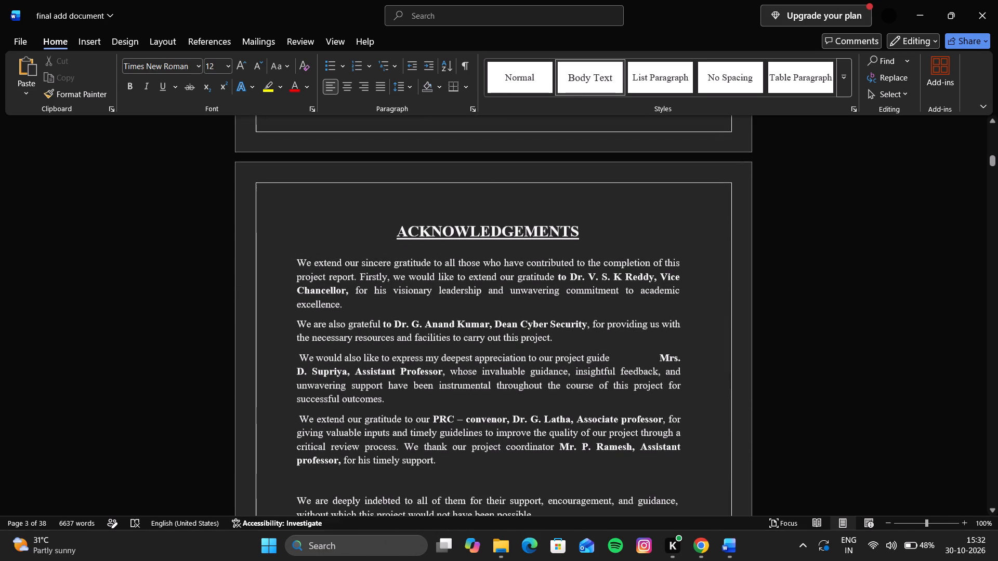
pyautogui.scroll(-3, 563, 442)
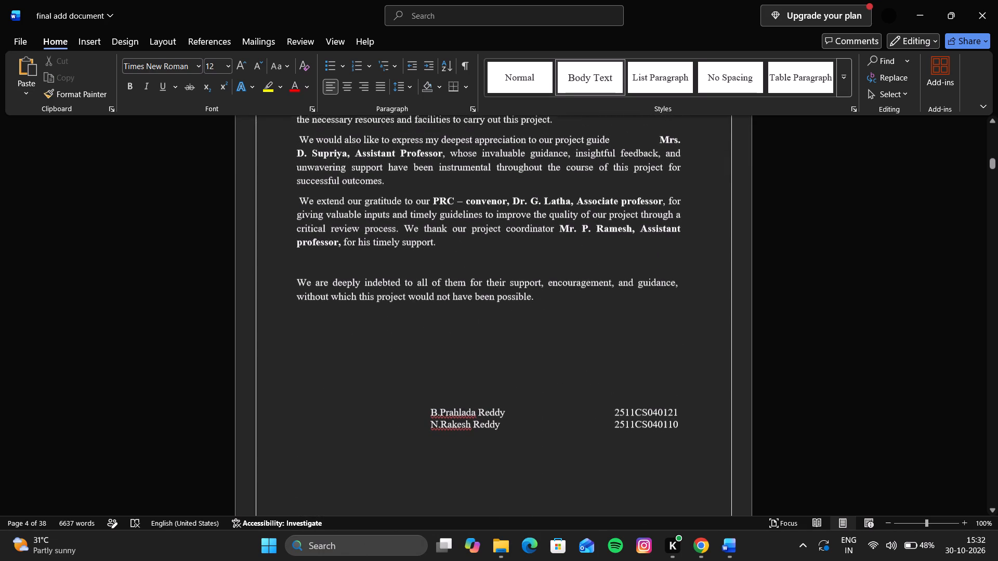
pyautogui.scroll(-3, 563, 442)
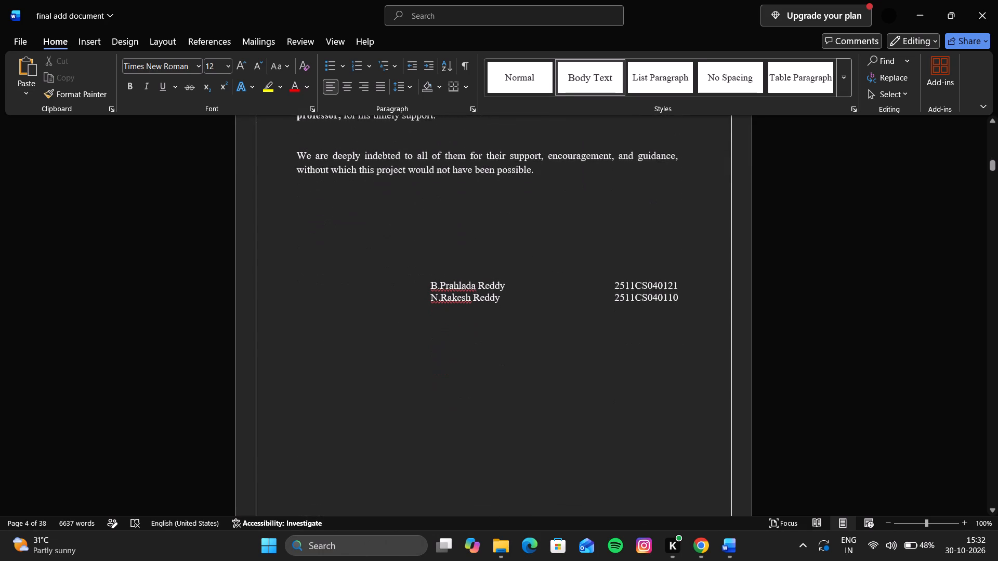
pyautogui.scroll(-4, 563, 442)
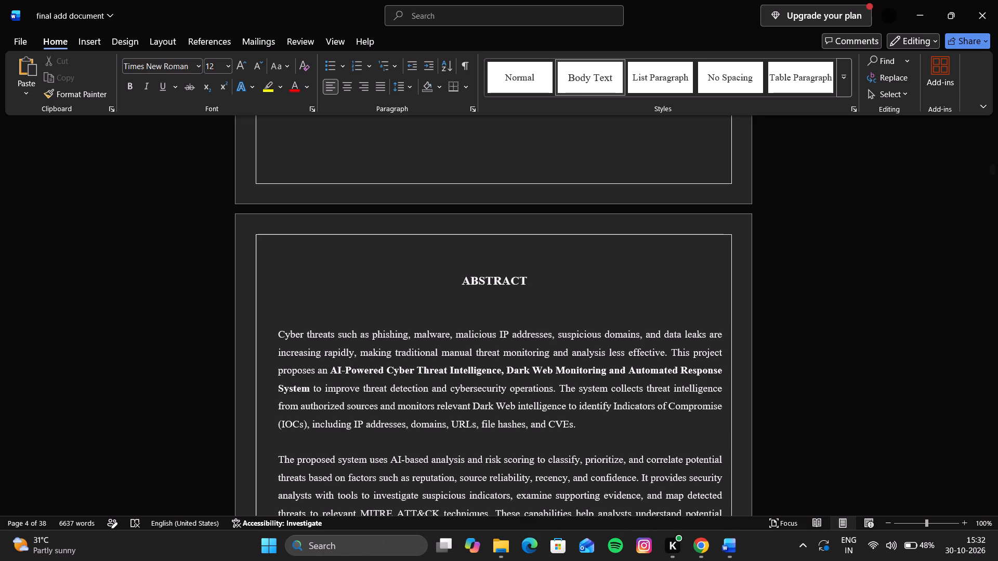
pyautogui.scroll(-1, 563, 442)
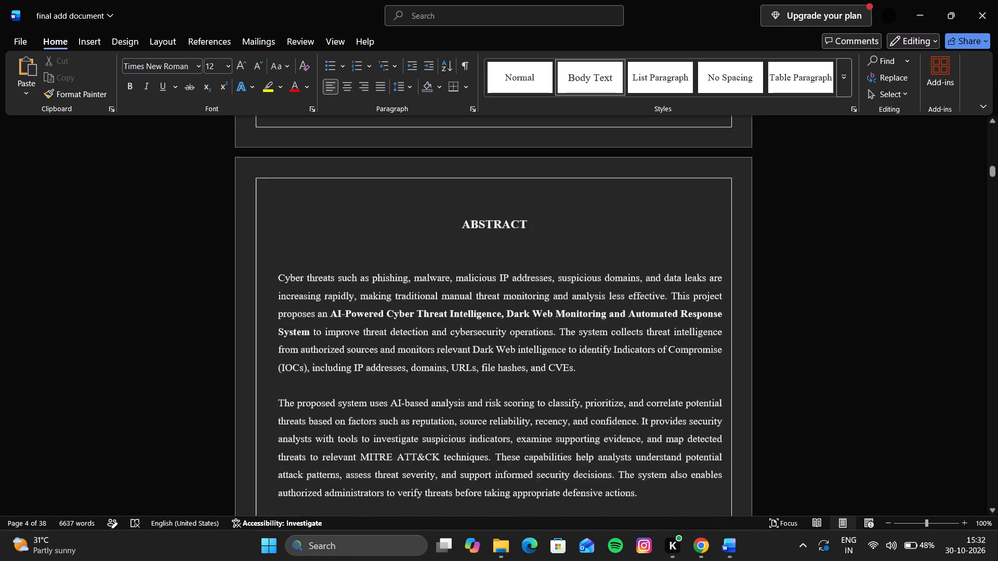
pyautogui.scroll(-4, 563, 442)
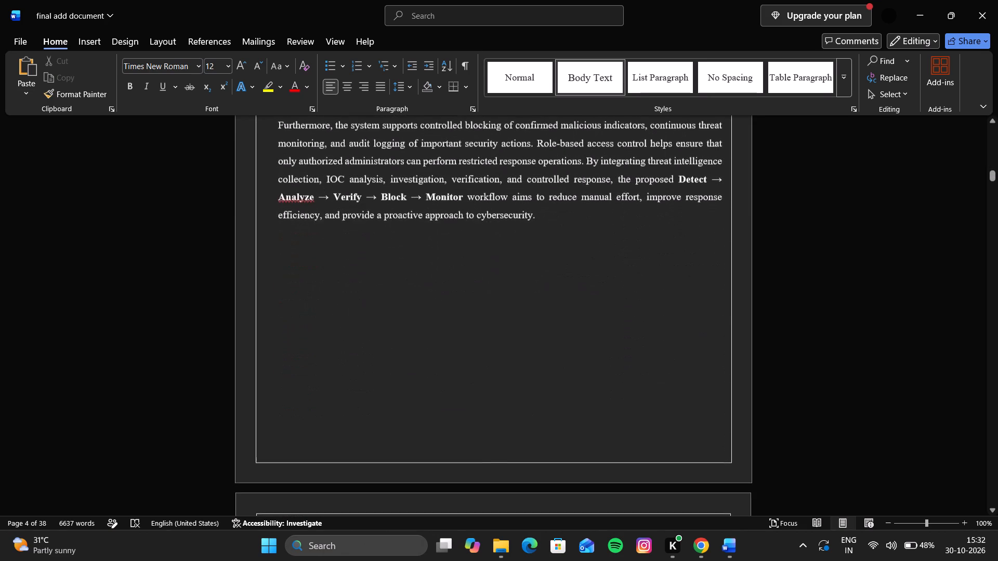
# Review the table of contents and the lists of diagrams and screenshots with their page numbers.
pyautogui.scroll(-3, 563, 442)
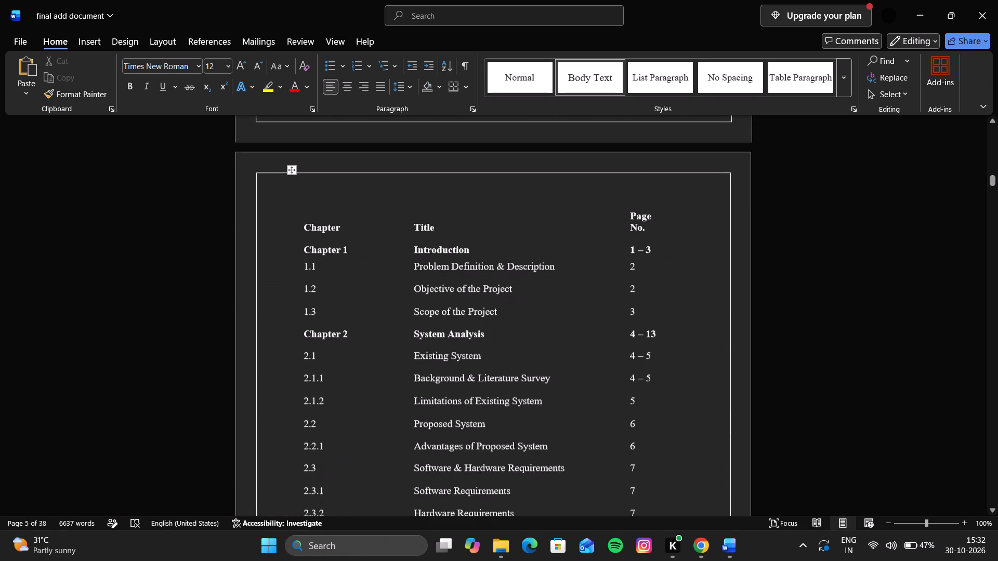
pyautogui.scroll(-1, 563, 442)
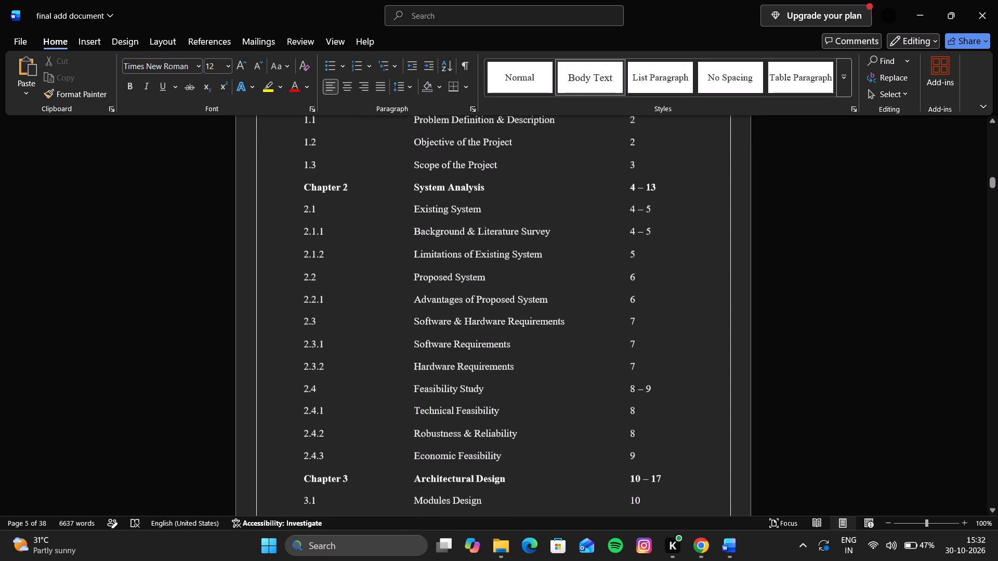
pyautogui.scroll(-3, 563, 442)
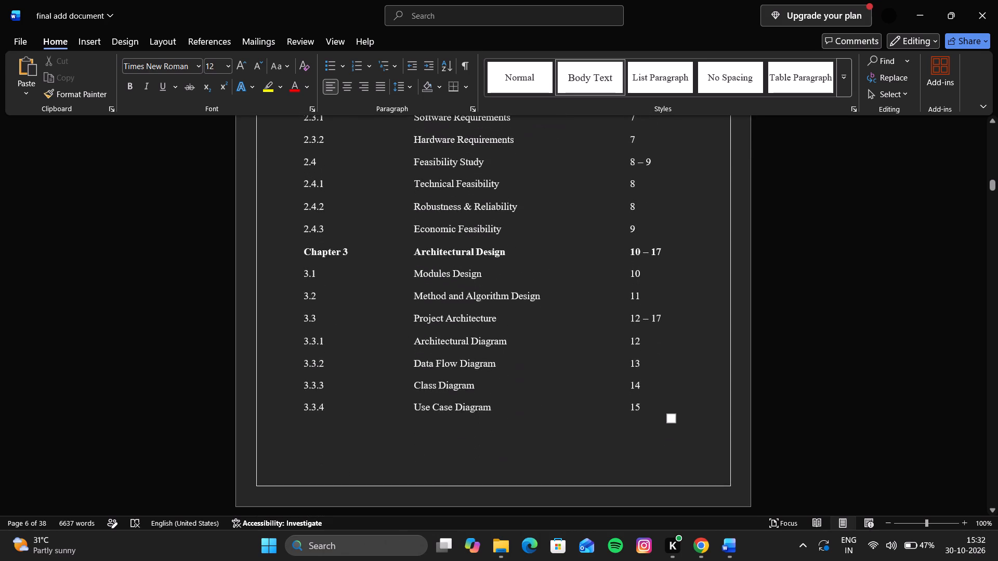
pyautogui.scroll(-3, 563, 442)
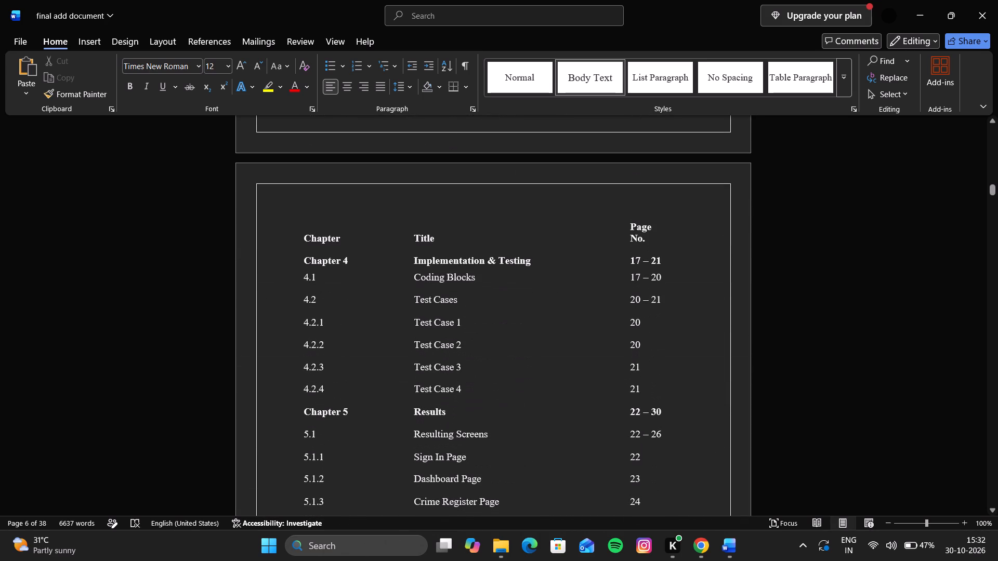
pyautogui.scroll(-1, 563, 442)
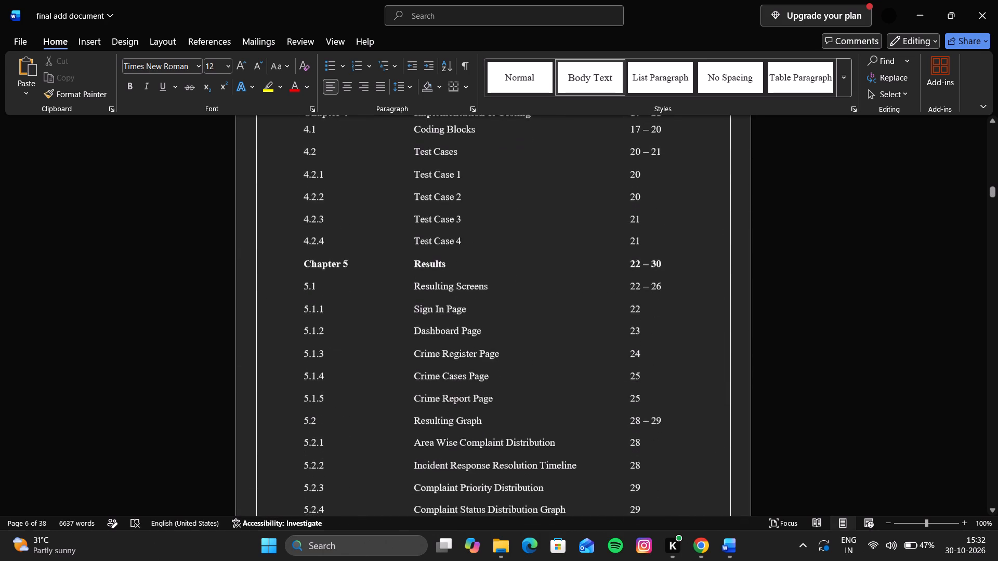
pyautogui.scroll(-5, 563, 442)
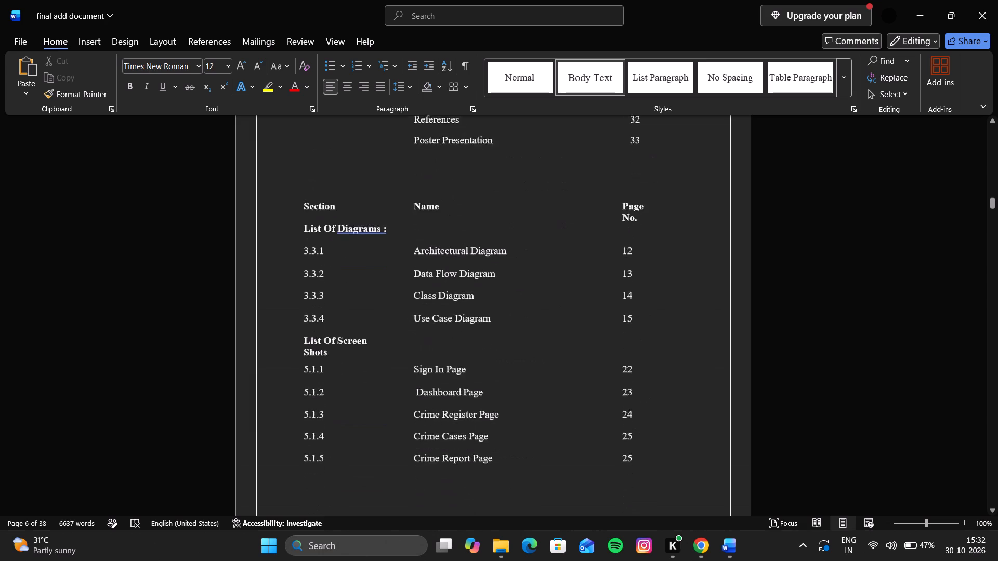
# Review the Chapter 1 introduction page and section 1.1 Problem Definition & Description for text and layout.
pyautogui.scroll(-3, 563, 442)
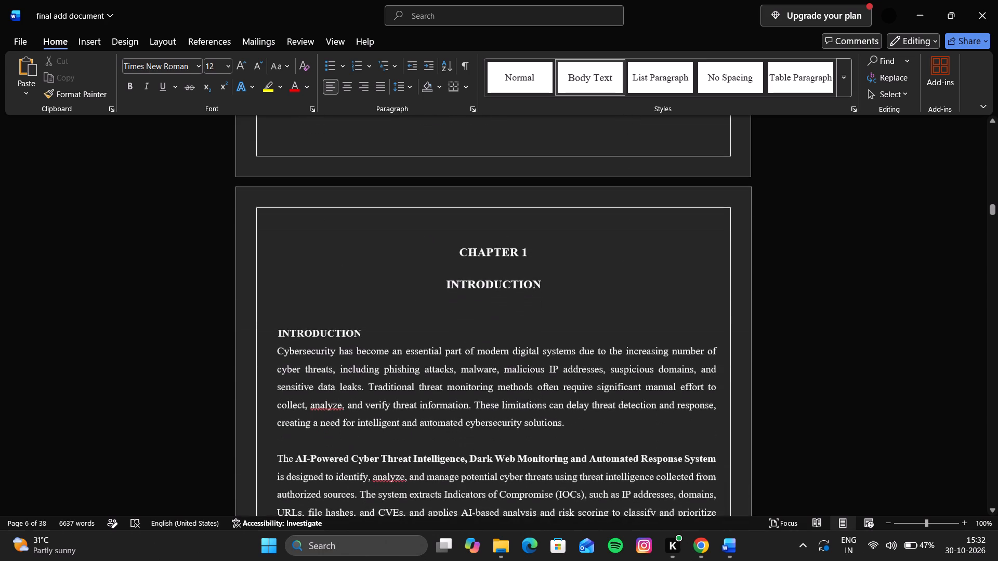
pyautogui.scroll(-1, 563, 442)
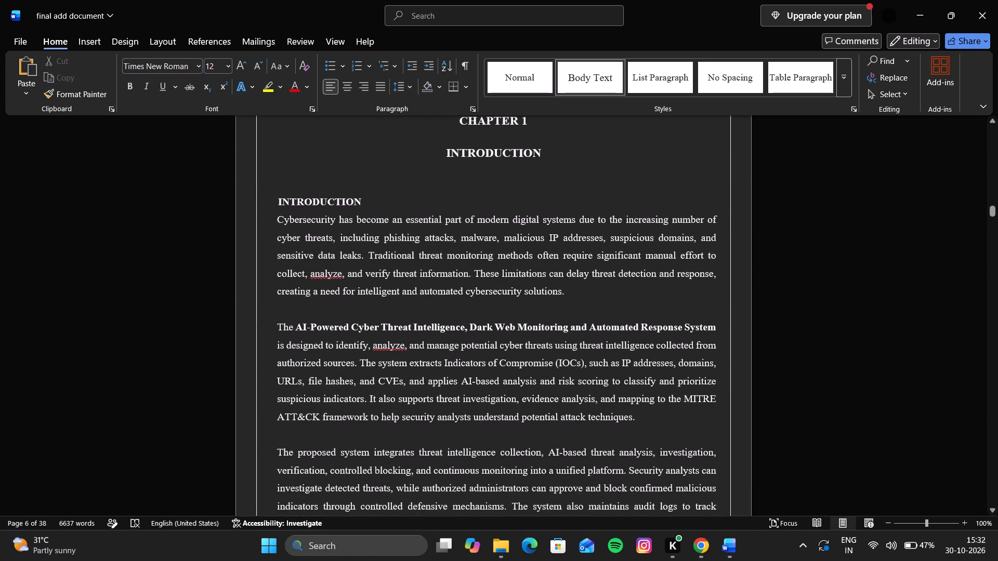
pyautogui.scroll(-2, 563, 442)
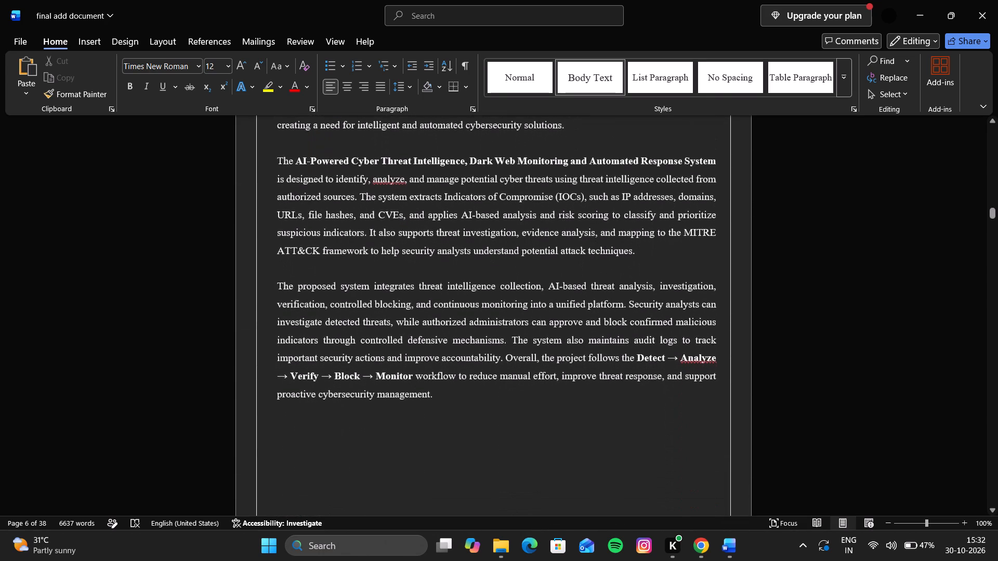
pyautogui.scroll(-4, 563, 442)
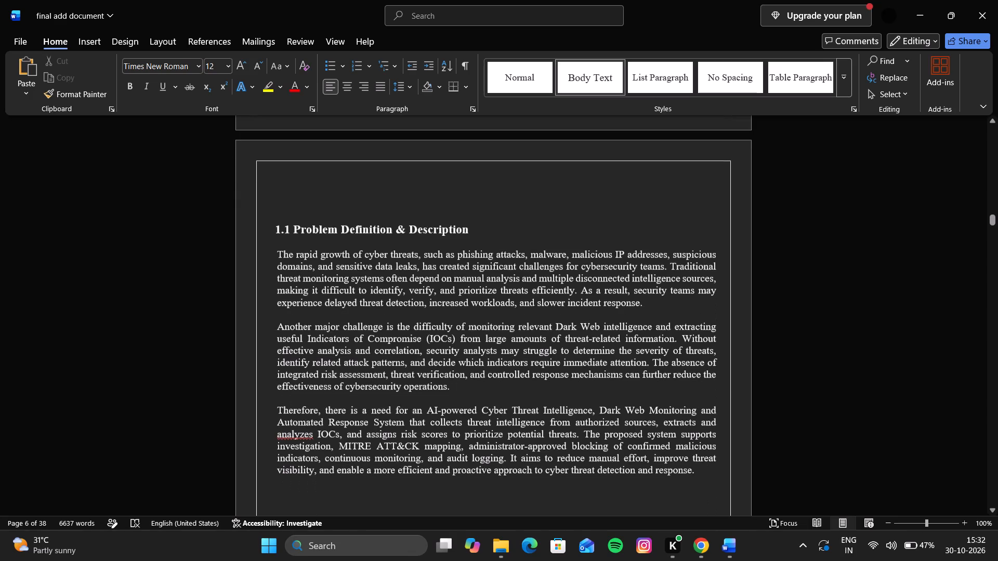
pyautogui.scroll(-3, 563, 442)
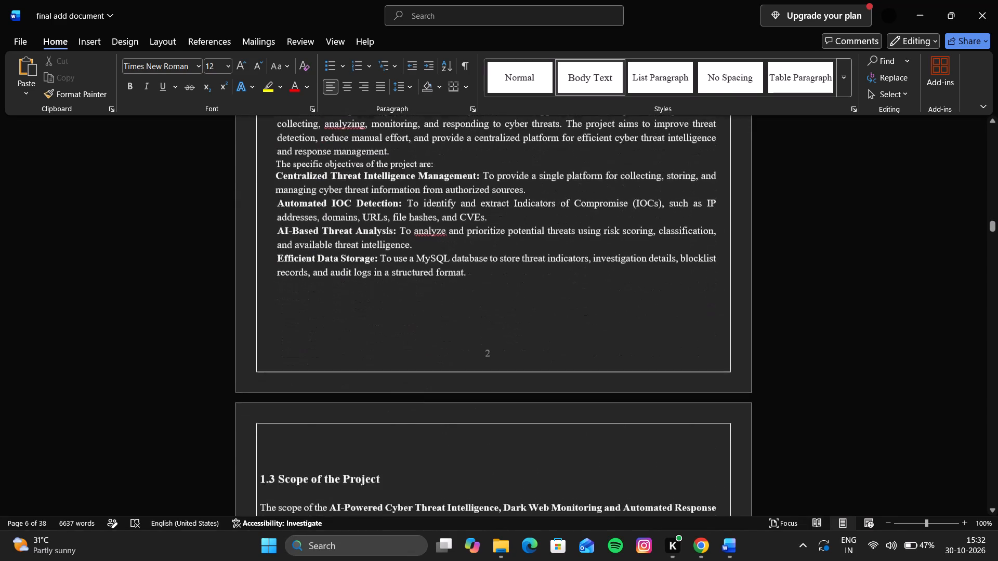
# Compare the paragraph alignment of sections 1.2 Objectives and 1.3 Scope of the Project, reading on into 2.1 Existing System.
pyautogui.scroll(2, 563, 442)
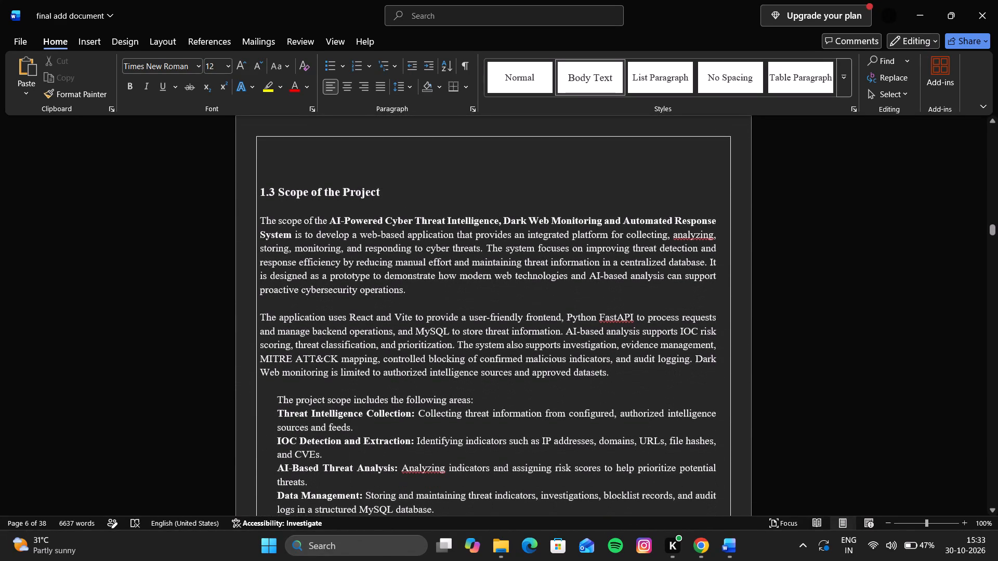
pyautogui.scroll(1, 563, 442)
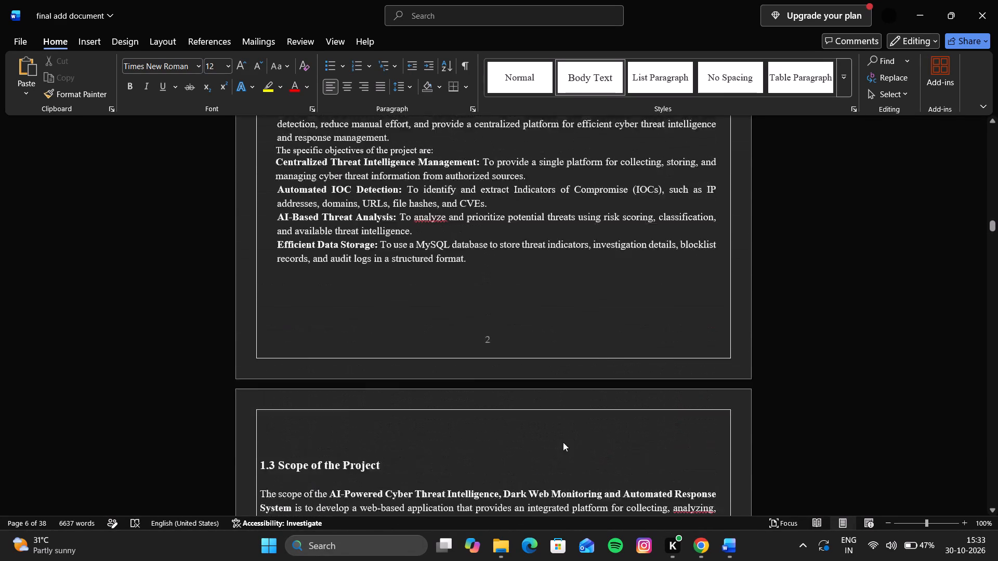
pyautogui.scroll(2, 563, 442)
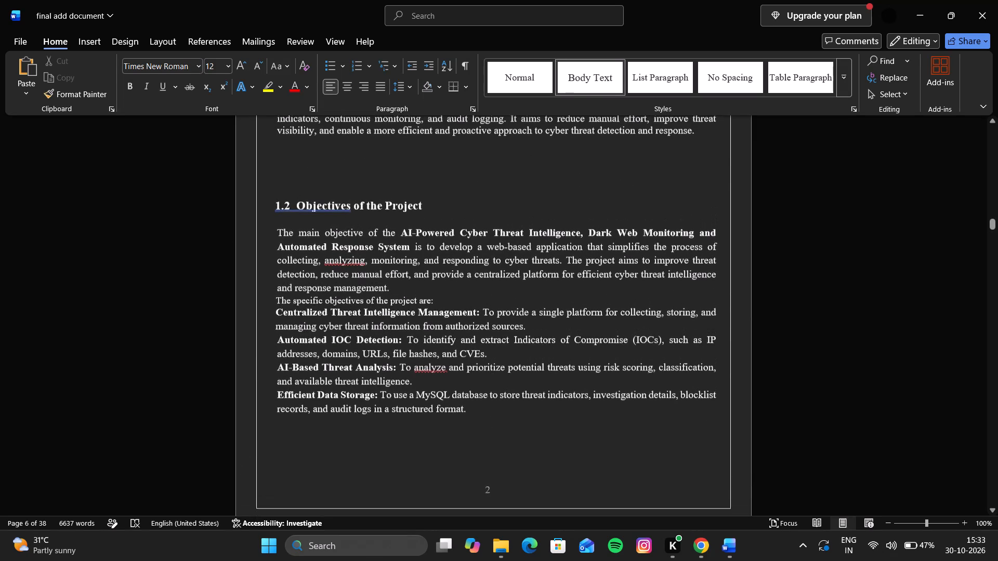
pyautogui.scroll(1, 563, 442)
pyautogui.scroll(-3, 563, 442)
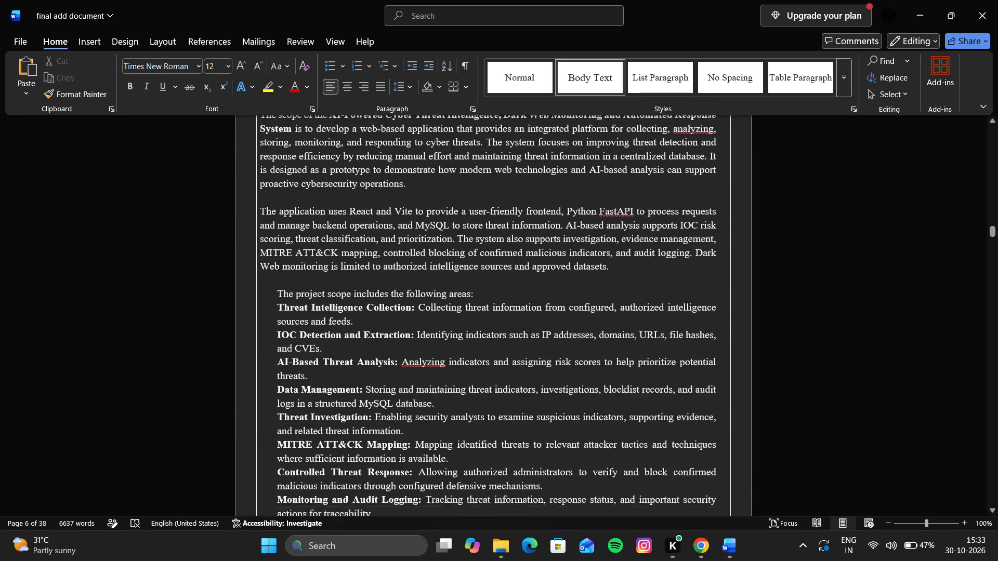
pyautogui.scroll(-3, 563, 442)
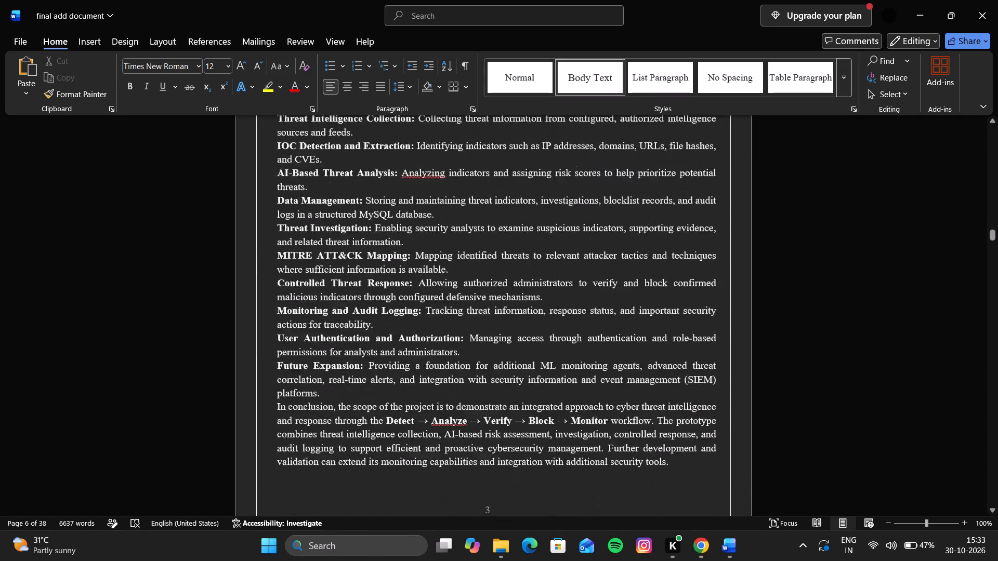
pyautogui.scroll(-2, 563, 442)
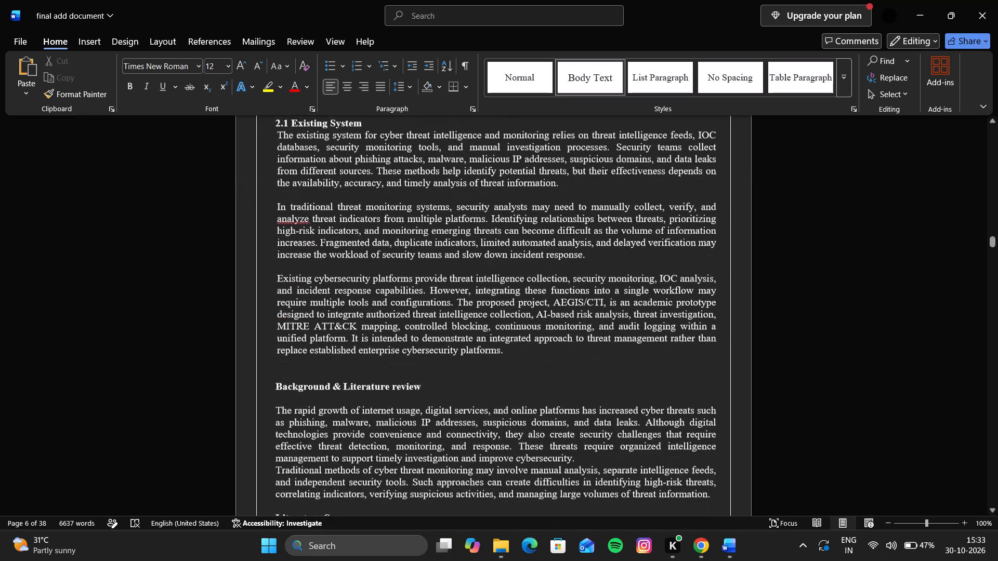
# Set the left indent of the two opening paragraphs of section 1.3 Scope of the Project to 0.7 cm.
pyautogui.scroll(3, 563, 442)
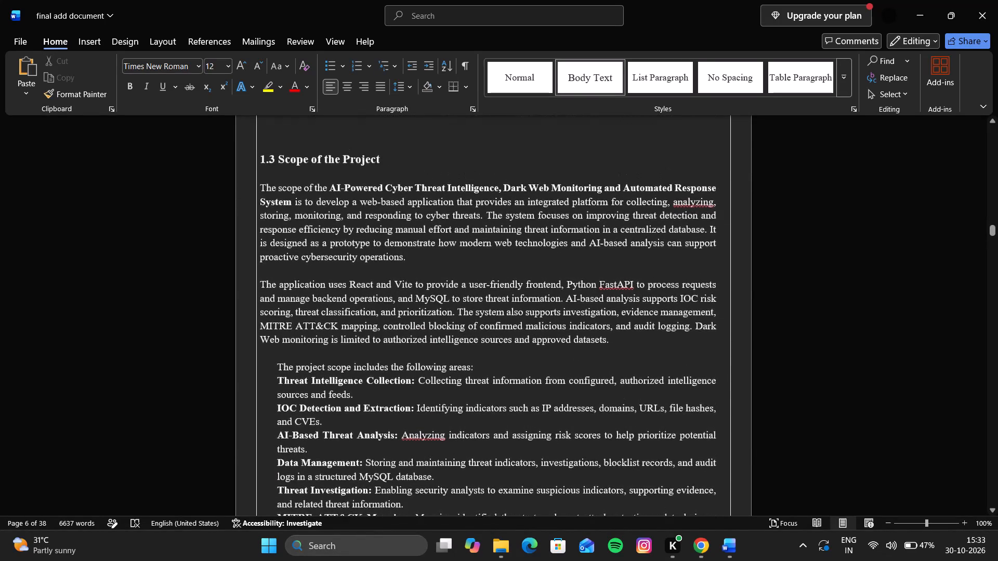
pyautogui.scroll(1, 563, 442)
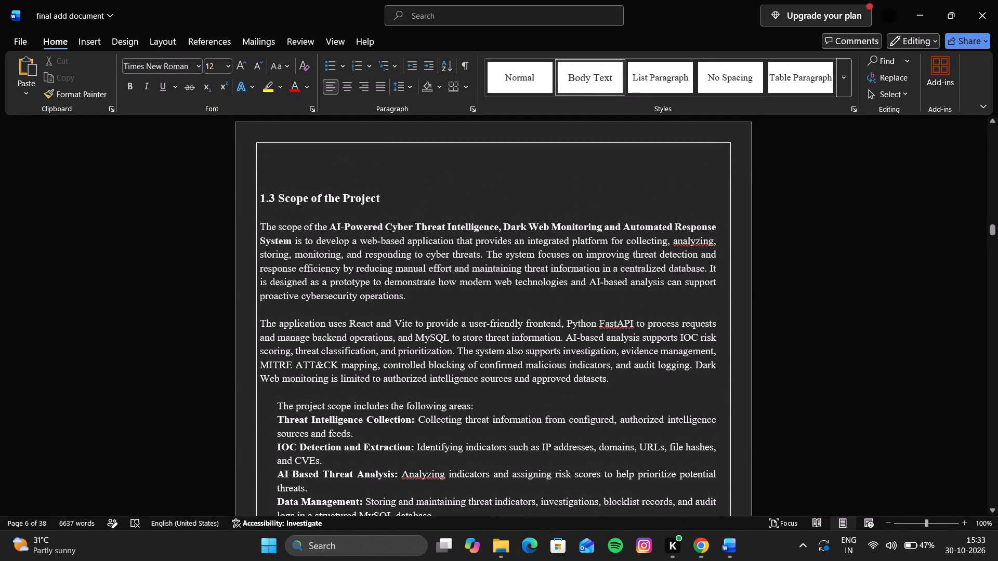
pyautogui.moveTo(259, 223); pyautogui.dragTo(625, 379)
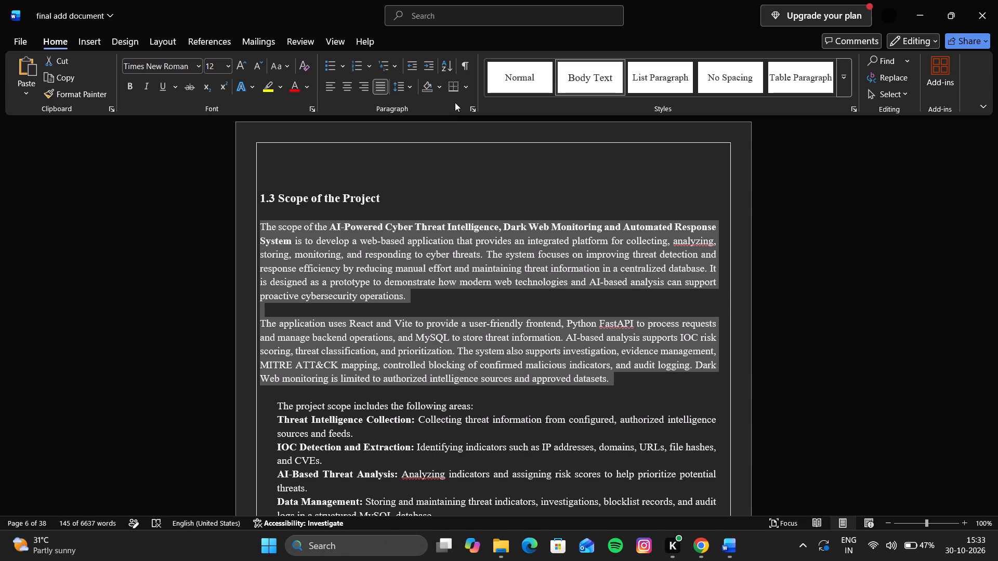
pyautogui.click(472, 107)
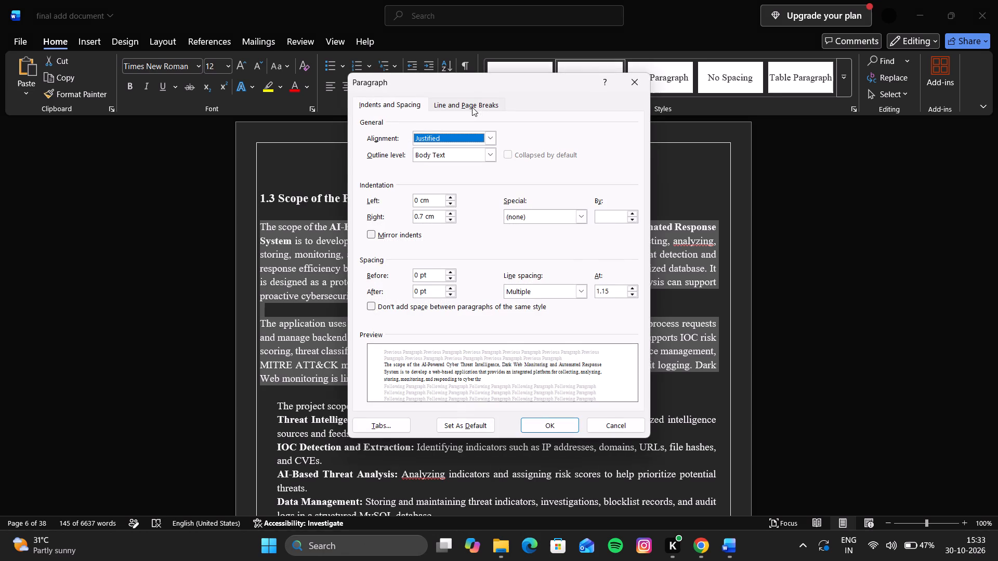
pyautogui.click(417, 195)
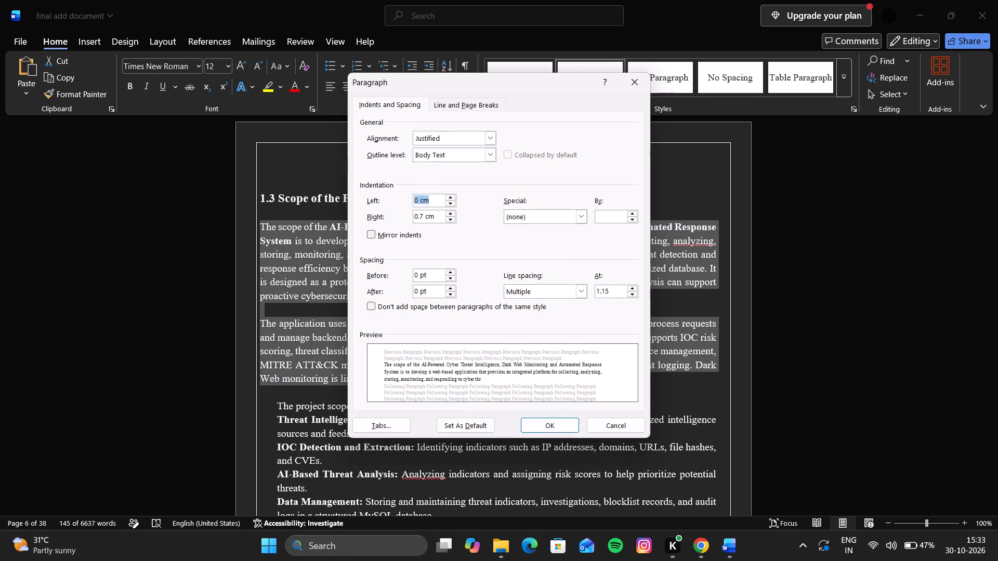
pyautogui.click(417, 197)
pyautogui.write('.7')
pyautogui.press('Return')
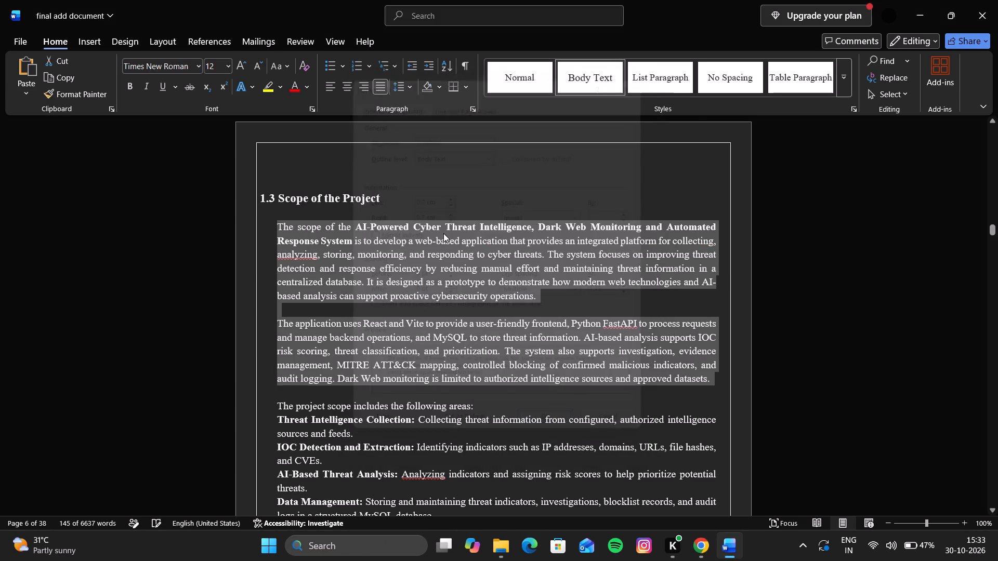
pyautogui.click(533, 388)
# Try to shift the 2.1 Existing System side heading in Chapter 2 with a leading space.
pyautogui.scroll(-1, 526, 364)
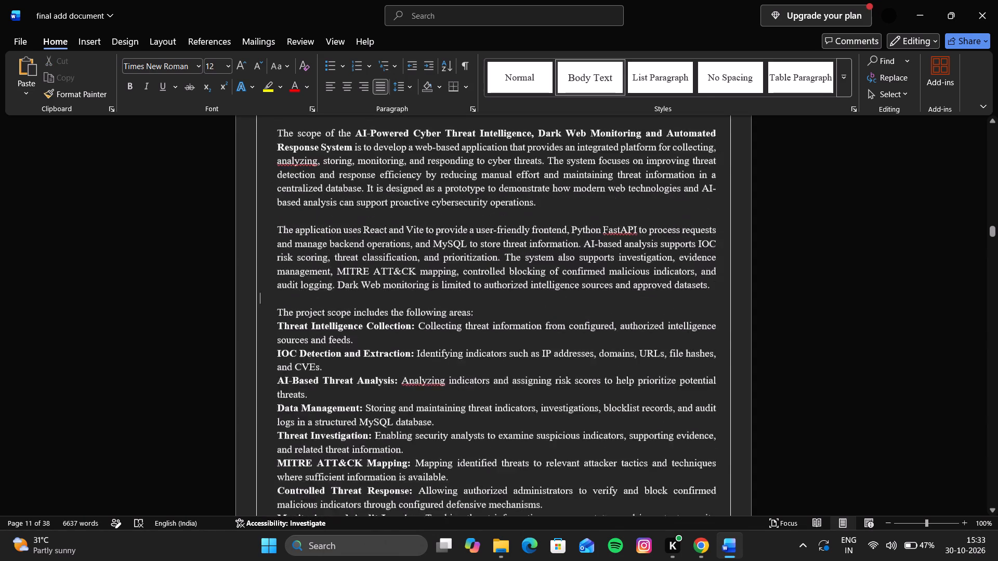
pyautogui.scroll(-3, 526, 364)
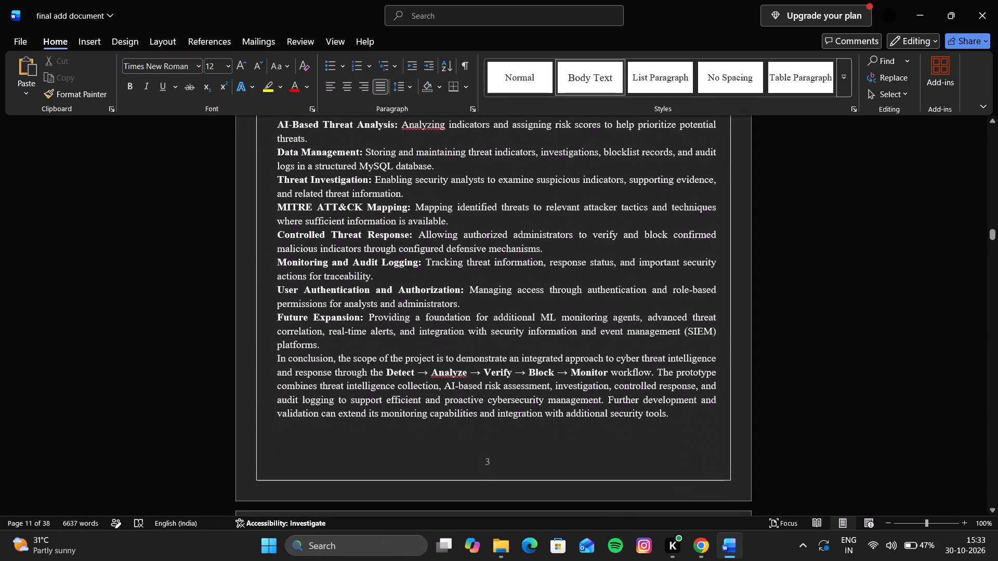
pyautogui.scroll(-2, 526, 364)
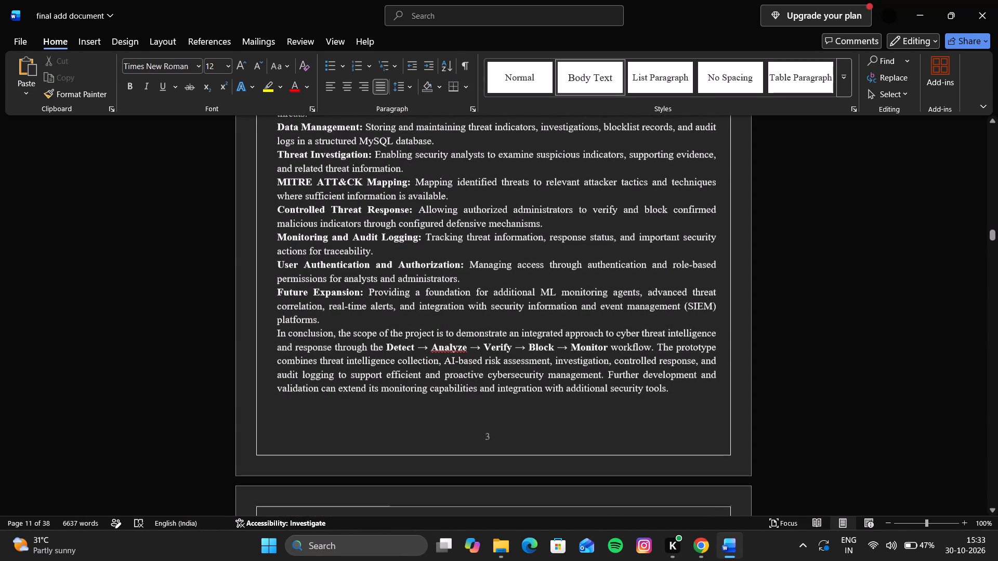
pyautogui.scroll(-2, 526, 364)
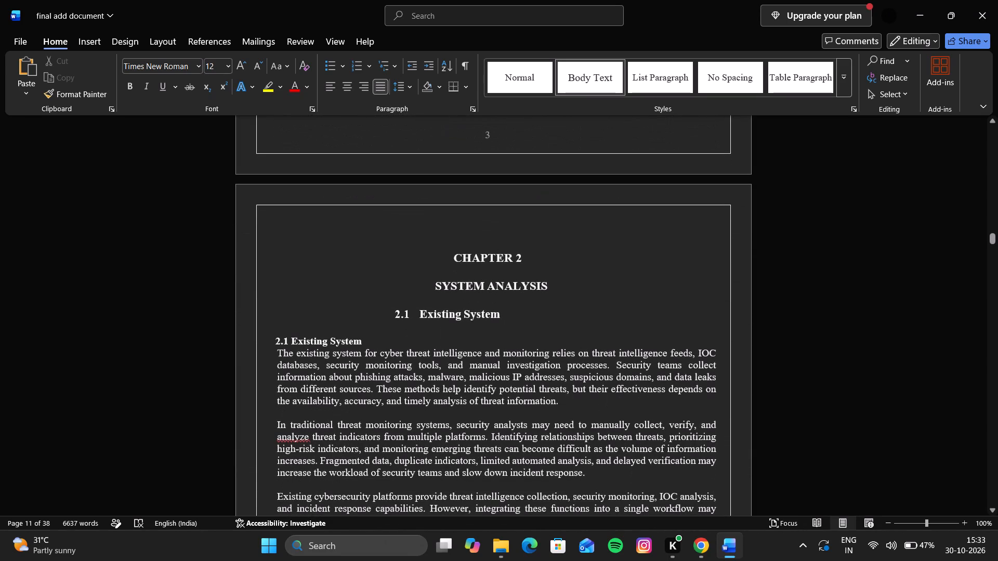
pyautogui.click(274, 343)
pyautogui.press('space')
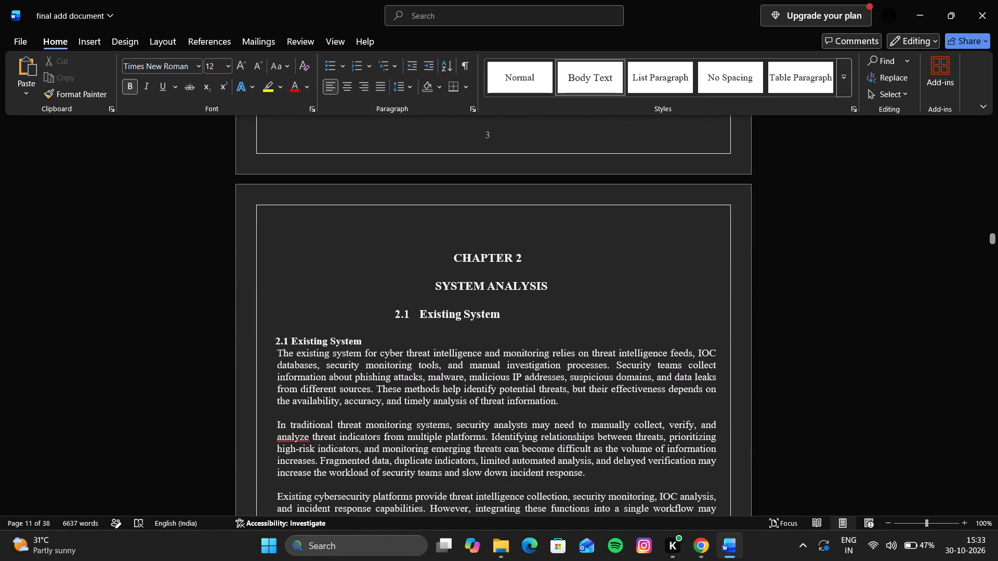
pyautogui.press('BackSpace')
# Place the text cursor at the end of the larger 2.1 Existing System heading under SYSTEM ANALYSIS.
pyautogui.click(510, 318)
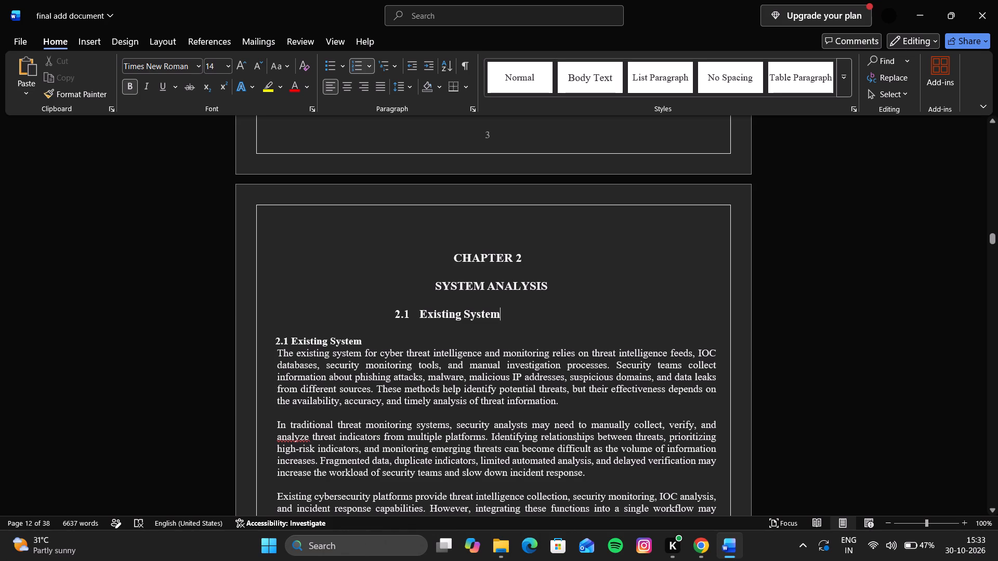
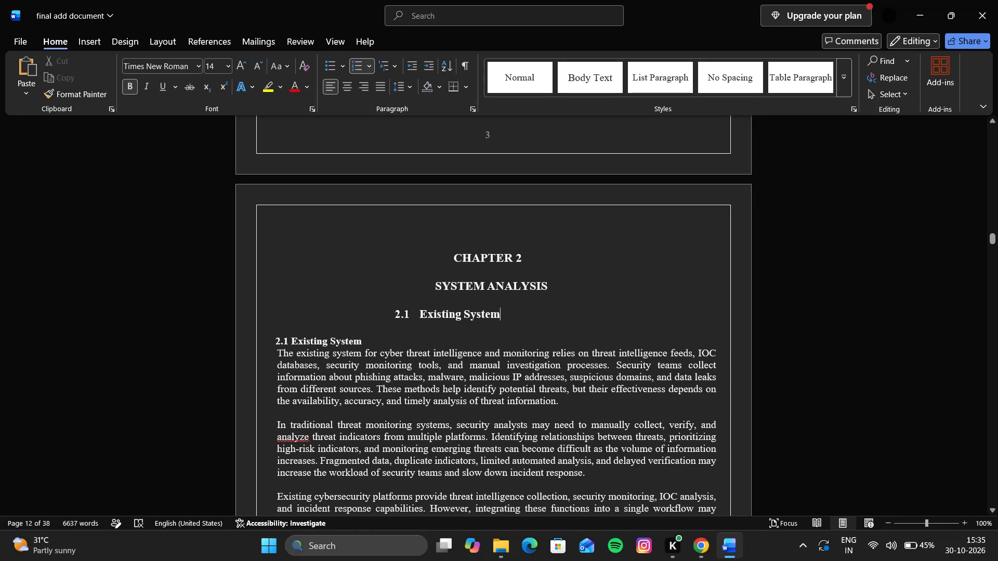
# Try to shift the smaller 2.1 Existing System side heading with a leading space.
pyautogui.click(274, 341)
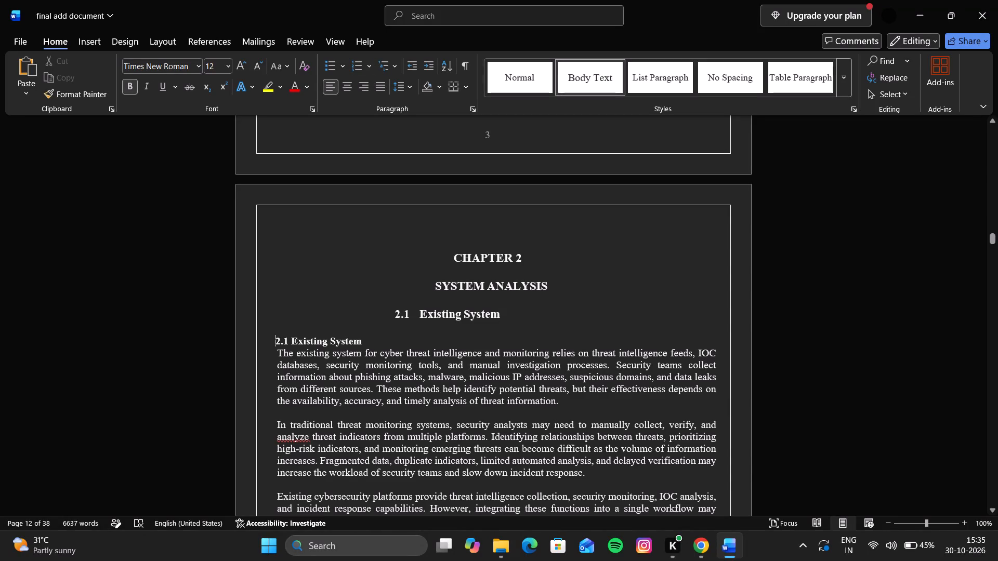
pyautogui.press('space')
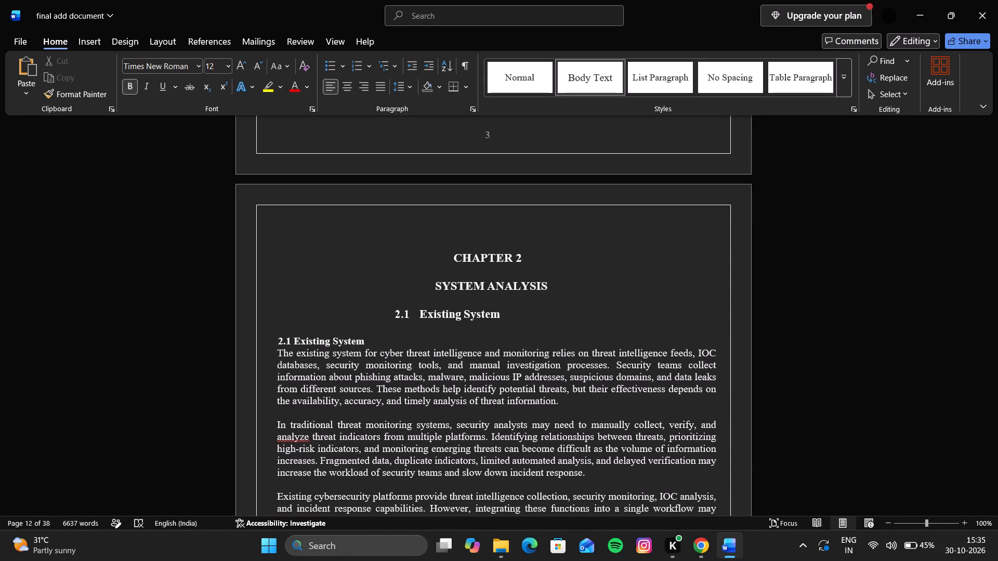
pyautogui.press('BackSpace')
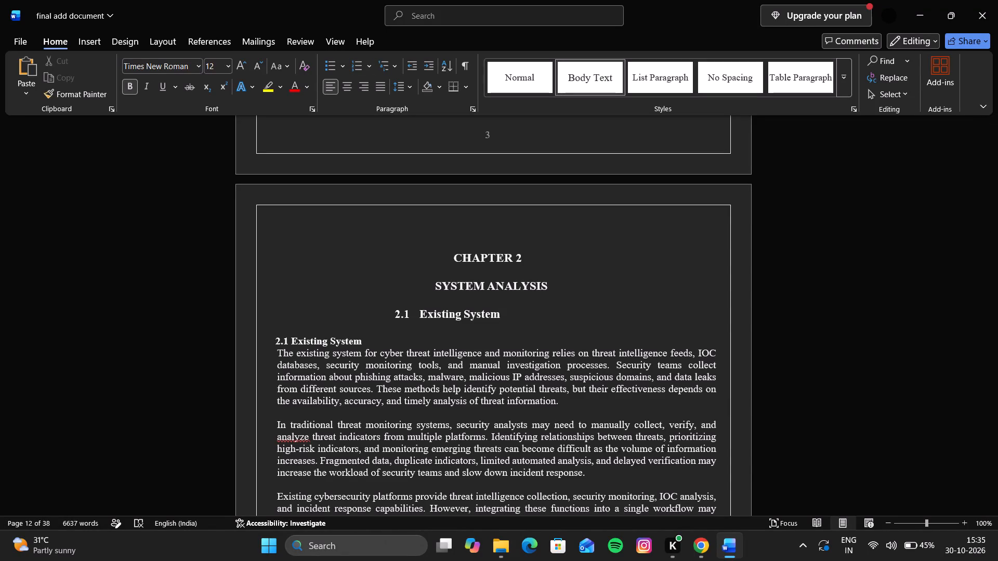
# Delete the larger, auto-numbered 2.1 Existing System heading under SYSTEM ANALYSIS, including its number.
pyautogui.scroll(-2, 308, 412)
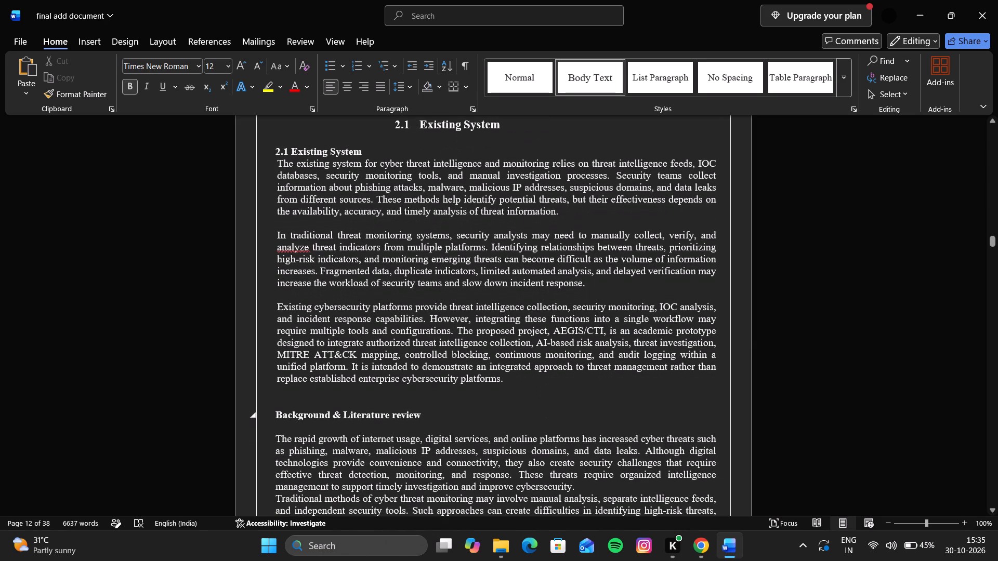
pyautogui.scroll(1, 308, 412)
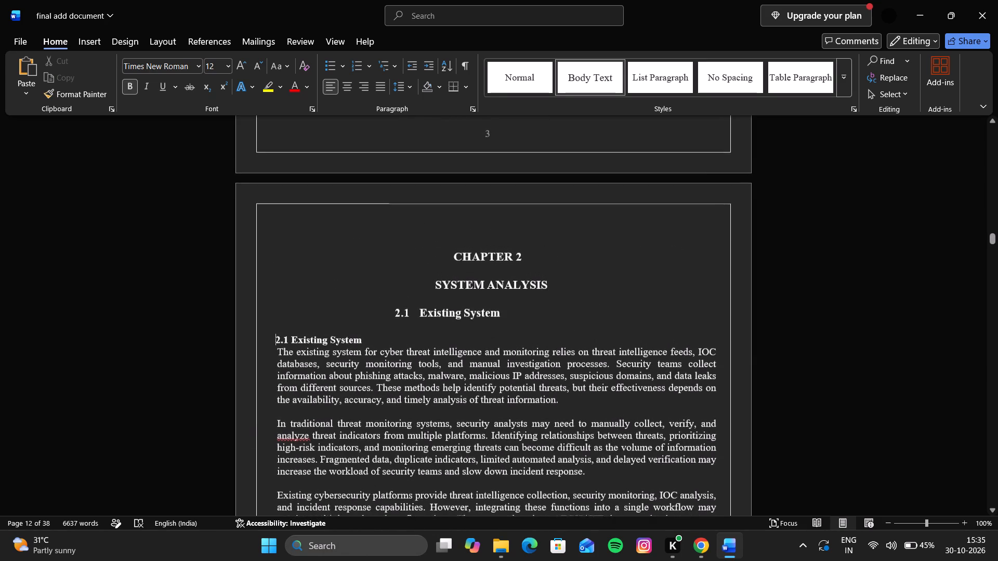
pyautogui.scroll(2, 308, 412)
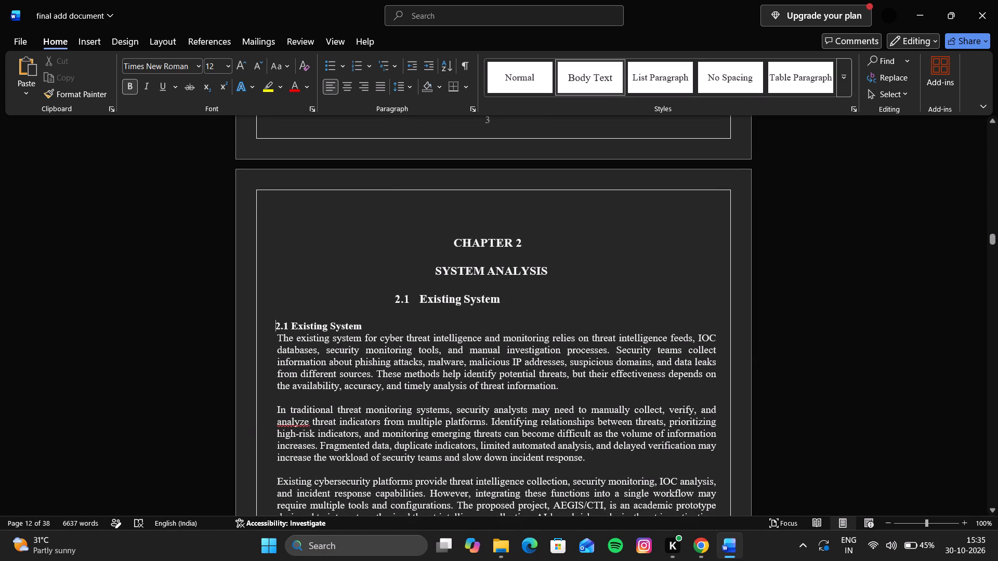
pyautogui.click(364, 328)
pyautogui.click(524, 302)
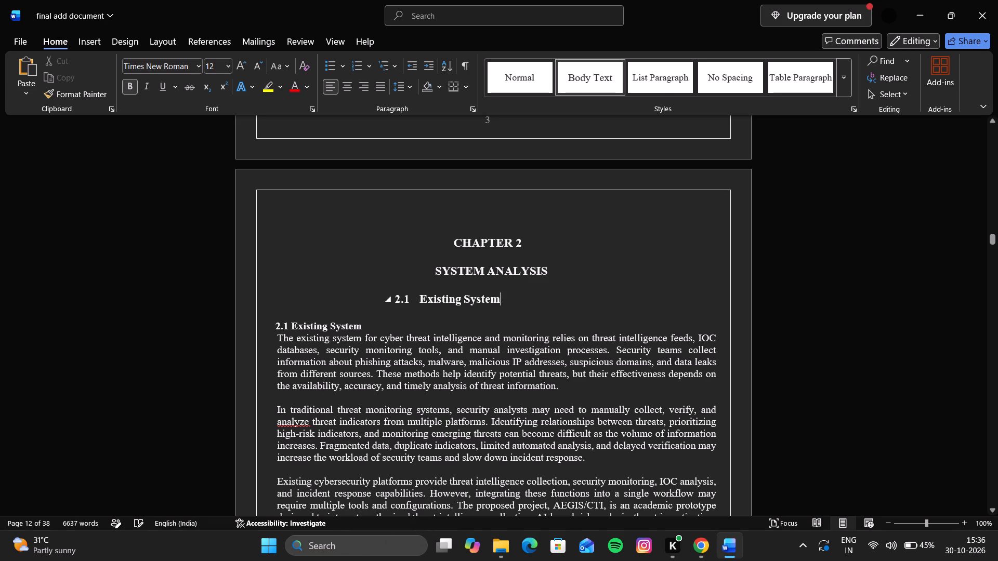
pyautogui.press('BackSpace')
pyautogui.press('BackSpace')
pyautogui.press('BackSpace')
pyautogui.press('BackSpace')
pyautogui.press('BackSpace')
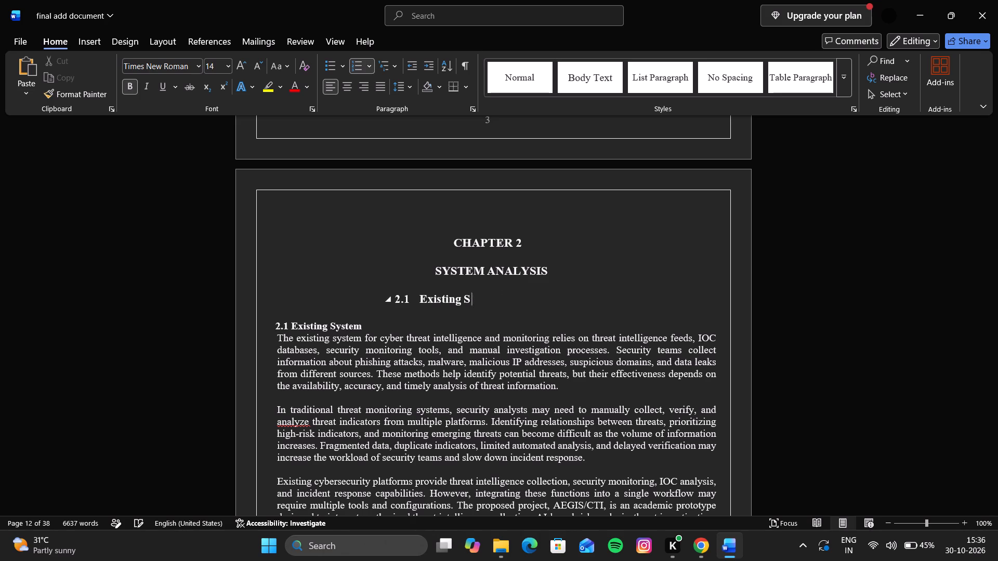
pyautogui.press('BackSpace')
pyautogui.press('BackSpace')
pyautogui.press('BackSpace')
pyautogui.press('BackSpace')
pyautogui.press('BackSpace')
pyautogui.press('BackSpace')
pyautogui.press('BackSpace')
pyautogui.press('BackSpace')
pyautogui.press('BackSpace')
pyautogui.press('BackSpace')
pyautogui.press('BackSpace')
pyautogui.press('BackSpace')
pyautogui.press('BackSpace')
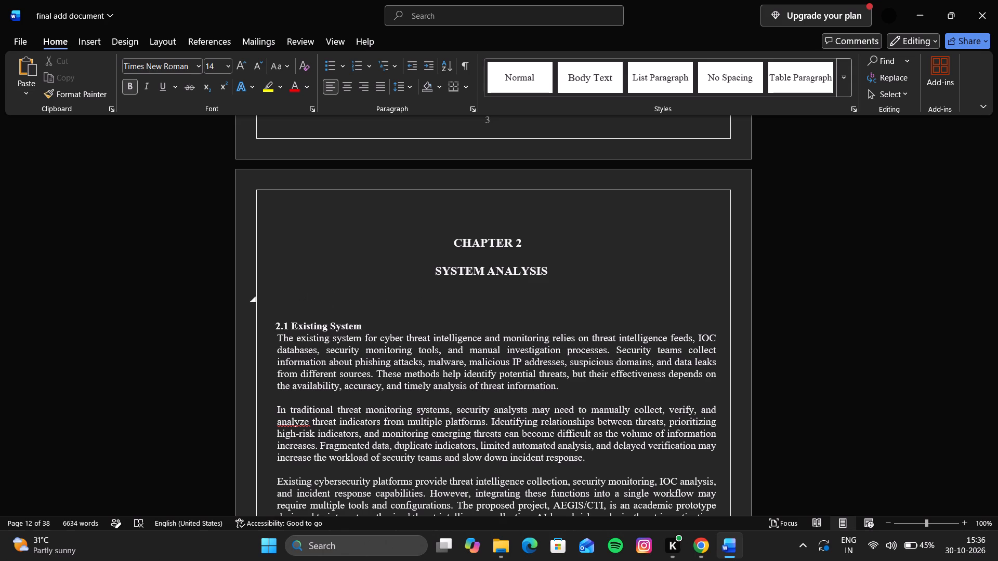
# Copy the remaining 2.1 Existing System side heading above the first body paragraph of Chapter 2.
pyautogui.press('Up')
pyautogui.press('Right')
pyautogui.press('Right')
pyautogui.press('Right')
pyautogui.press('Right')
pyautogui.press('Right')
pyautogui.press('Right')
pyautogui.press('Right')
pyautogui.press('Right')
pyautogui.press('Right')
pyautogui.press('Right')
pyautogui.press('Right')
pyautogui.press('Right')
pyautogui.press('Right')
pyautogui.press('Right')
pyautogui.press('Right')
pyautogui.press('Right')
pyautogui.press('Right')
pyautogui.press('Right')
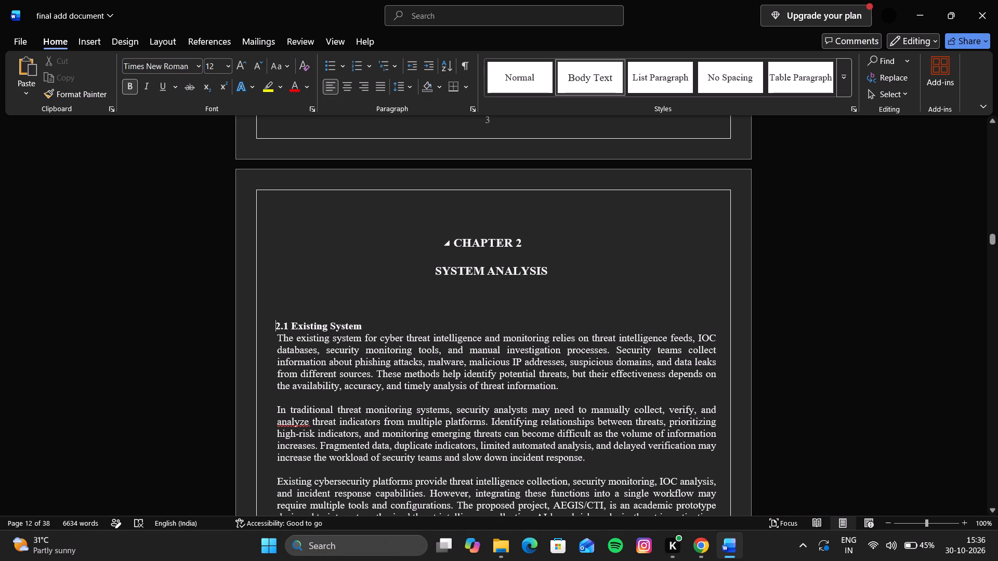
pyautogui.moveTo(376, 325); pyautogui.dragTo(276, 324)
pyautogui.hotkey('ctrl', 'c')
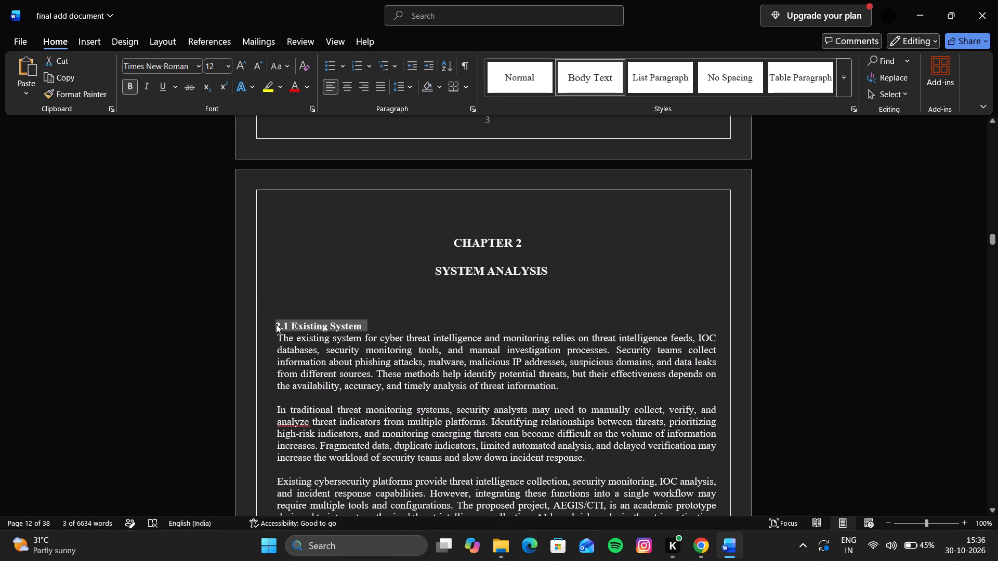
# Paste the copied 2.1 Existing System heading on the empty line under SYSTEM ANALYSIS, after five leading spaces.
pyautogui.click(282, 276)
pyautogui.click(278, 290)
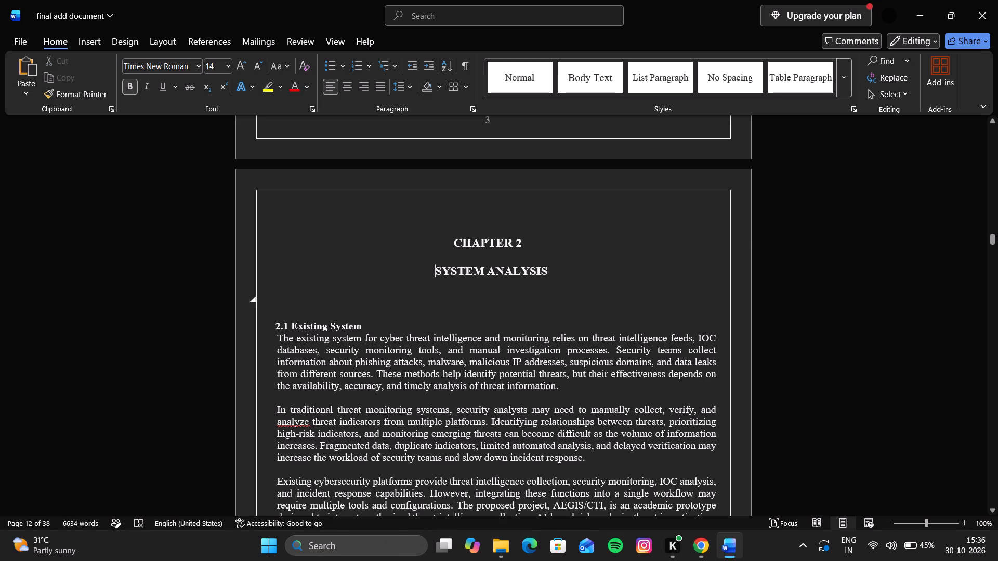
pyautogui.press('Right')
pyautogui.press('Right')
pyautogui.press('Right')
pyautogui.press('Right')
pyautogui.press('Right')
pyautogui.press('Right')
pyautogui.press('Right')
pyautogui.press('Right')
pyautogui.press('Right')
pyautogui.press('Right')
pyautogui.press('Right')
pyautogui.press('Right')
pyautogui.press('Right')
pyautogui.press('Right')
pyautogui.press('Right')
pyautogui.press('Right')
pyautogui.press('space')
pyautogui.press('space')
pyautogui.press('space')
pyautogui.press('space')
pyautogui.press('space')
pyautogui.press('space')
pyautogui.press('space')
pyautogui.press('space')
pyautogui.press('space')
pyautogui.press('BackSpace')
pyautogui.press('BackSpace')
pyautogui.press('BackSpace')
pyautogui.press('BackSpace')
pyautogui.hotkey('ctrl', 'v')
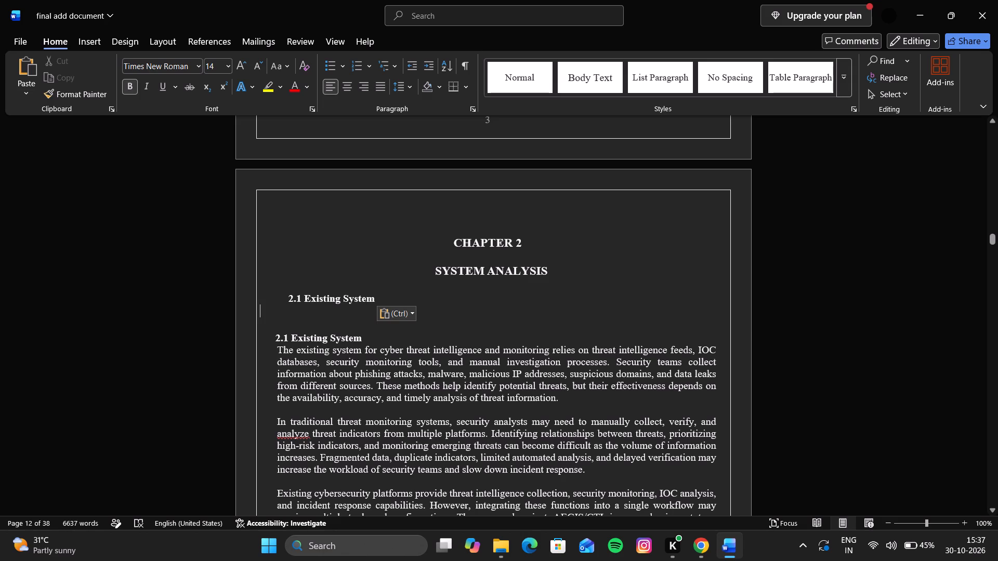
# Delete the original 2.1 Existing System side heading directly above the body text, along with the surplus blank lines.
pyautogui.click(365, 336)
pyautogui.press('BackSpace')
pyautogui.press('BackSpace')
pyautogui.press('BackSpace')
pyautogui.press('BackSpace')
pyautogui.press('BackSpace')
pyautogui.press('BackSpace')
pyautogui.press('BackSpace')
pyautogui.press('BackSpace')
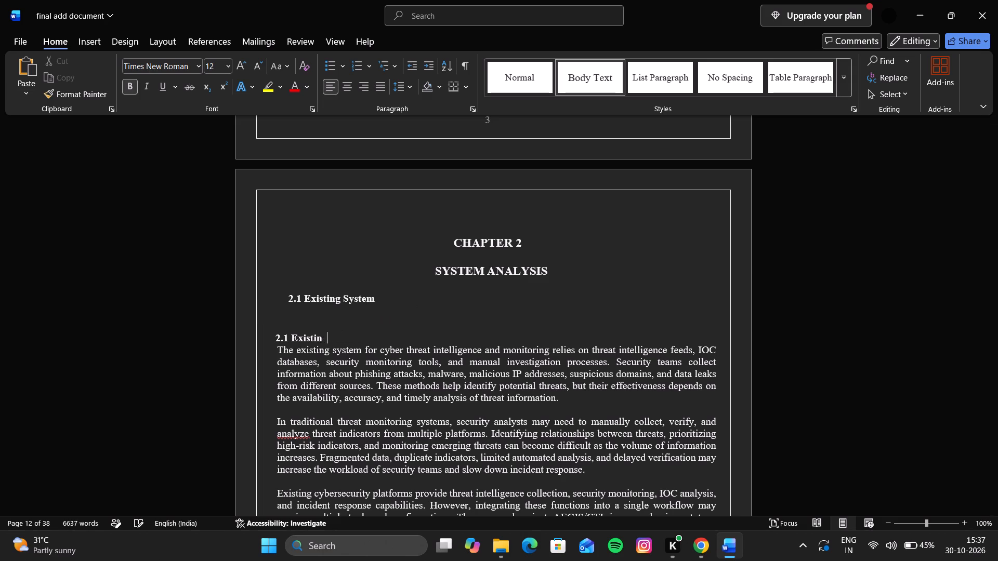
pyautogui.press('BackSpace')
pyautogui.press('BackSpace')
pyautogui.press('BackSpace')
pyautogui.press('BackSpace')
pyautogui.press('BackSpace')
pyautogui.press('BackSpace')
pyautogui.press('BackSpace')
pyautogui.press('BackSpace')
pyautogui.press('BackSpace')
pyautogui.press('BackSpace')
pyautogui.press('BackSpace')
pyautogui.press('BackSpace')
pyautogui.press('BackSpace')
pyautogui.press('BackSpace')
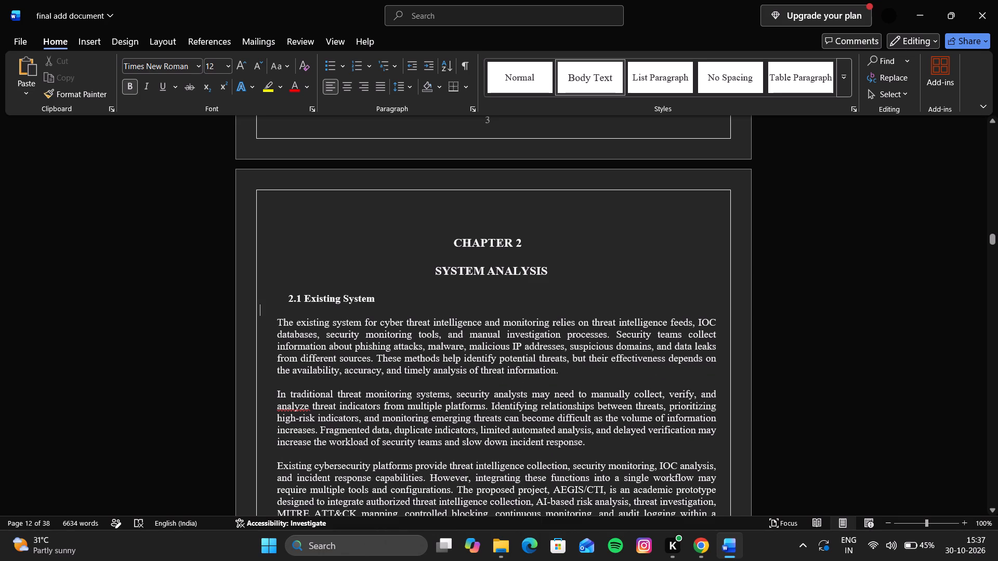
# Remove four leading spaces before the pasted 2.1 Existing System heading to line it up with the body text.
pyautogui.click(287, 299)
pyautogui.press('BackSpace')
pyautogui.press('BackSpace')
pyautogui.press('BackSpace')
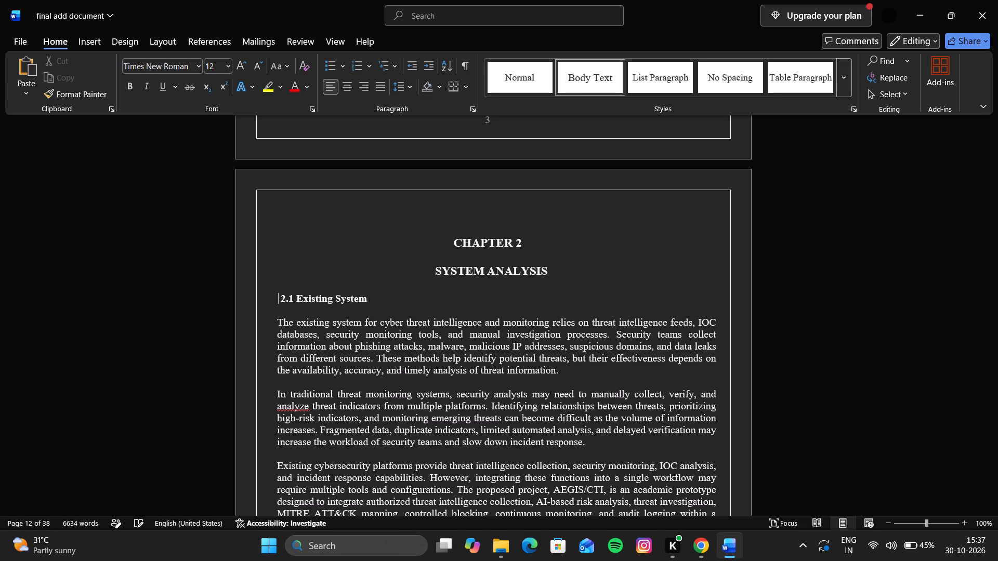
pyautogui.press('BackSpace')
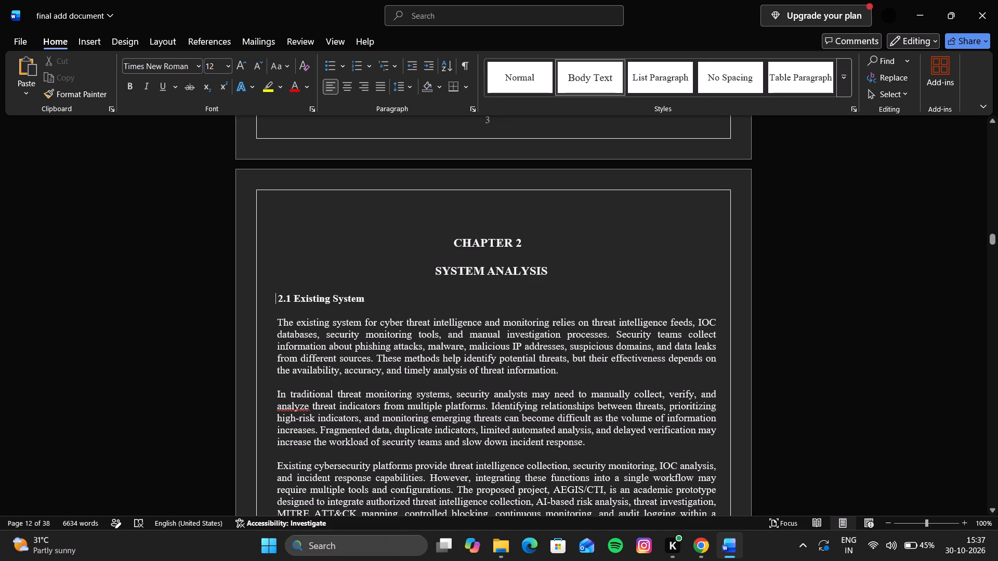
# Number the Background & Literature review heading as 2.1.1.
pyautogui.scroll(-3, 569, 344)
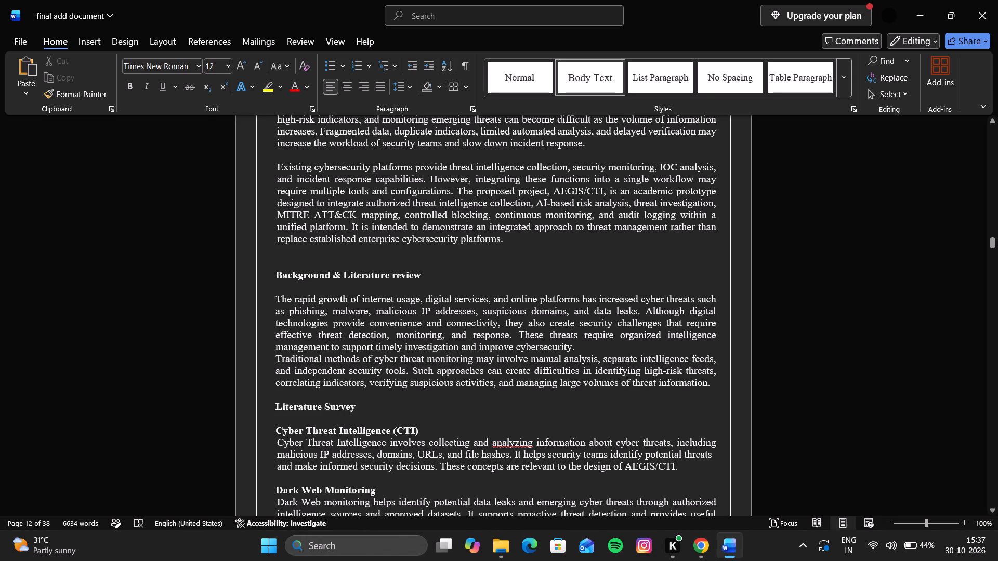
pyautogui.scroll(-2, 331, 265)
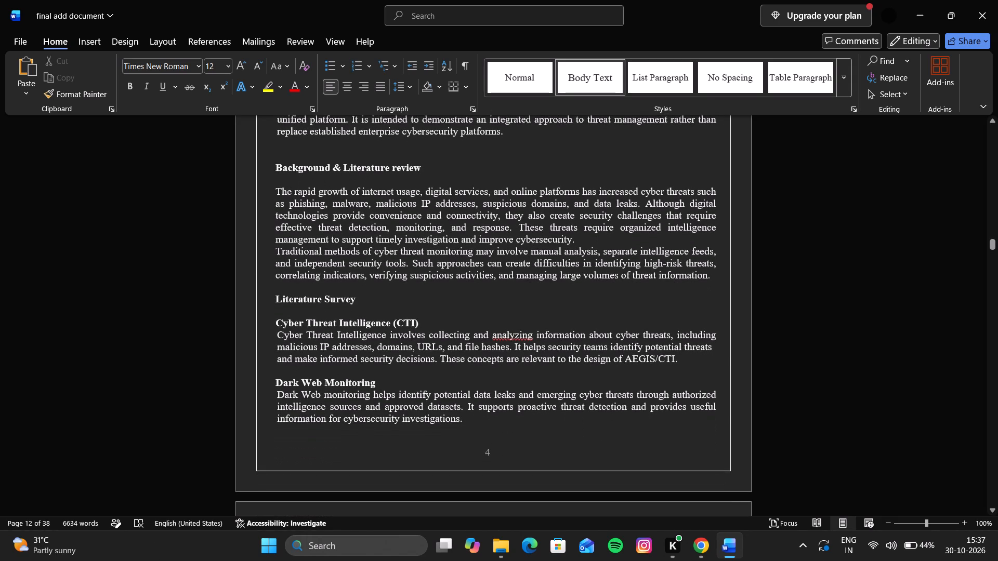
pyautogui.click(271, 169)
pyautogui.press('space')
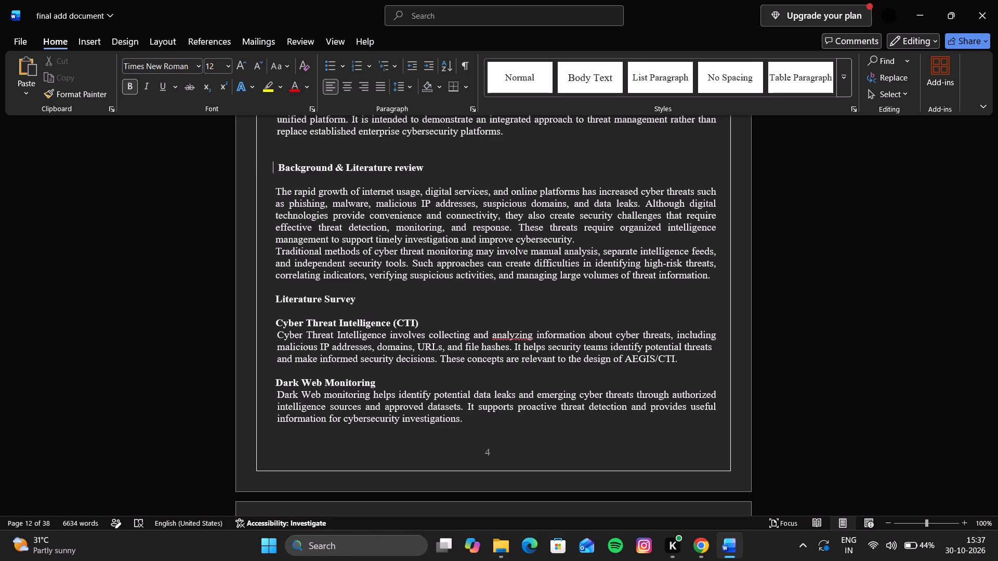
pyautogui.write('2.')
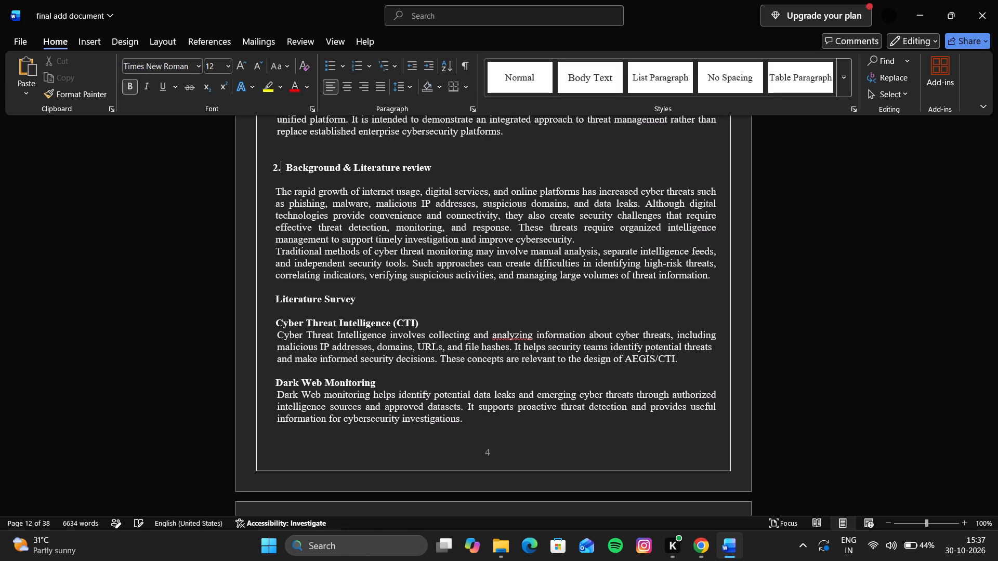
pyautogui.write('1.1')
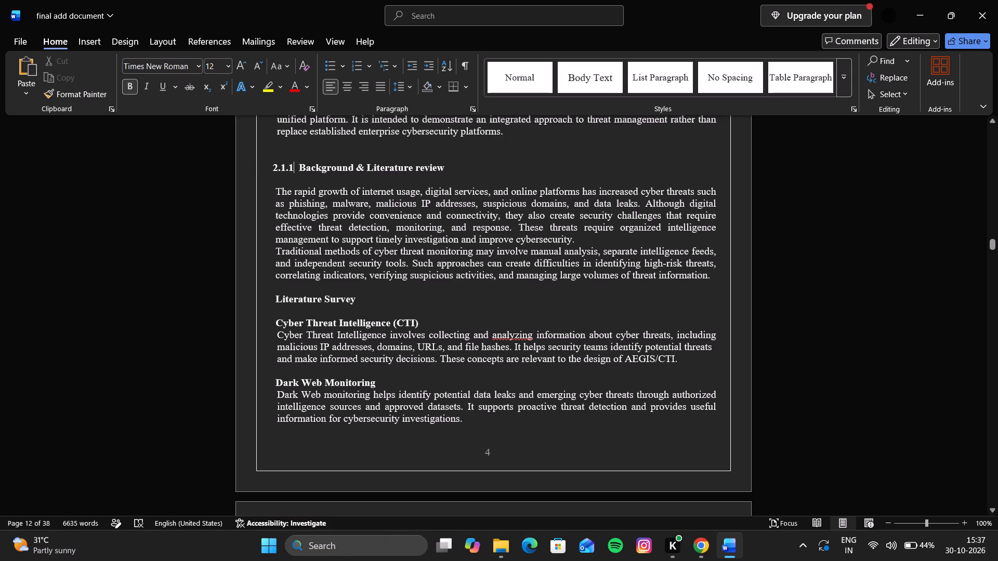
# Replace the automatic number of the Limitations of Existing System heading with 2.1.2.
pyautogui.scroll(-3, 319, 205)
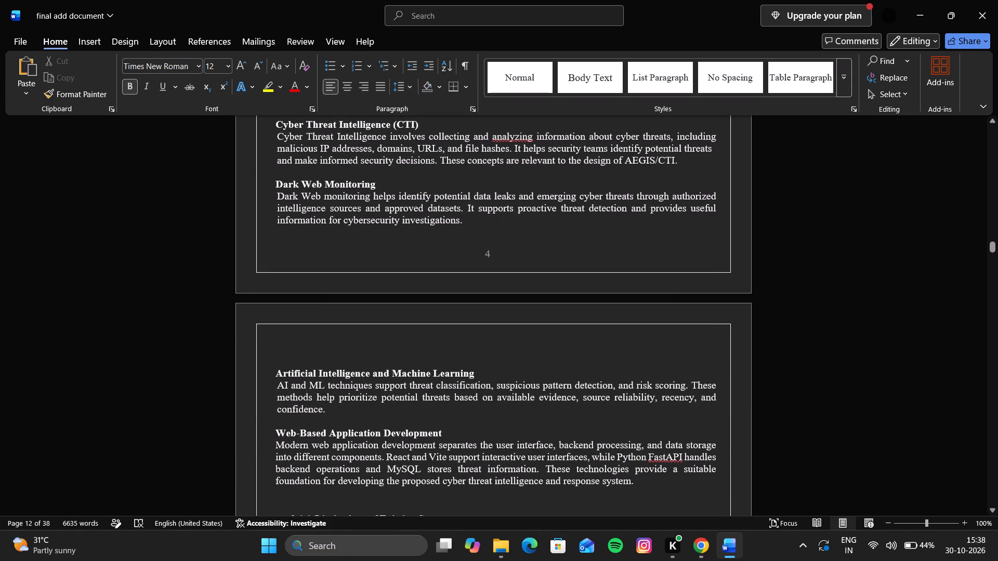
pyautogui.scroll(-1, 319, 205)
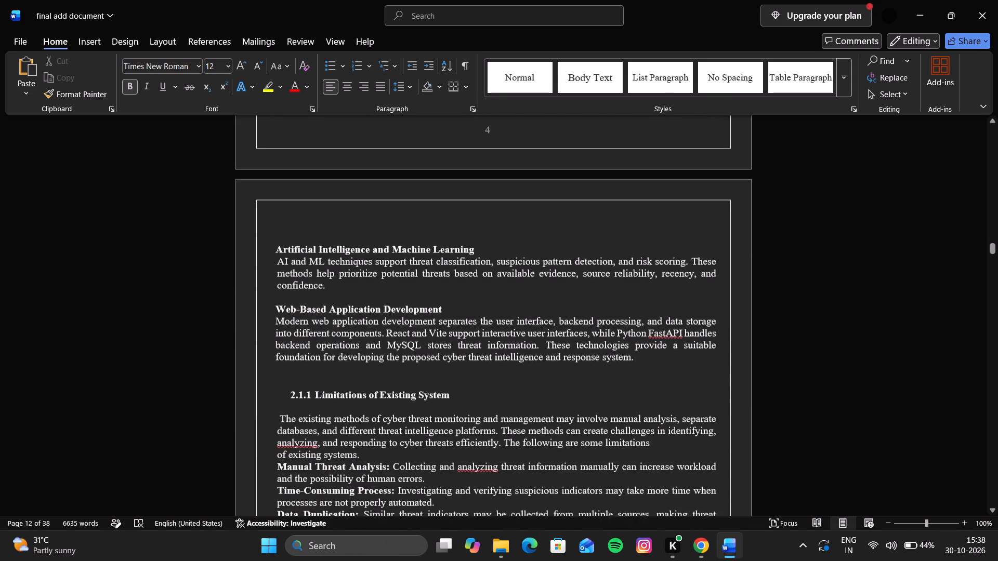
pyautogui.scroll(-2, 319, 205)
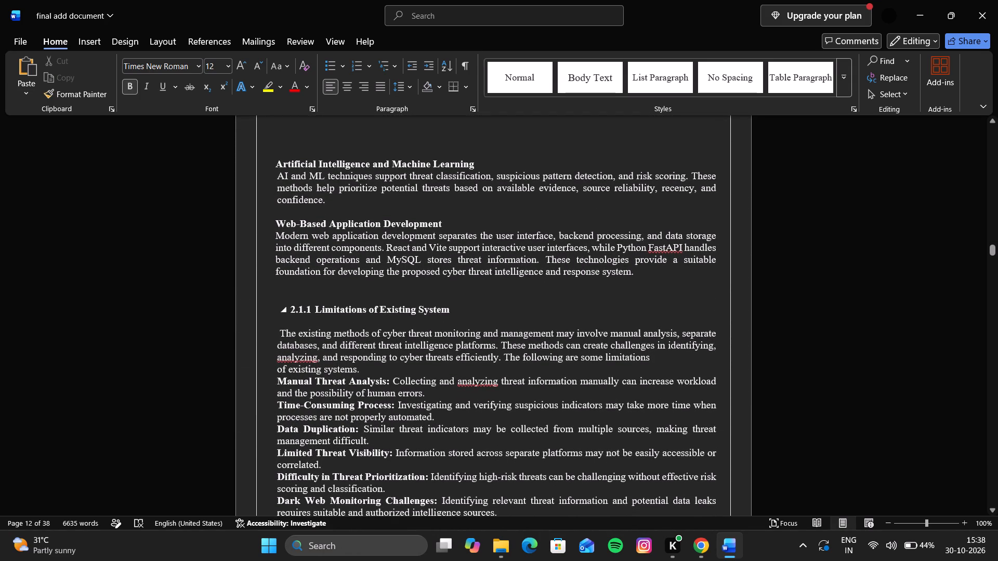
pyautogui.click(309, 309)
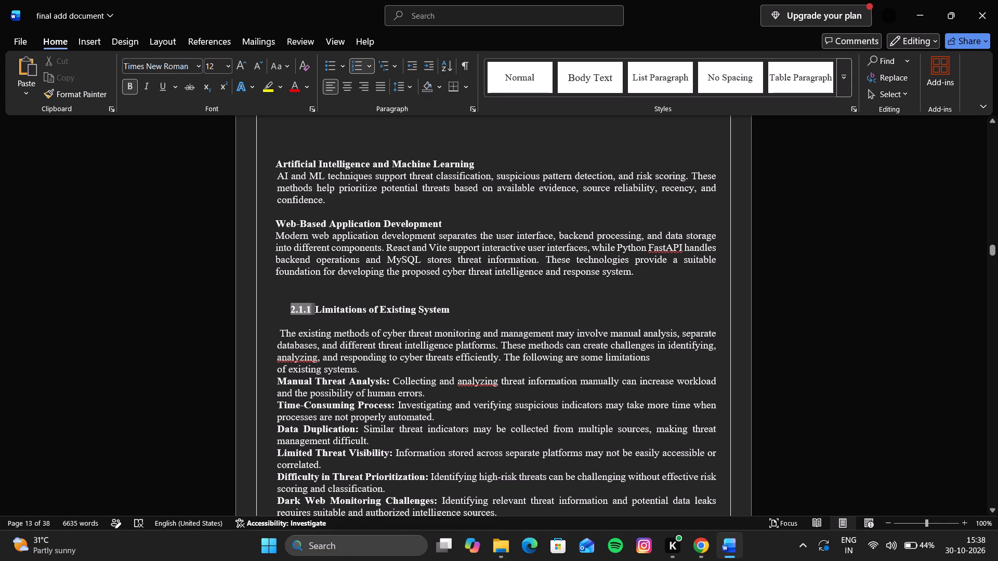
pyautogui.click(309, 313)
pyautogui.press('BackSpace')
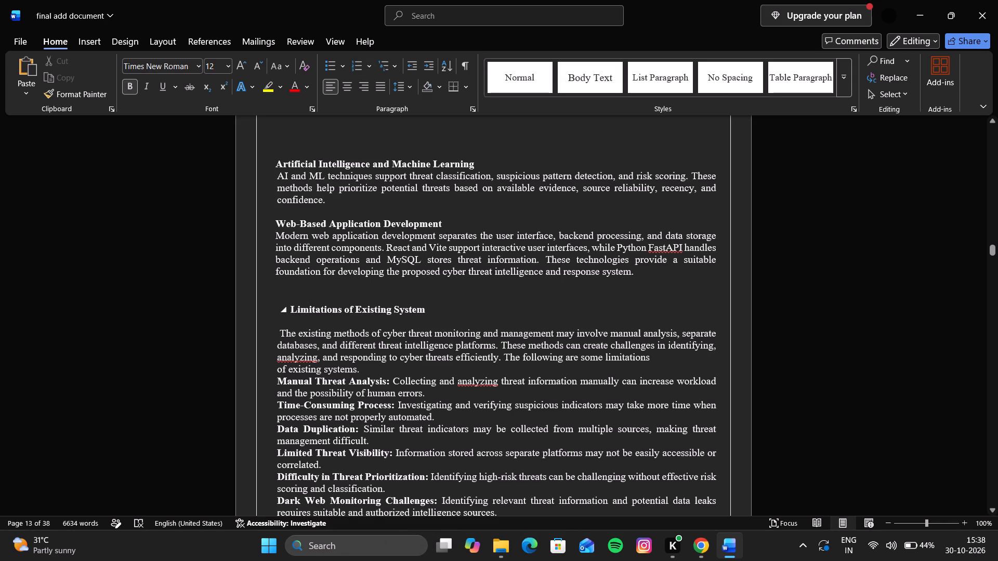
pyautogui.write('2.')
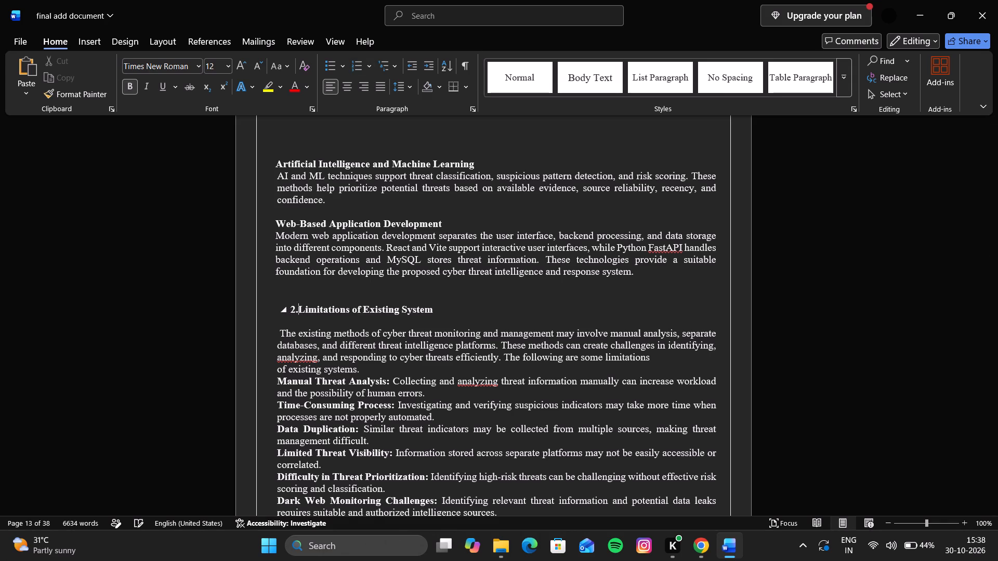
pyautogui.press('2')
pyautogui.press('BackSpace')
pyautogui.press('1')
pyautogui.write('.2')
# Remove the indent before the 2.1.2 heading and add seven leading spaces to line it up with the body text.
pyautogui.press('Left')
pyautogui.press('Left')
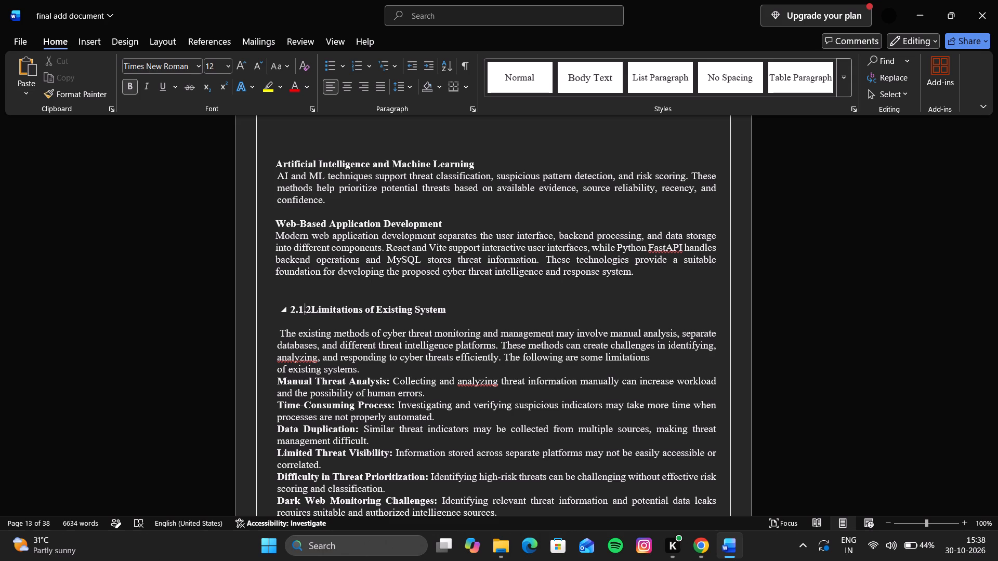
pyautogui.press('Left')
pyautogui.press('Left')
pyautogui.press('Left')
pyautogui.press('Left')
pyautogui.press('Right')
pyautogui.press('Right')
pyautogui.press('Left')
pyautogui.press('space')
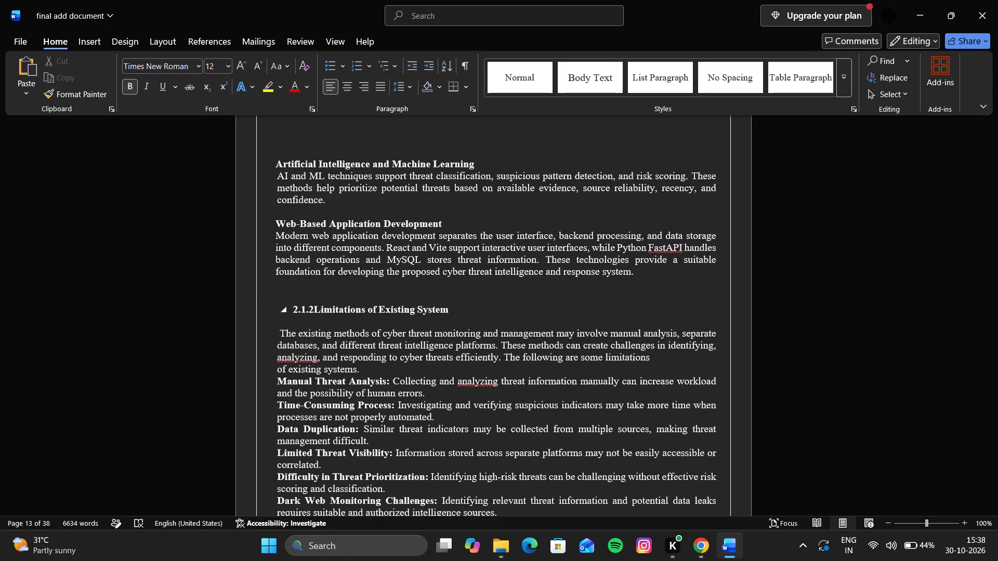
pyautogui.press('BackSpace')
pyautogui.press('BackSpace')
pyautogui.press('space')
pyautogui.press('space')
pyautogui.press('space')
pyautogui.press('space')
pyautogui.press('space')
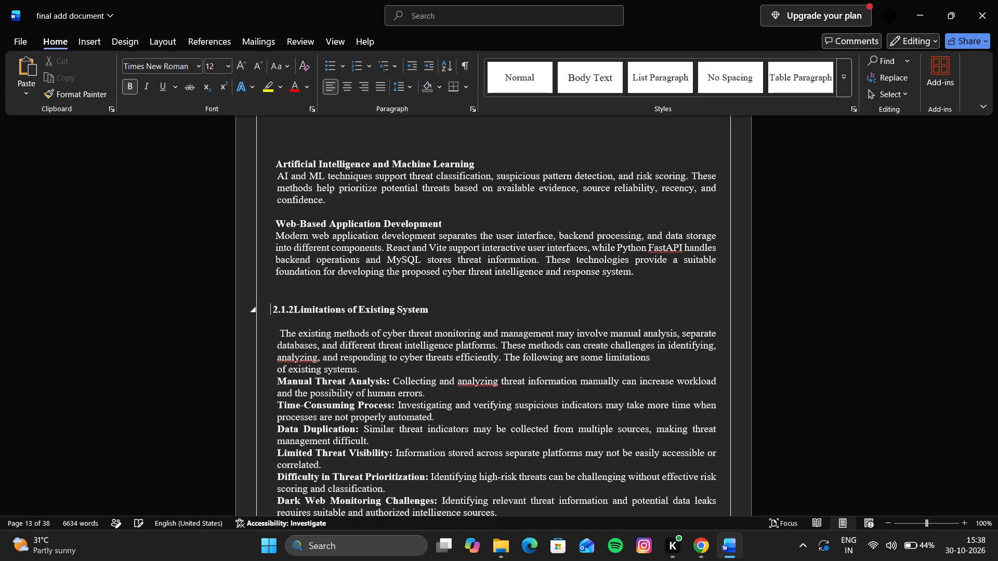
pyautogui.press('space')
pyautogui.press('space')
# Insert a space between the number 2.1.2 and the title Limitations of Existing System.
pyautogui.press('Right')
pyautogui.press('Right')
pyautogui.press('Right')
pyautogui.press('Right')
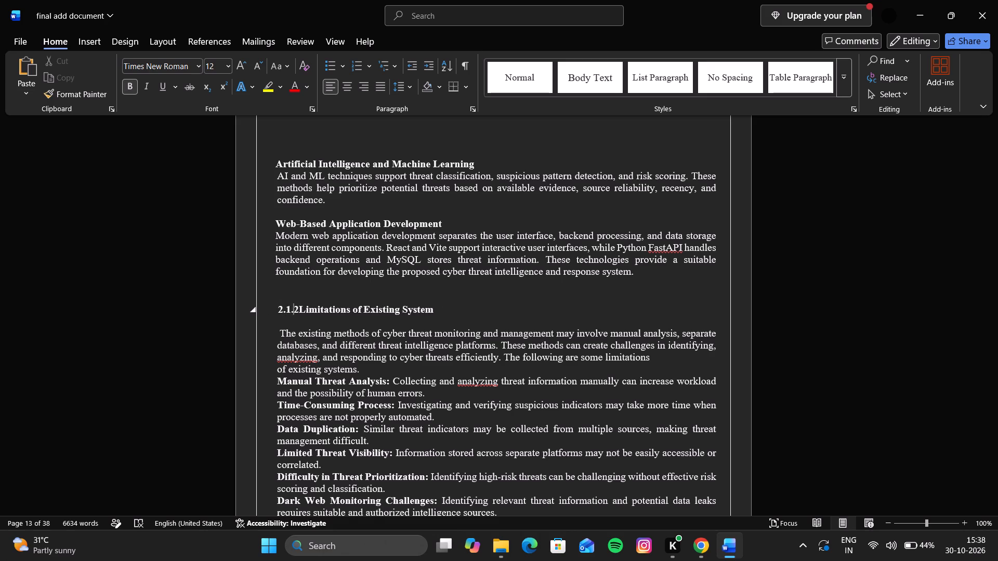
pyautogui.press('Right')
pyautogui.press('Right')
pyautogui.press('Left')
pyautogui.press('space')
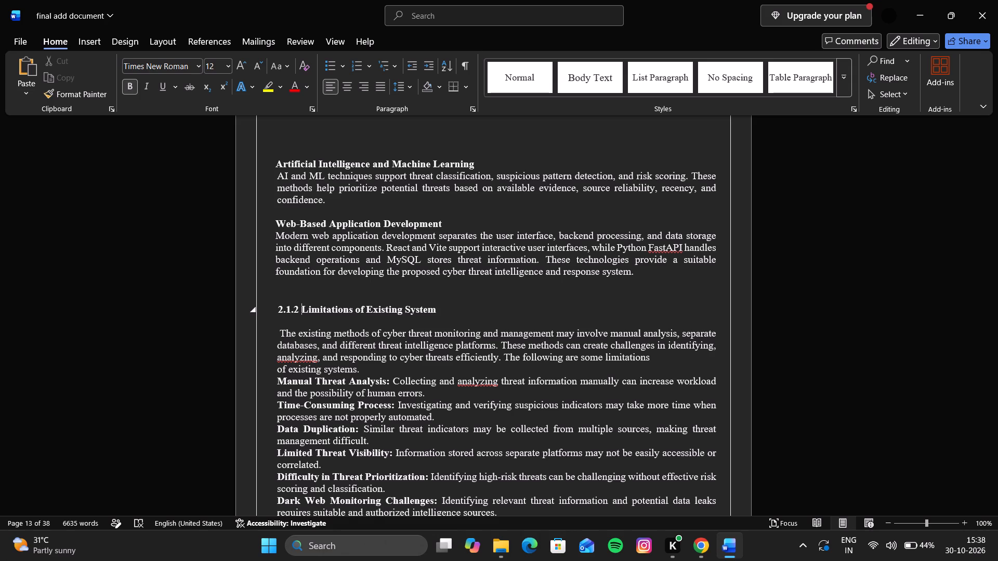
# Renumber the Proposed System heading as 2.2.
pyautogui.scroll(-1, 312, 313)
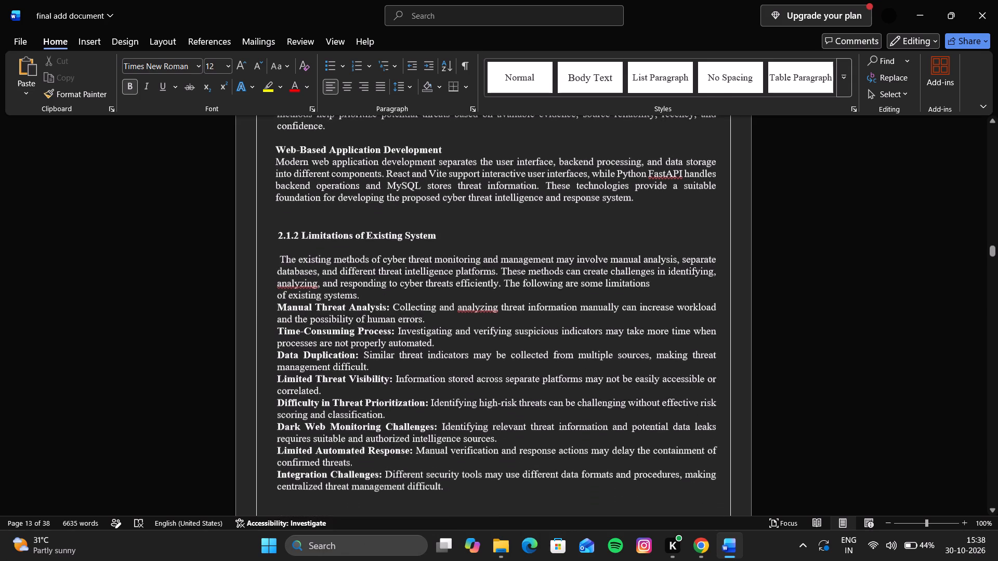
pyautogui.scroll(-2, 312, 313)
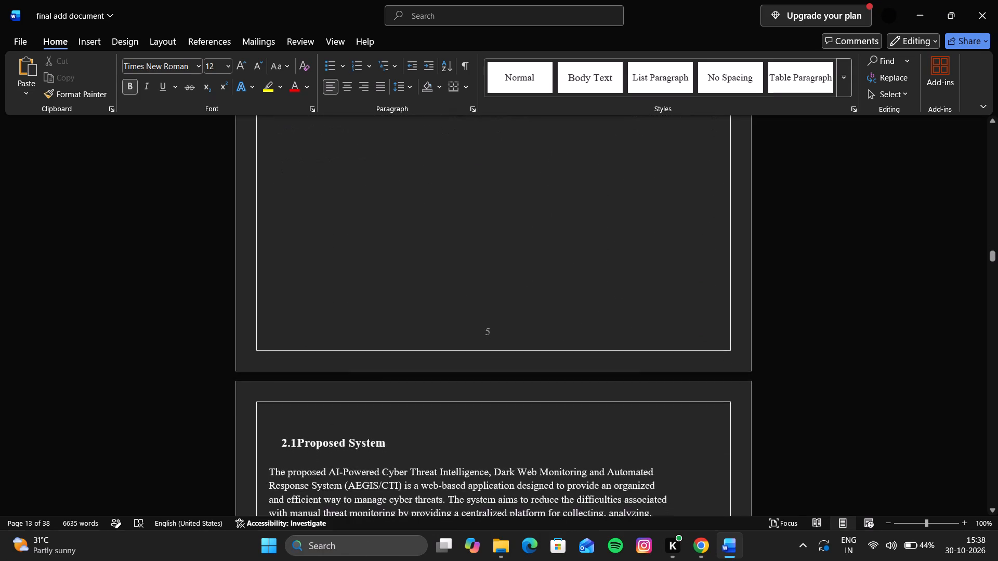
pyautogui.scroll(-1, 312, 313)
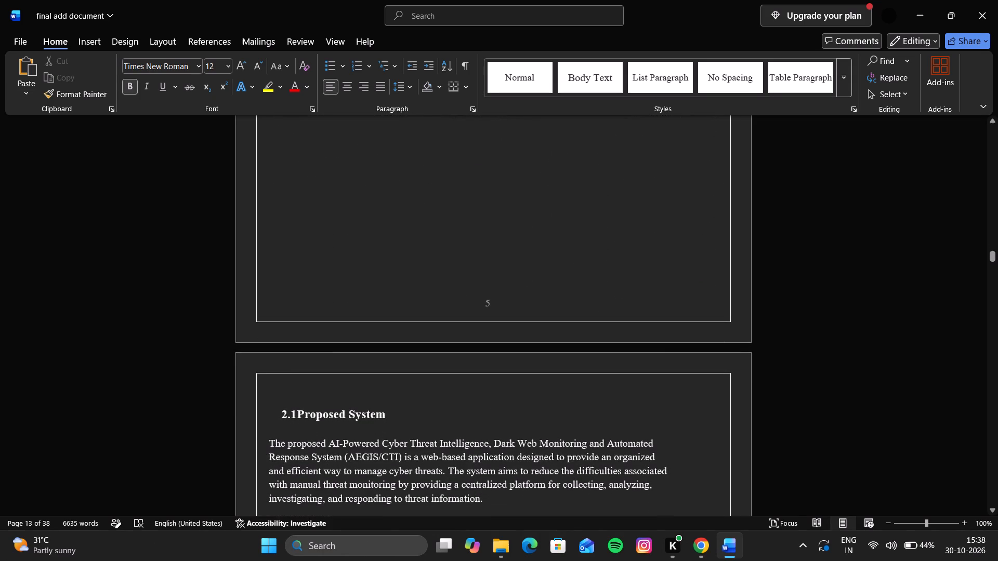
pyautogui.scroll(-1, 280, 390)
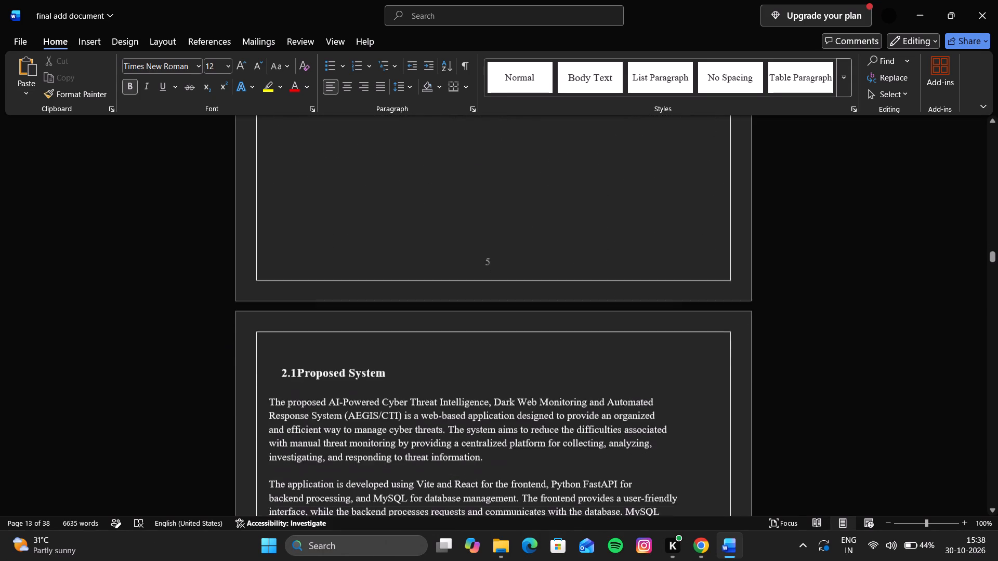
pyautogui.scroll(-1, 280, 390)
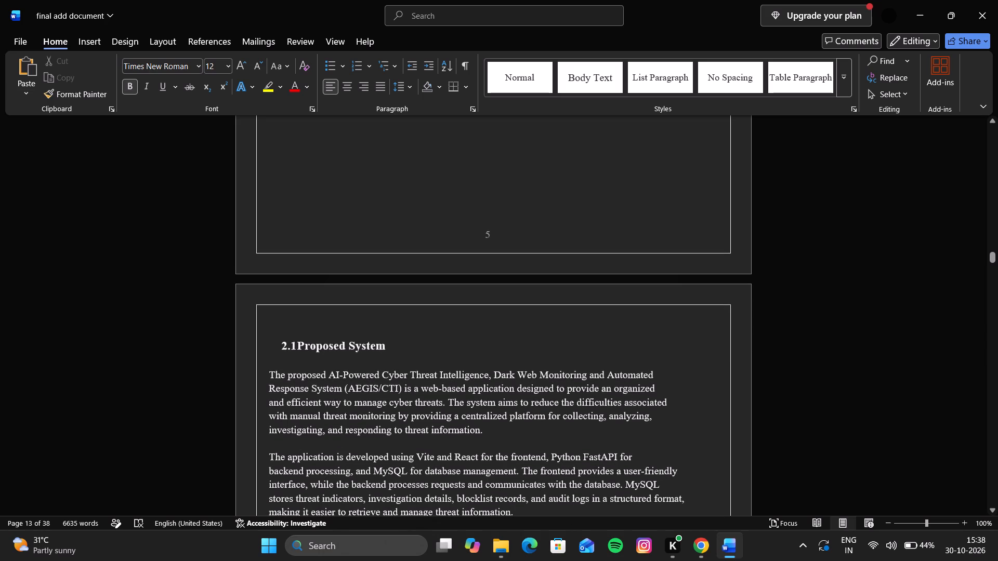
pyautogui.click(294, 344)
pyautogui.press('BackSpace')
pyautogui.press('2')
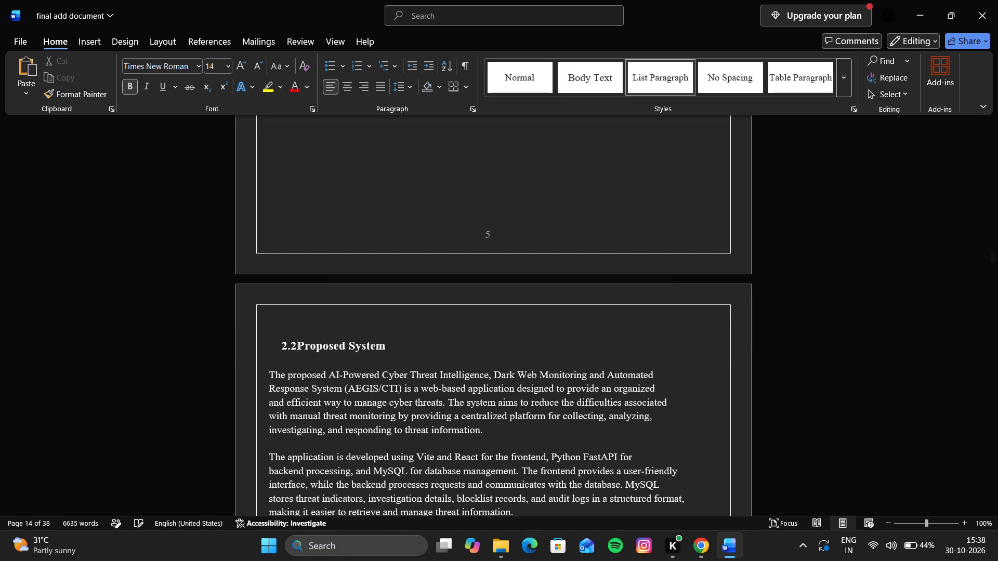
# Remove the indent before the Proposed System heading and add three leading spaces to line it up with the body text.
pyautogui.press('Left')
pyautogui.press('Left')
pyautogui.press('Left')
pyautogui.press('BackSpace')
pyautogui.press('space')
pyautogui.press('space')
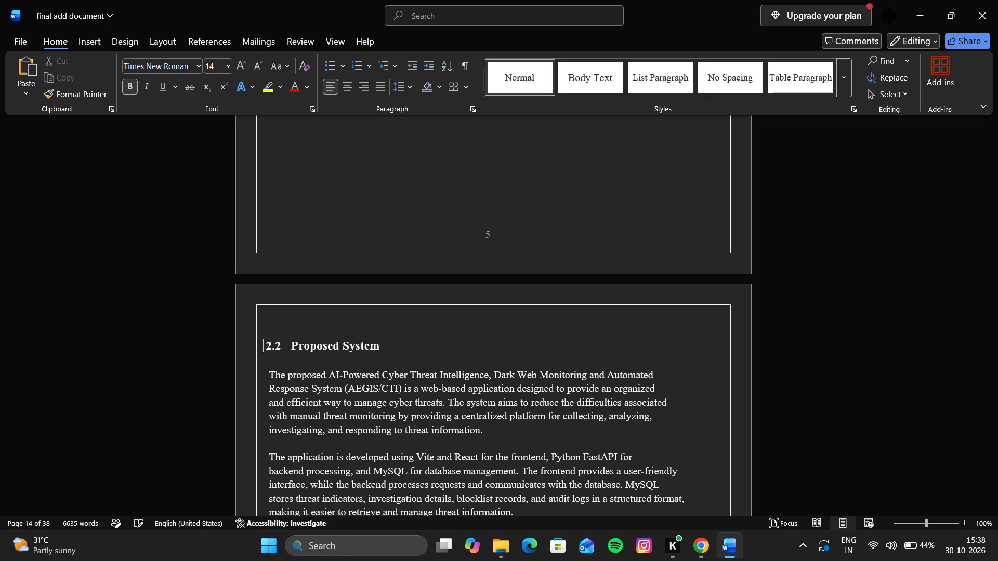
pyautogui.press('space')
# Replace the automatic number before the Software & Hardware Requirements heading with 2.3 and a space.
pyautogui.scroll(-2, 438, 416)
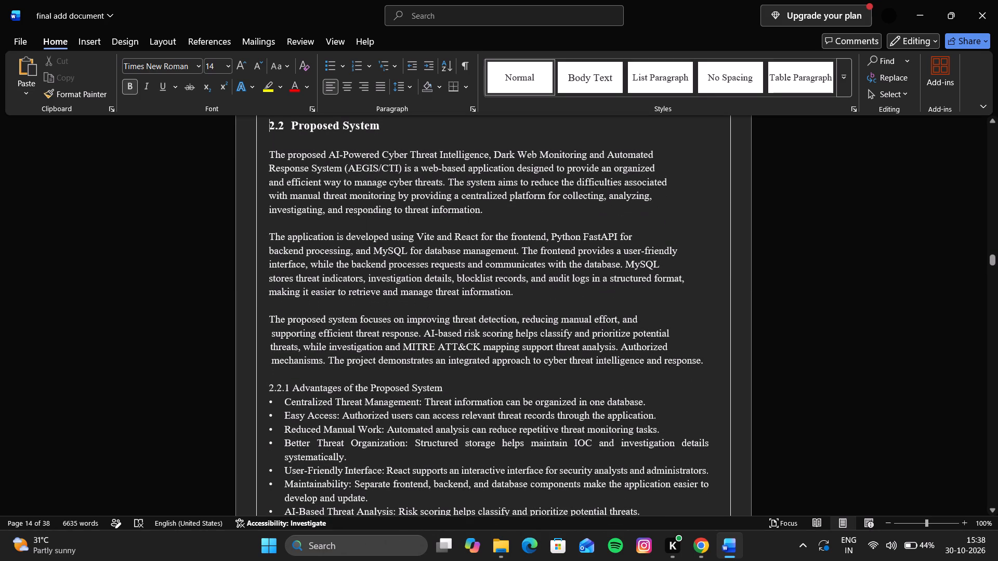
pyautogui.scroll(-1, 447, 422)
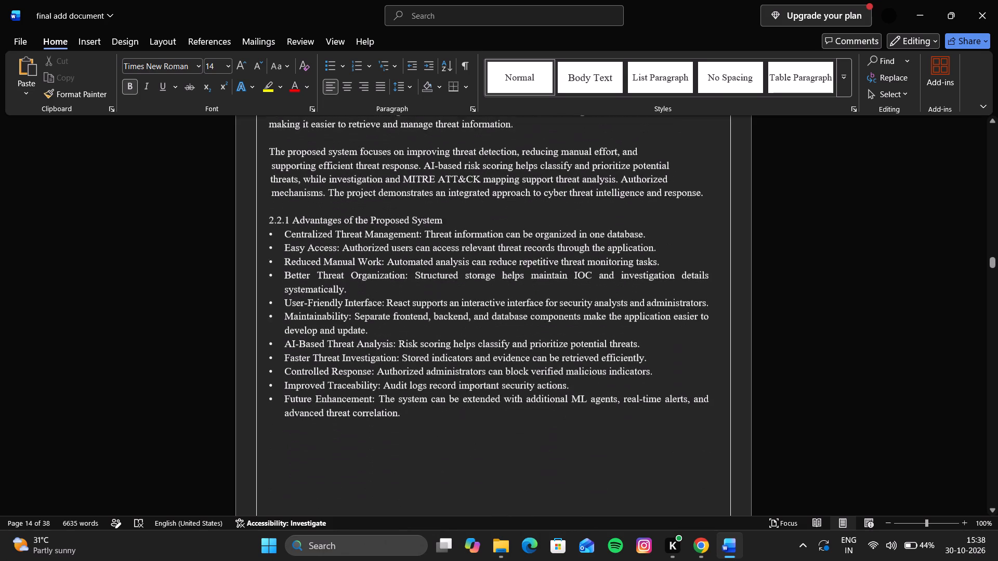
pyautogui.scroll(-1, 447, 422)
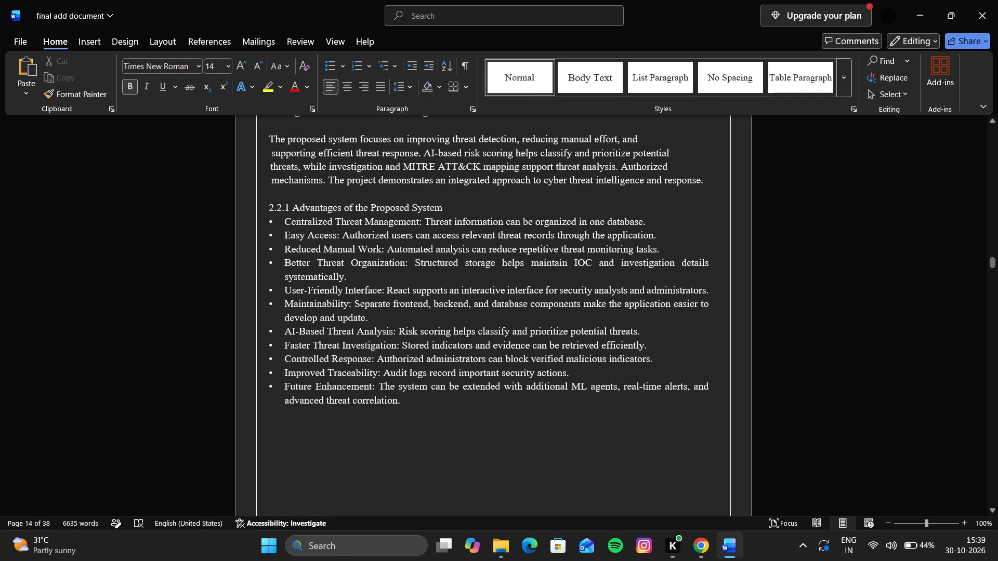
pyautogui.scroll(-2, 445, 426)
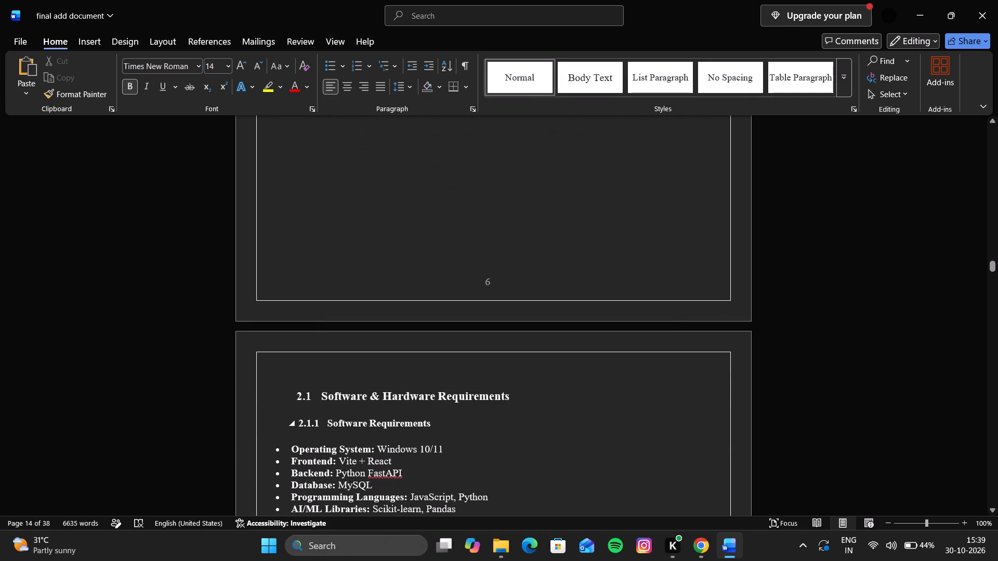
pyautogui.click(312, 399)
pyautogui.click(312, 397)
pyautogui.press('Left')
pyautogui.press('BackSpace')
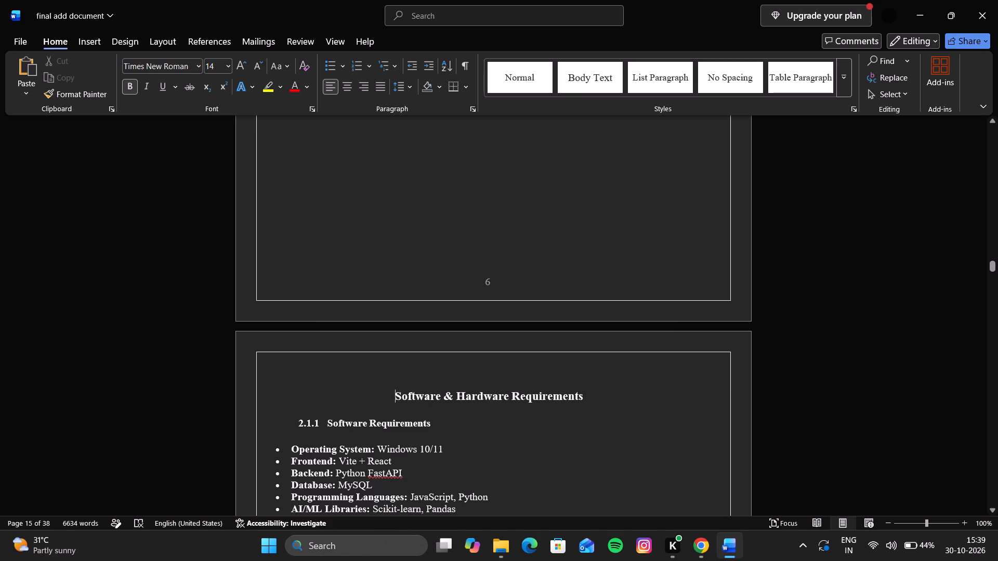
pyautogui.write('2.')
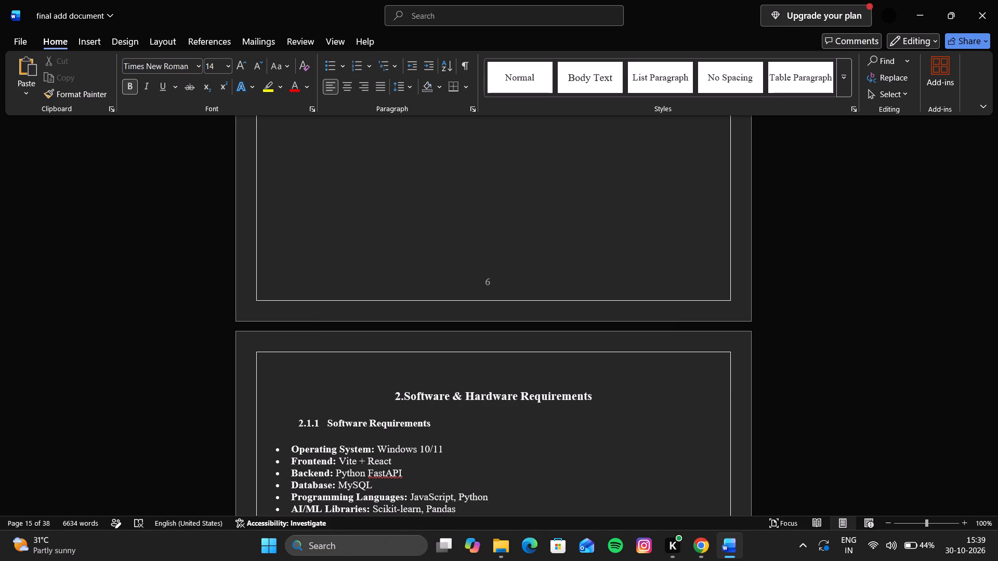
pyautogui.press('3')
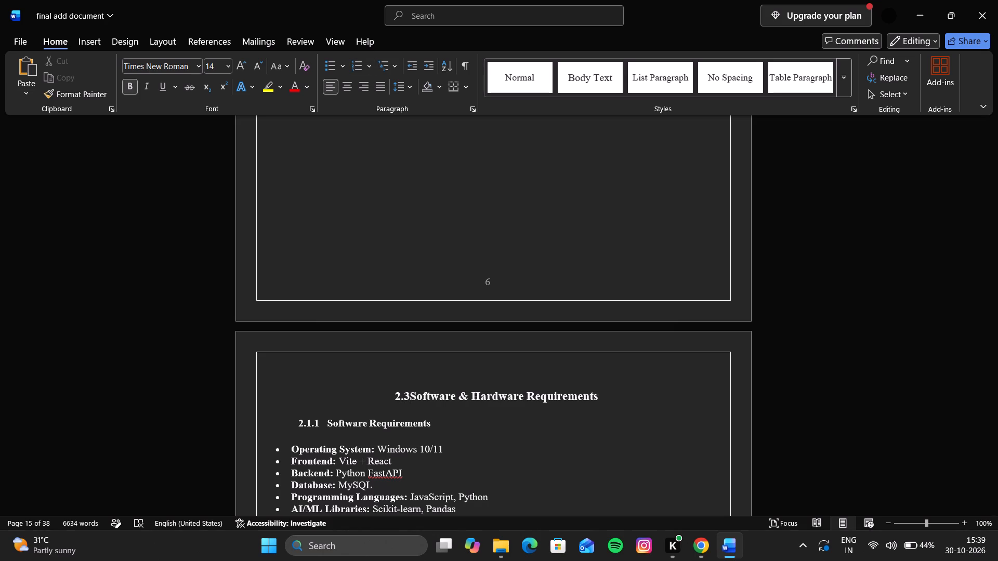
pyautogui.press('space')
# Clear the number and indent before Software & Hardware Requirements, and re-enter 2.3 followed by spaces at the start of the line.
pyautogui.press('Left')
pyautogui.press('Left')
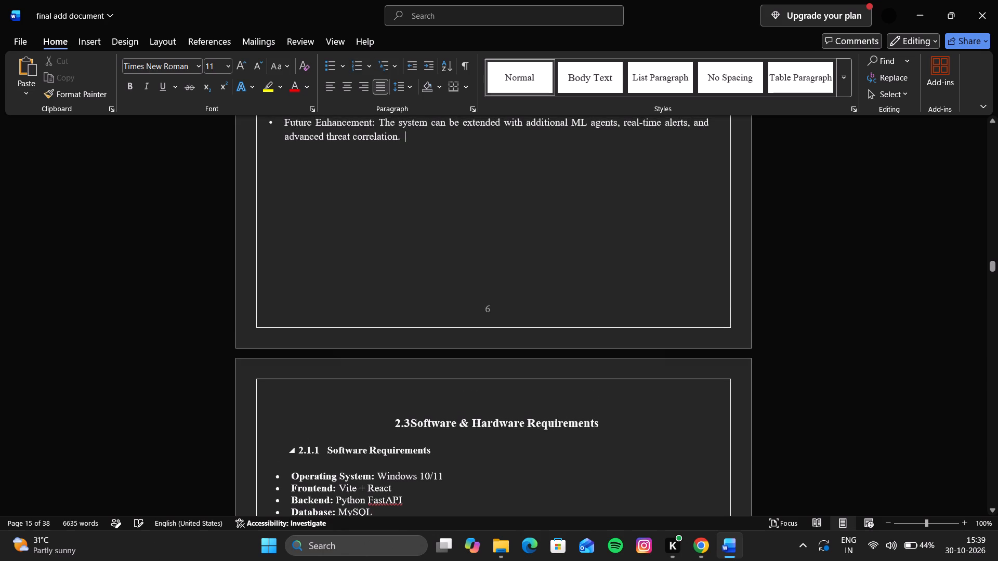
pyautogui.press('Right')
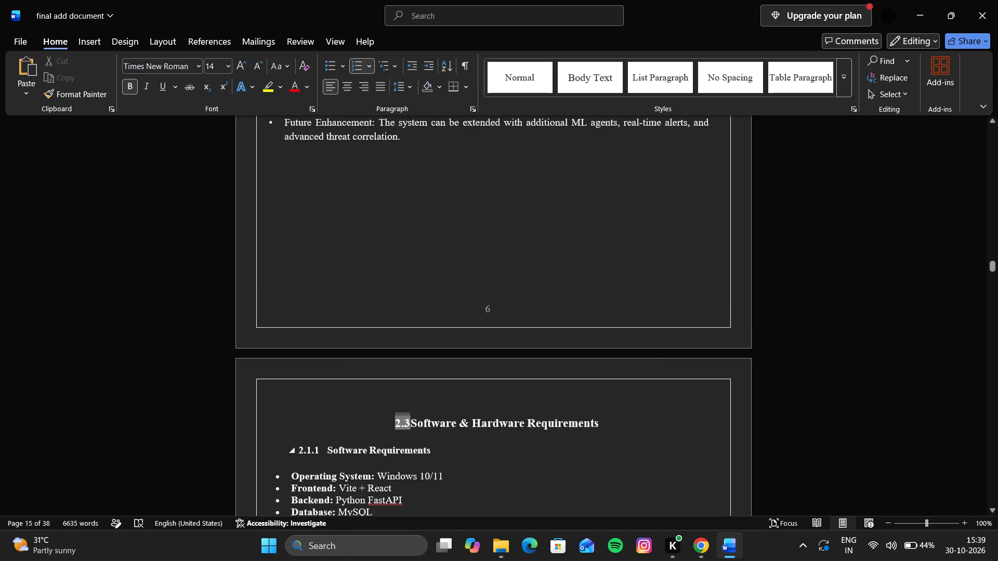
pyautogui.press('BackSpace')
pyautogui.press('BackSpace')
pyautogui.press('BackSpace')
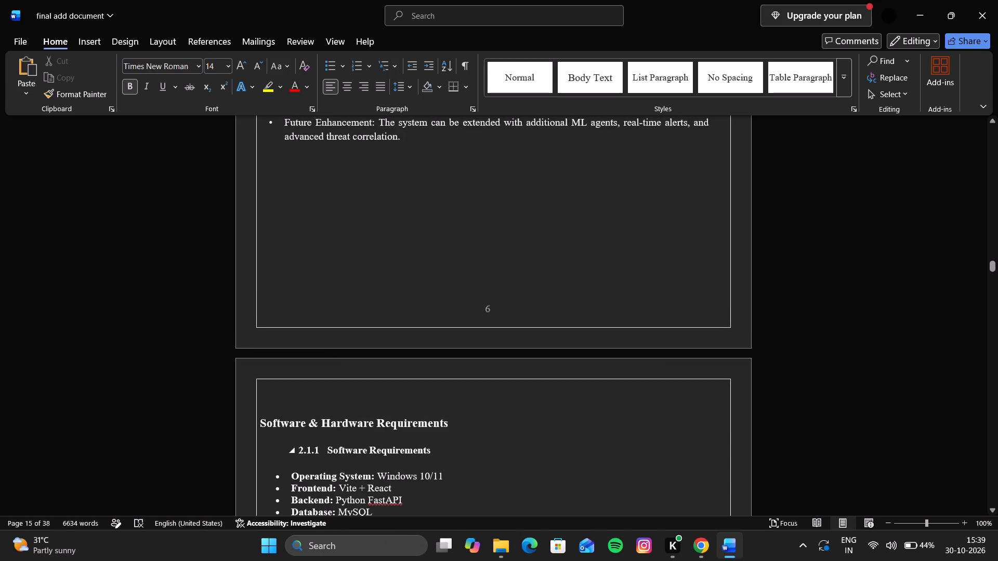
pyautogui.write('2.3')
pyautogui.press('space')
pyautogui.press('space')
pyautogui.press('space')
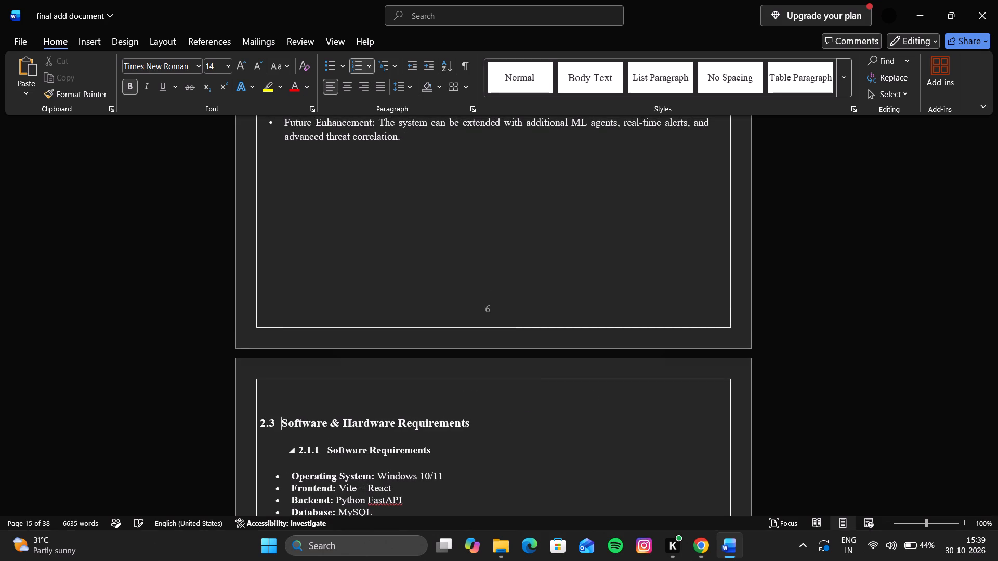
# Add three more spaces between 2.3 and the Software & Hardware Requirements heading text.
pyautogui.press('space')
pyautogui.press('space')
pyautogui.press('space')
# Delete the automatic number 2.3 before the Software & Hardware Requirements heading.
pyautogui.press('Left')
pyautogui.press('Left')
pyautogui.press('Left')
pyautogui.press('Left')
pyautogui.press('Left')
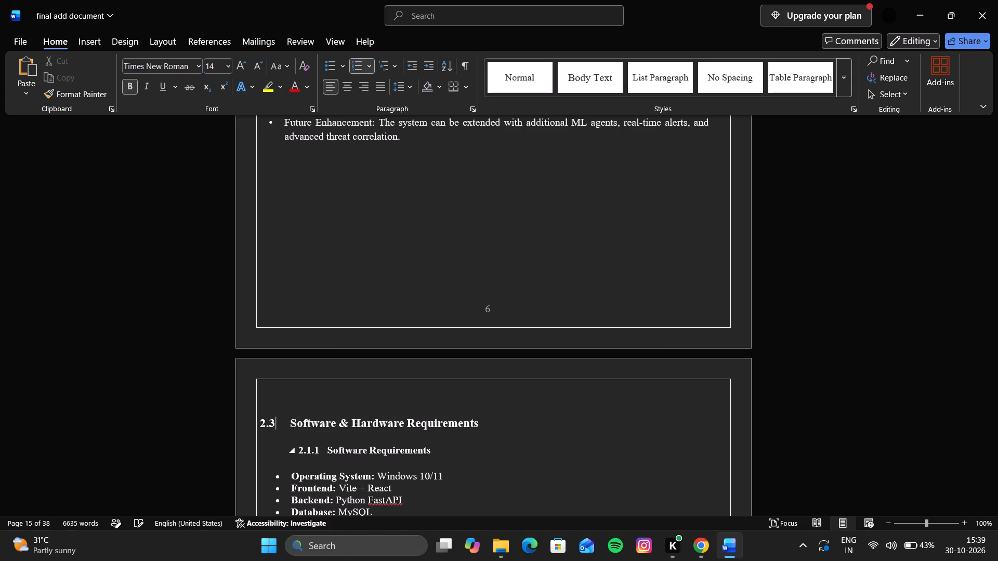
pyautogui.press('Left')
pyautogui.press('Left')
pyautogui.press('Right')
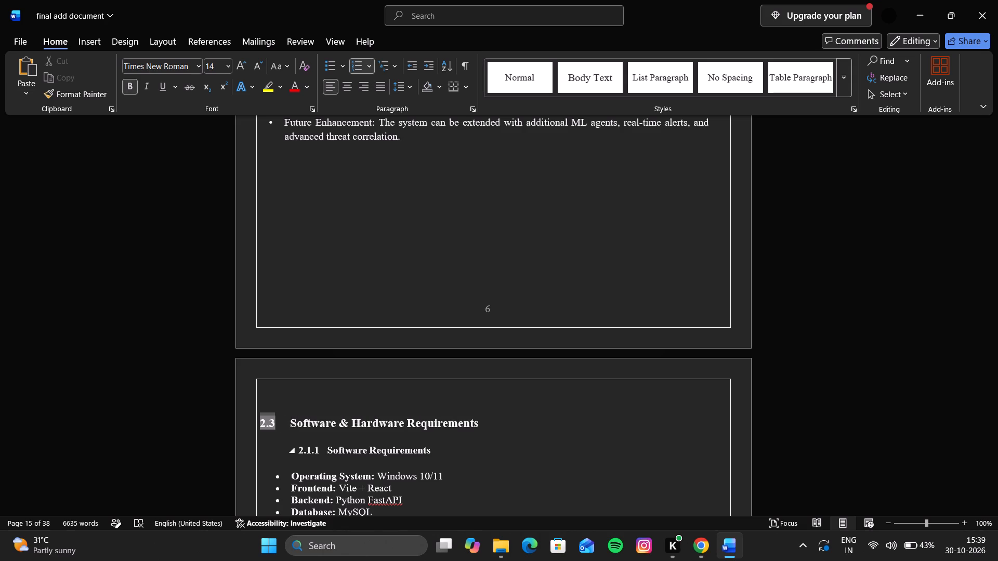
pyautogui.press('Right')
pyautogui.press('BackSpace')
pyautogui.press('BackSpace')
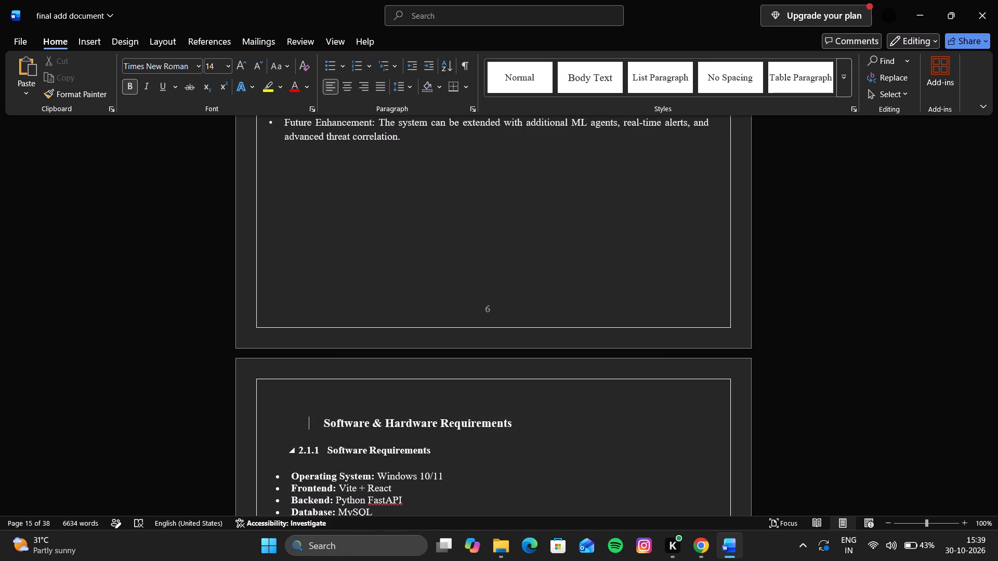
# Remove the remaining spaces and indent before Software & Hardware Requirements so the heading starts at the margin.
pyautogui.press('Left')
pyautogui.press('Left')
pyautogui.press('Right')
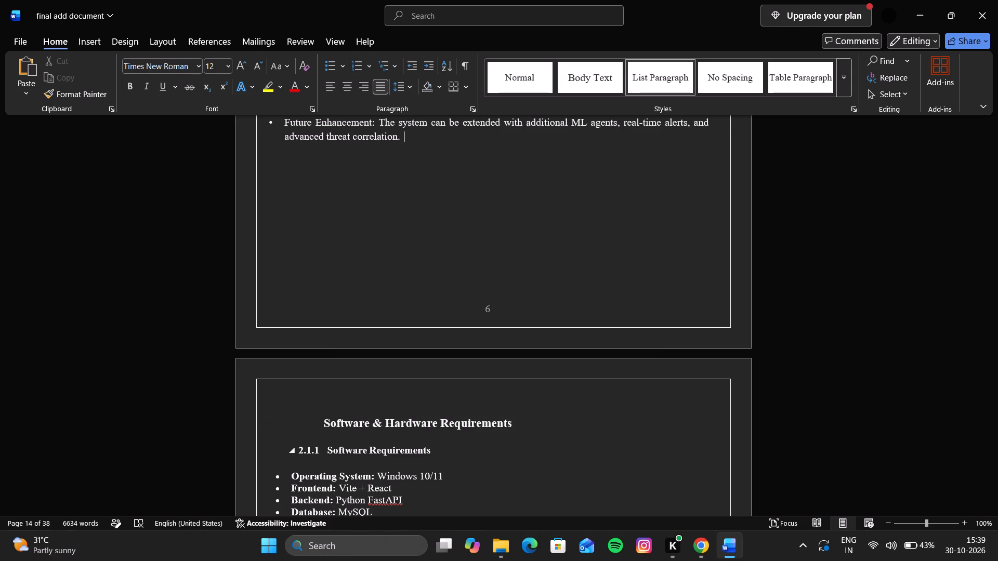
pyautogui.press('Right')
pyautogui.press('Right')
pyautogui.press('Right')
pyautogui.press('Right')
pyautogui.press('Right')
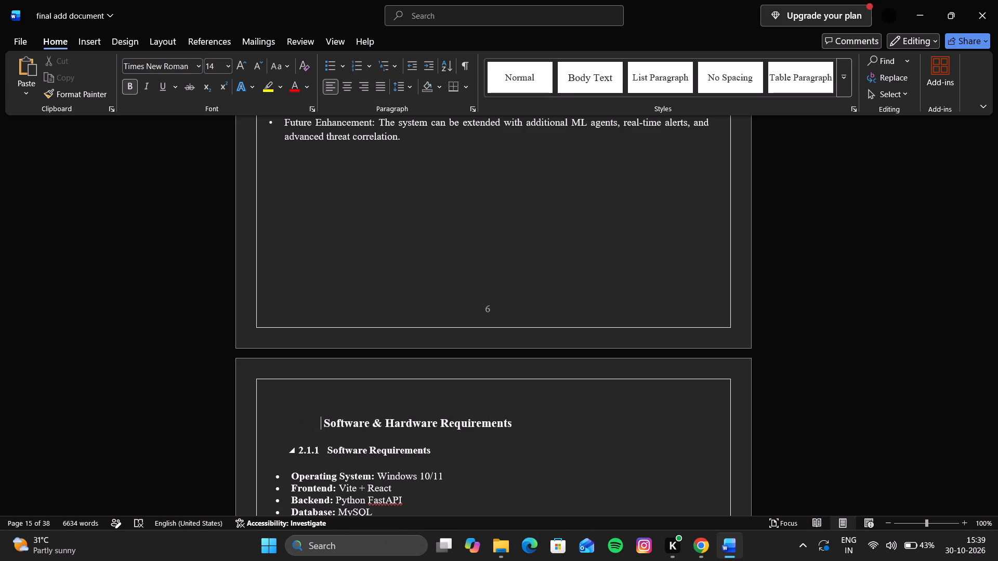
pyautogui.press('Right')
pyautogui.press('BackSpace')
pyautogui.press('BackSpace')
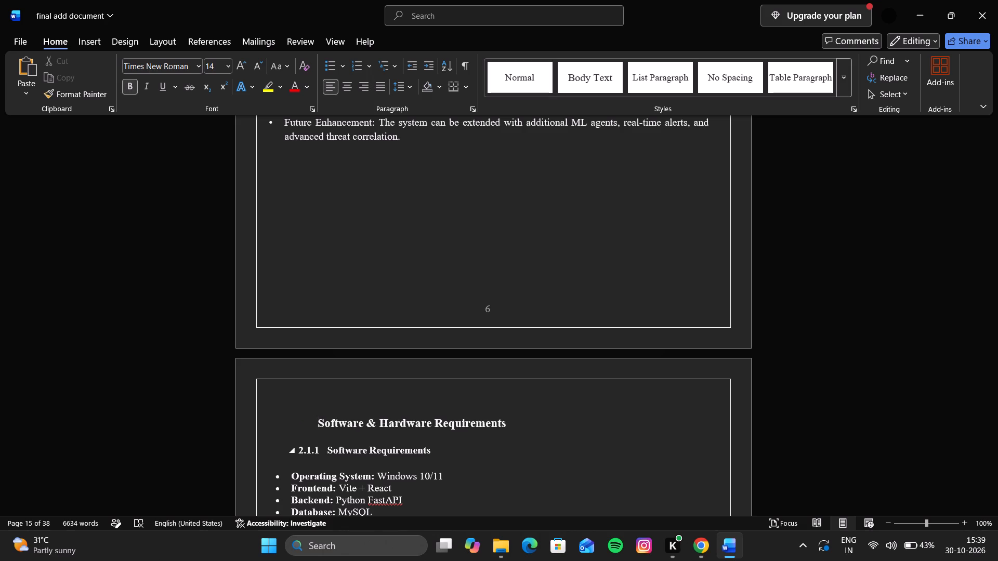
pyautogui.press('BackSpace')
pyautogui.press('BackSpace')
pyautogui.press('BackSpace')
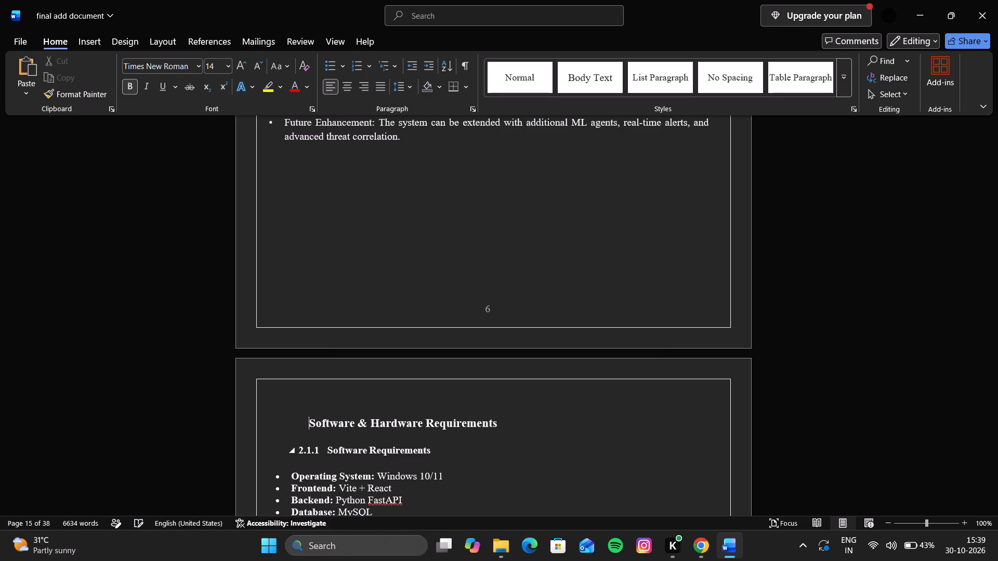
pyautogui.press('BackSpace')
pyautogui.press('BackSpace')
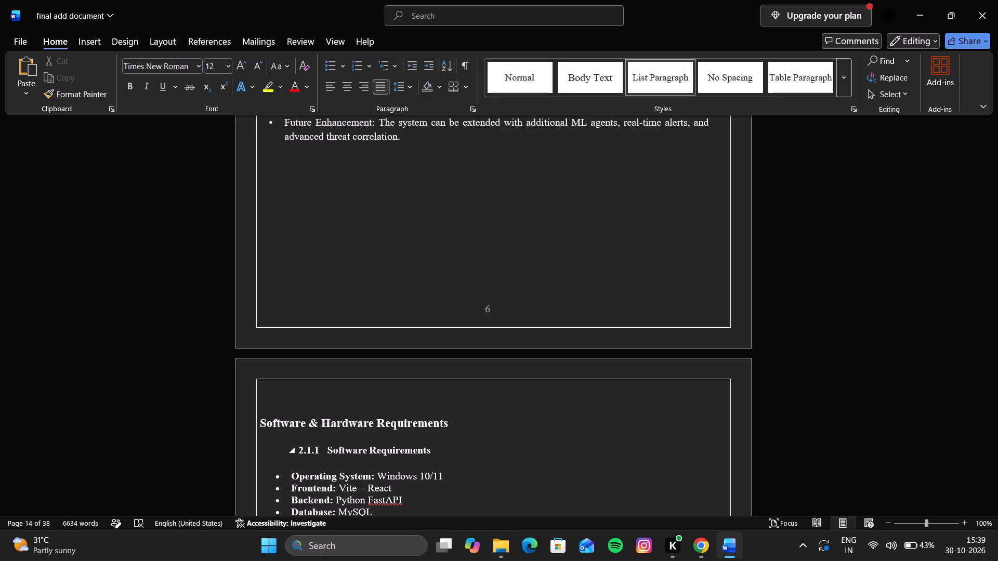
# Fill the rest of page 6 with blank lines below the Future Enhancement bullet, keeping Software & Hardware Requirements atop the following page.
pyautogui.press('Return')
pyautogui.press('Return')
pyautogui.press('Return')
pyautogui.press('Return')
pyautogui.press('Return')
pyautogui.press('Return')
pyautogui.press('Return')
pyautogui.press('Return')
pyautogui.press('Return')
pyautogui.press('Return')
pyautogui.press('Return')
pyautogui.press('Return')
pyautogui.press('Return')
pyautogui.press('Return')
pyautogui.press('Return')
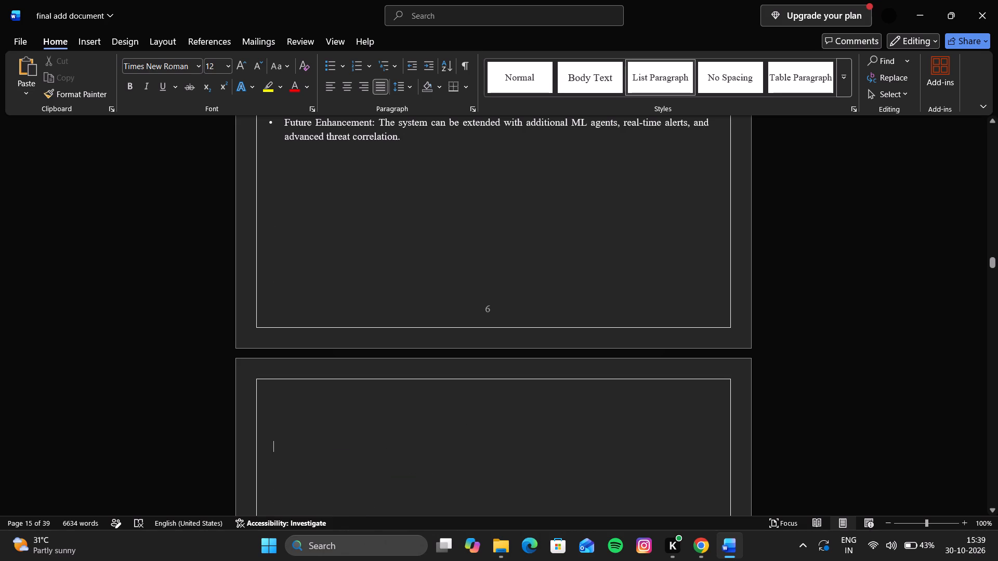
pyautogui.press('BackSpace')
pyautogui.press('BackSpace')
pyautogui.press('BackSpace')
pyautogui.press('BackSpace')
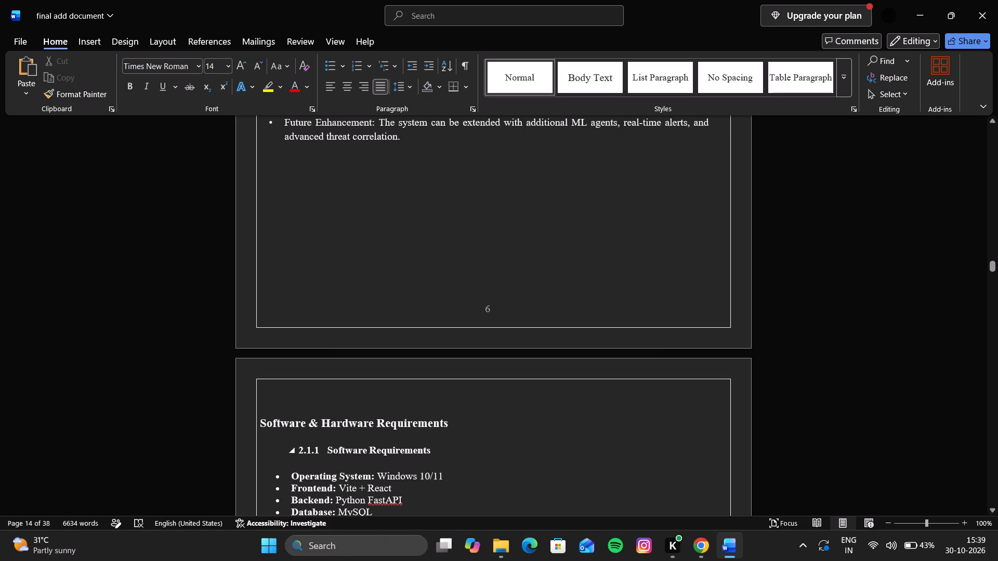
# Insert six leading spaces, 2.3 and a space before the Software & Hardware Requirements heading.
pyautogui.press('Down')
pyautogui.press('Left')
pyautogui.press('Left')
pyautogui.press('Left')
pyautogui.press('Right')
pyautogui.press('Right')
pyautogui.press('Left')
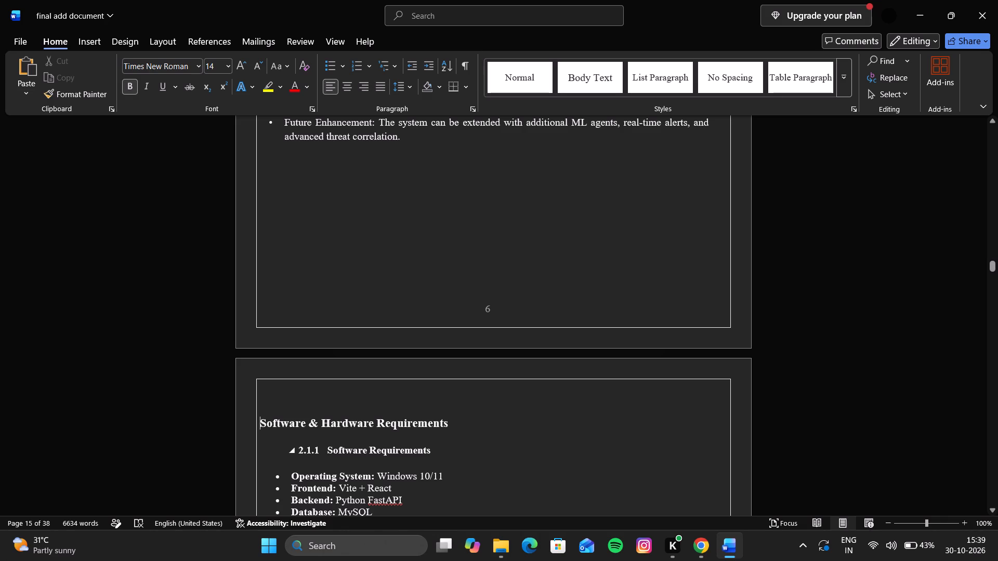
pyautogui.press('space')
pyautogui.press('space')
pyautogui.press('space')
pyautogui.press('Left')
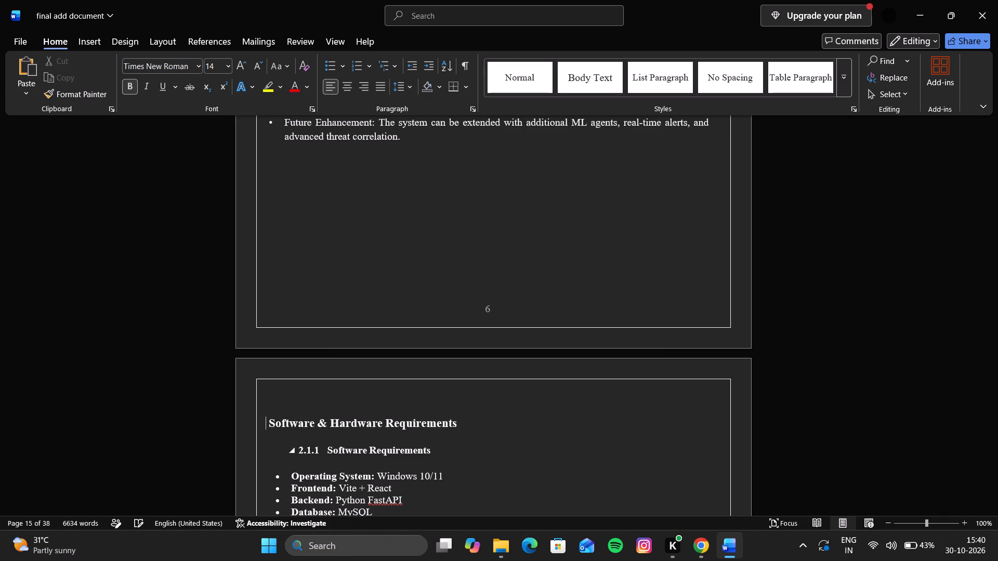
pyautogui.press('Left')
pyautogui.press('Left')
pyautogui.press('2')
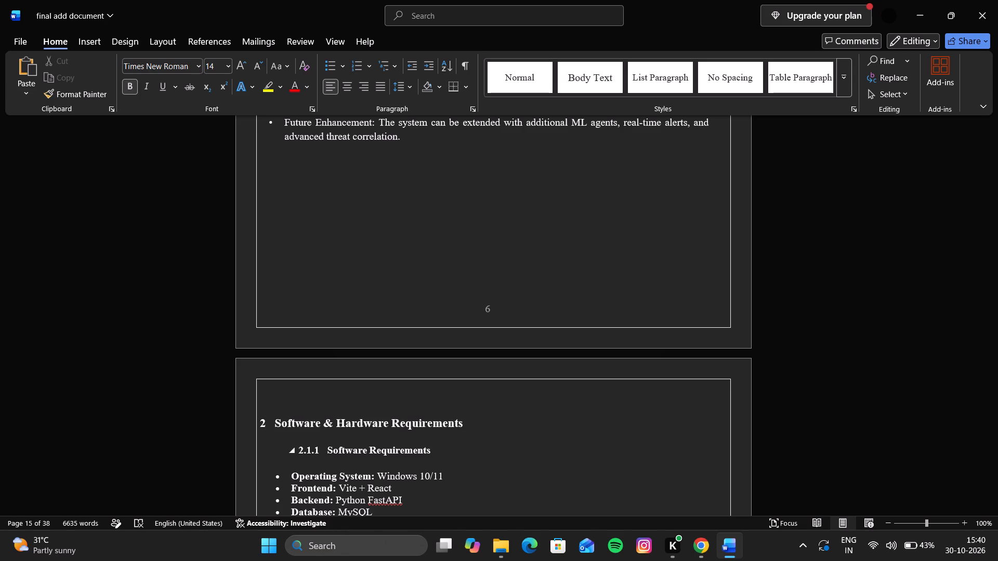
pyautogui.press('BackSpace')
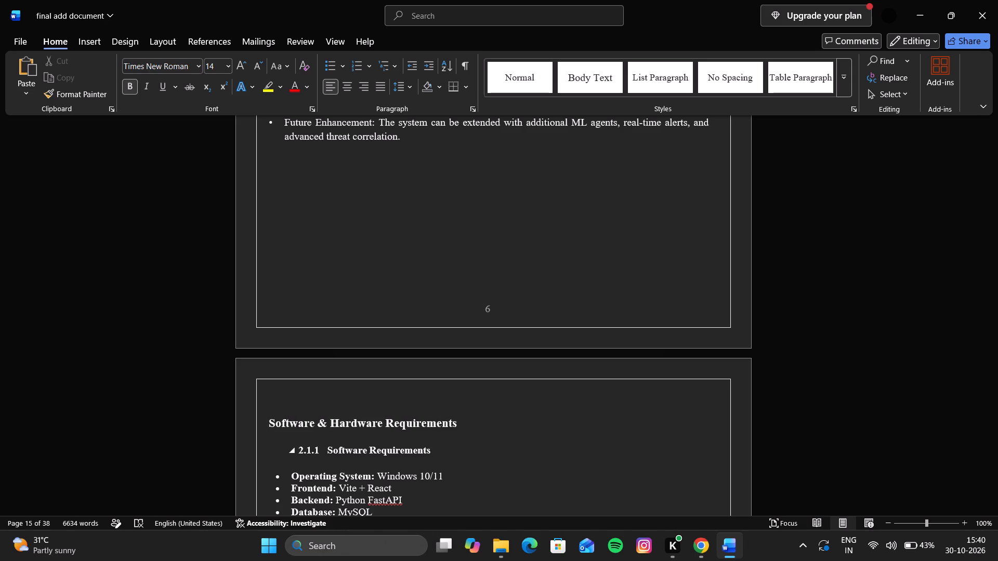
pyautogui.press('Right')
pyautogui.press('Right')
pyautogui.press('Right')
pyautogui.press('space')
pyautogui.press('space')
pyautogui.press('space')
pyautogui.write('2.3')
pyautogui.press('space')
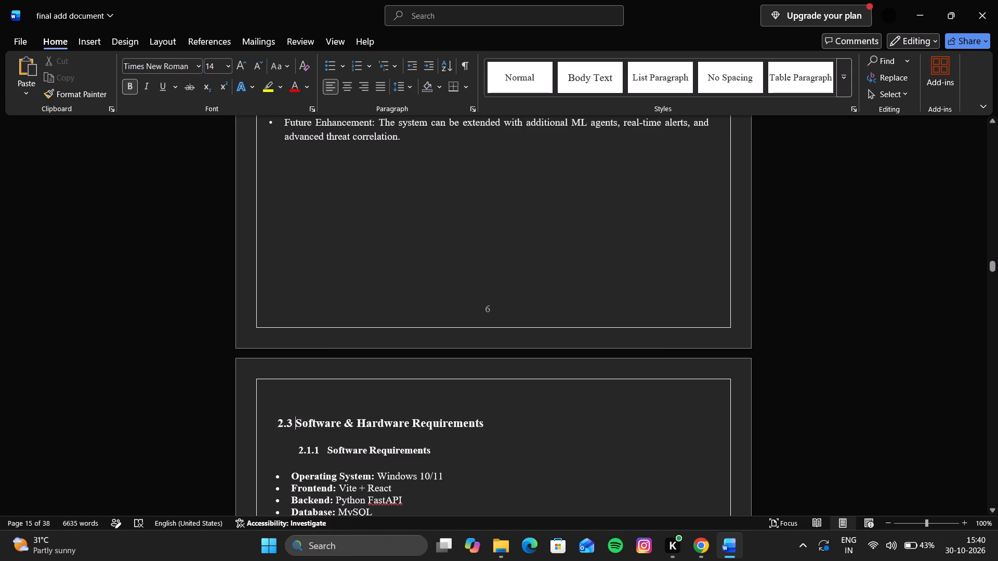
# Replace the automatic number and indent before the Software Requirements subheading with three leading spaces, 2.2.3 and a space.
pyautogui.click(316, 447)
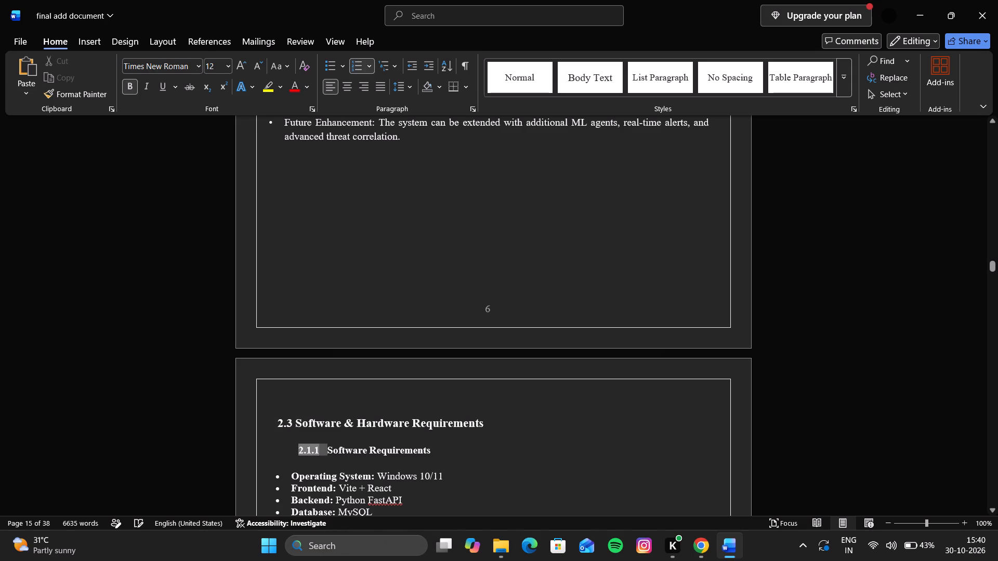
pyautogui.press('BackSpace')
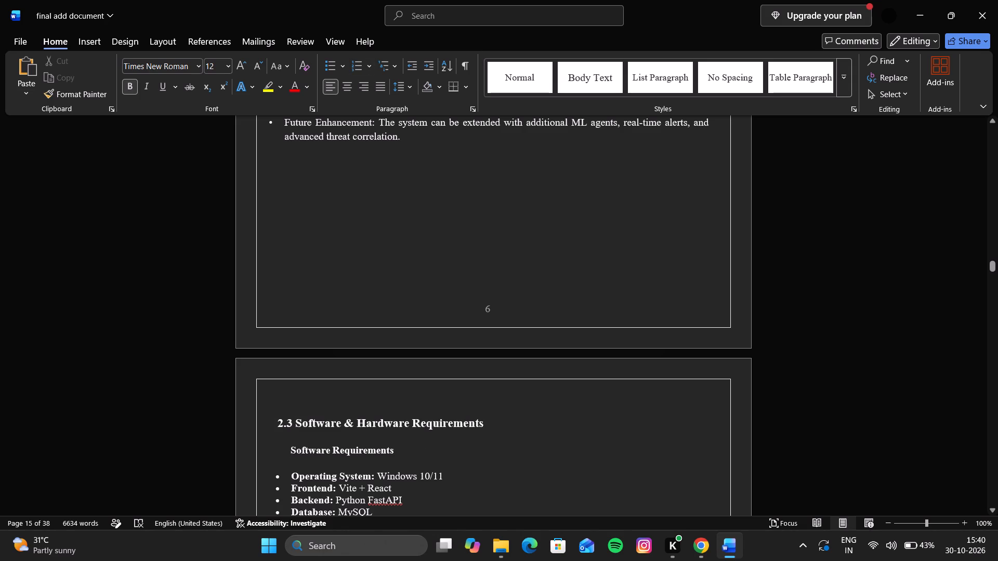
pyautogui.press('BackSpace')
pyautogui.press('space')
pyautogui.press('space')
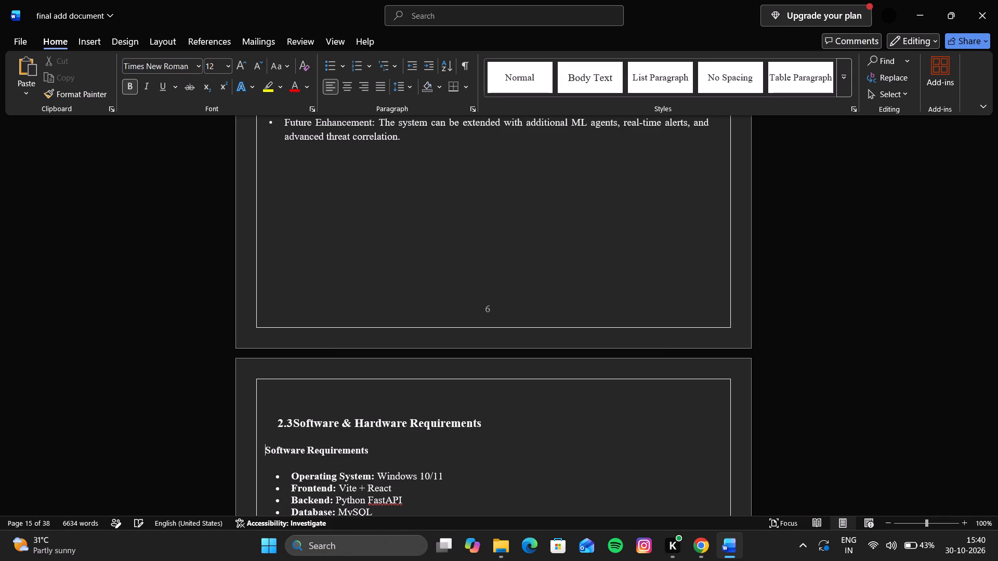
pyautogui.press('space')
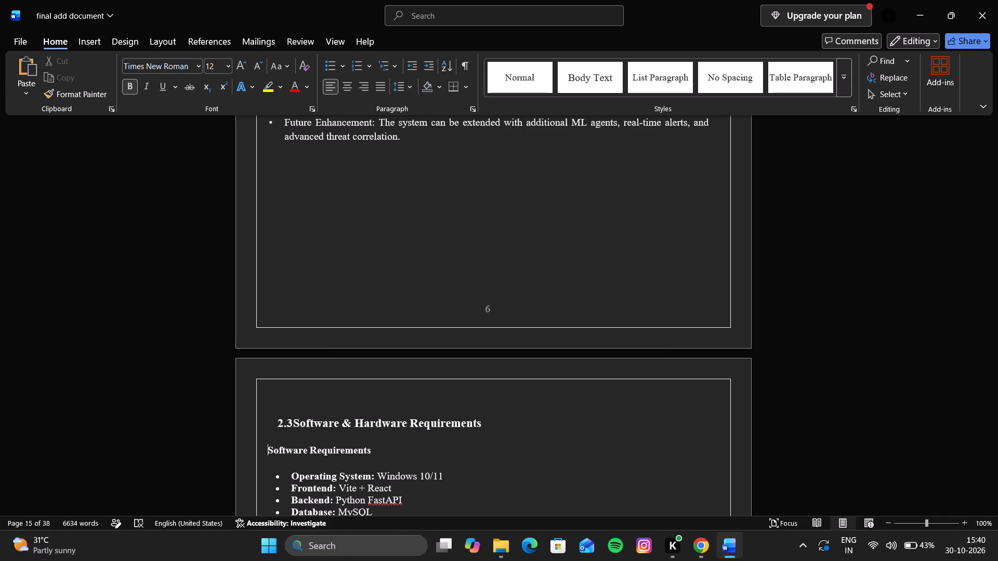
pyautogui.press('space')
pyautogui.press('space')
pyautogui.press('space')
pyautogui.press('BackSpace')
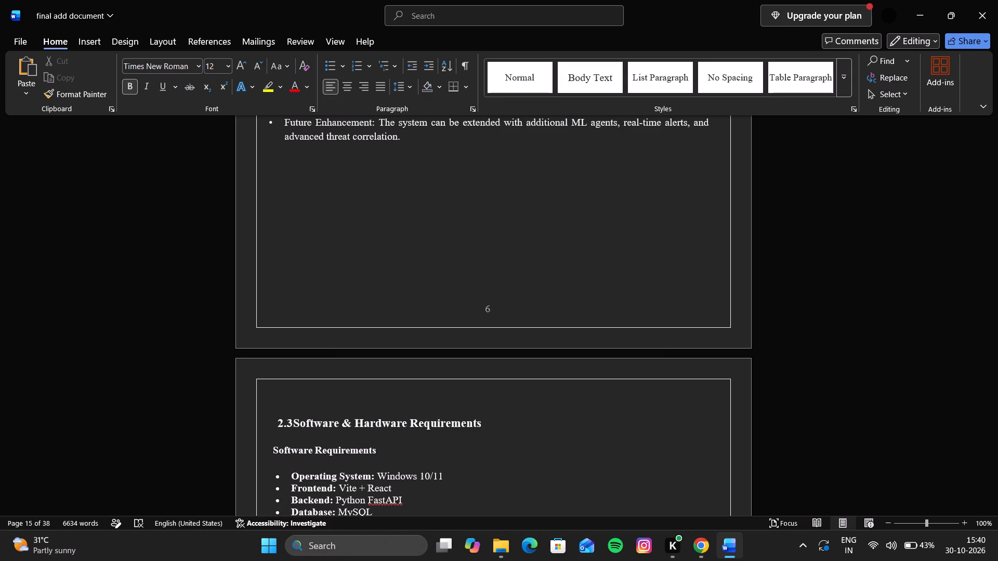
pyautogui.press('BackSpace')
pyautogui.press('BackSpace')
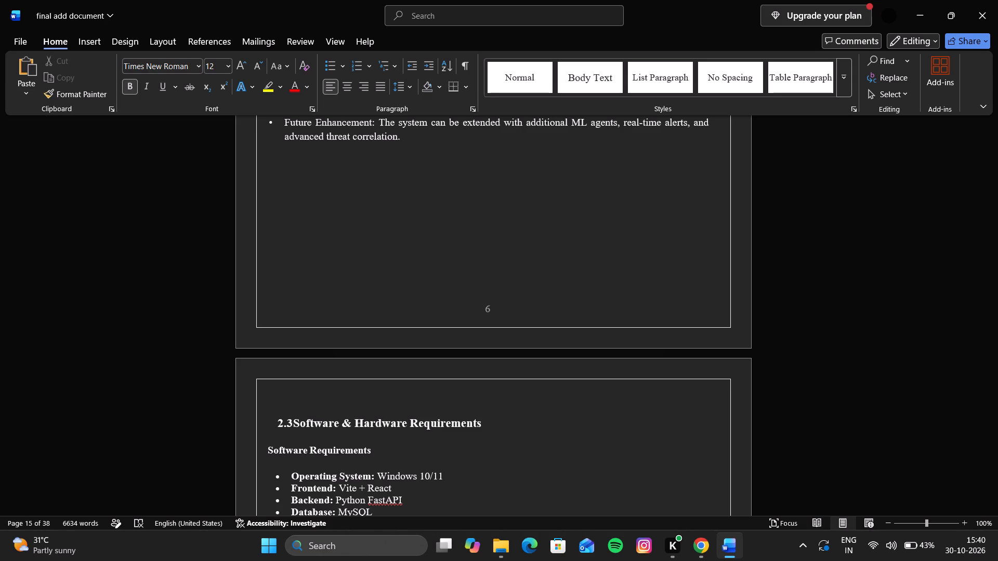
pyautogui.write('2.2.')
pyautogui.press('3')
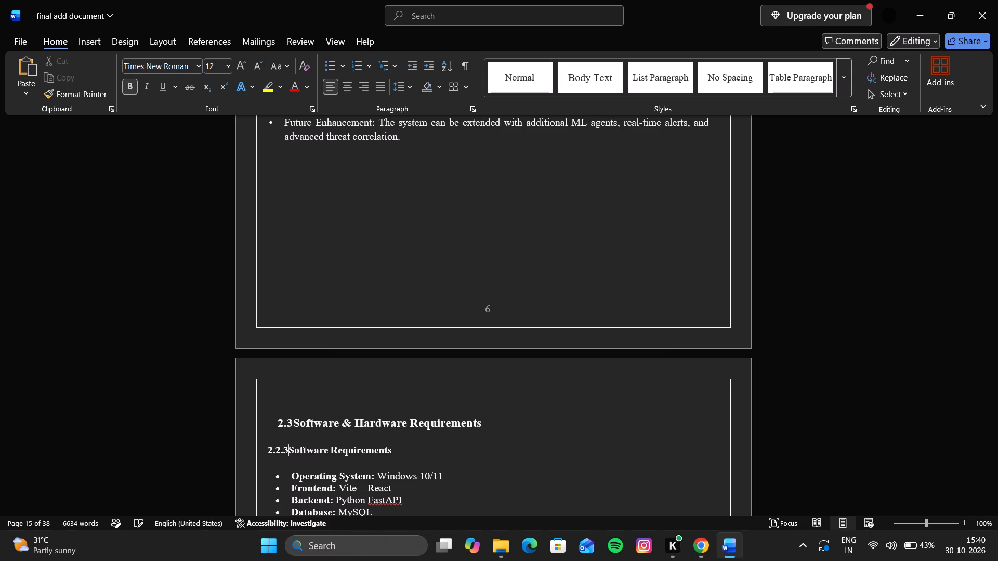
pyautogui.press('space')
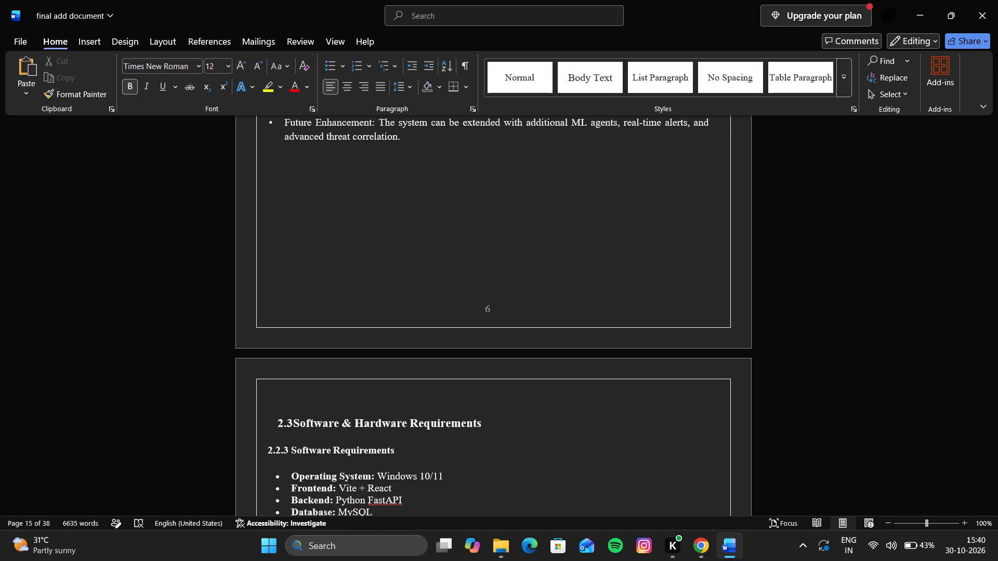
# Replace the automatic number and indent before Software & Hardware Requirements with two leading spaces and 2.3, leaving one space before the title.
pyautogui.press('Up')
pyautogui.press('Up')
pyautogui.press('space')
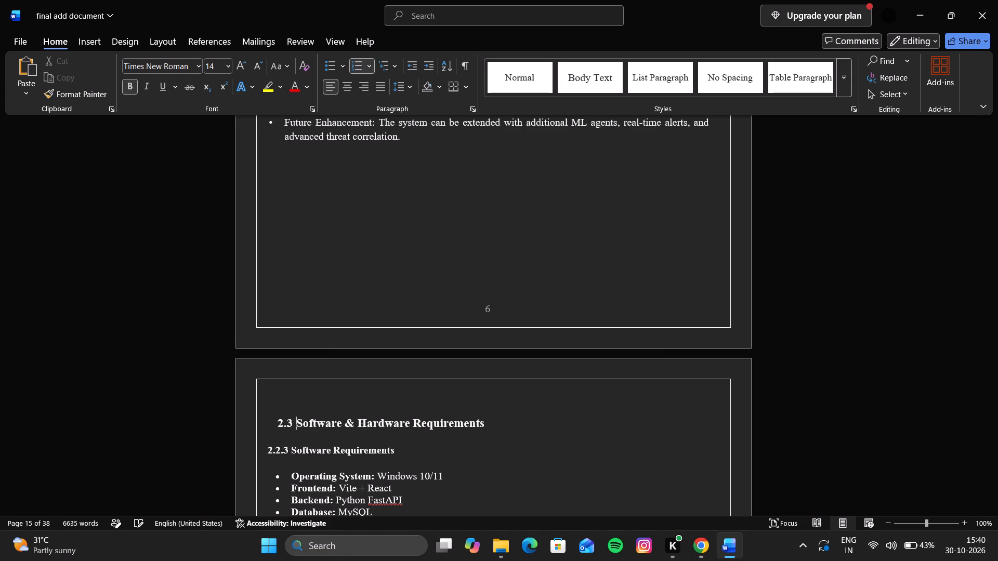
pyautogui.press('Left')
pyautogui.press('Left')
pyautogui.press('Left')
pyautogui.press('Right')
pyautogui.press('Right')
pyautogui.press('BackSpace')
pyautogui.press('BackSpace')
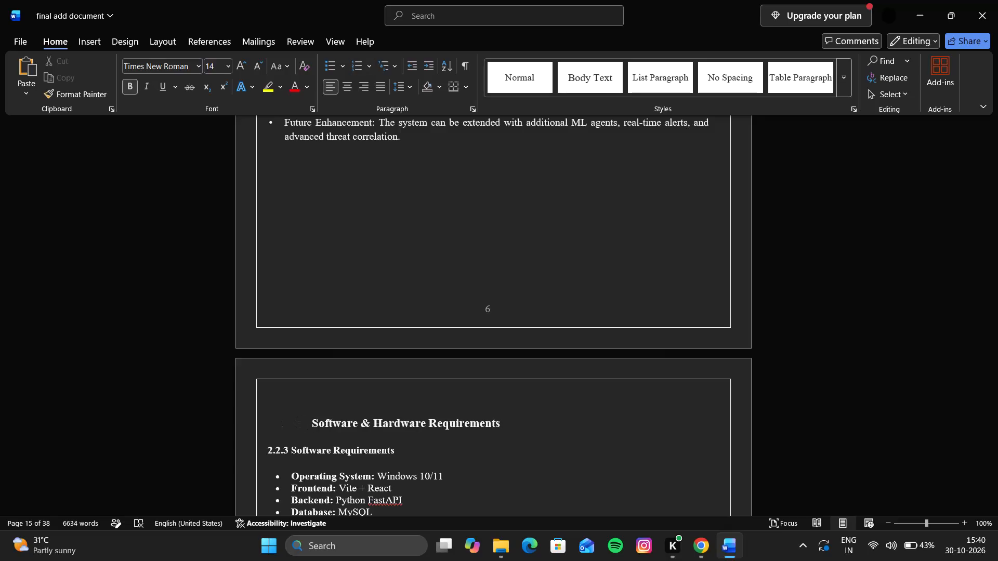
pyautogui.press('BackSpace')
pyautogui.press('space')
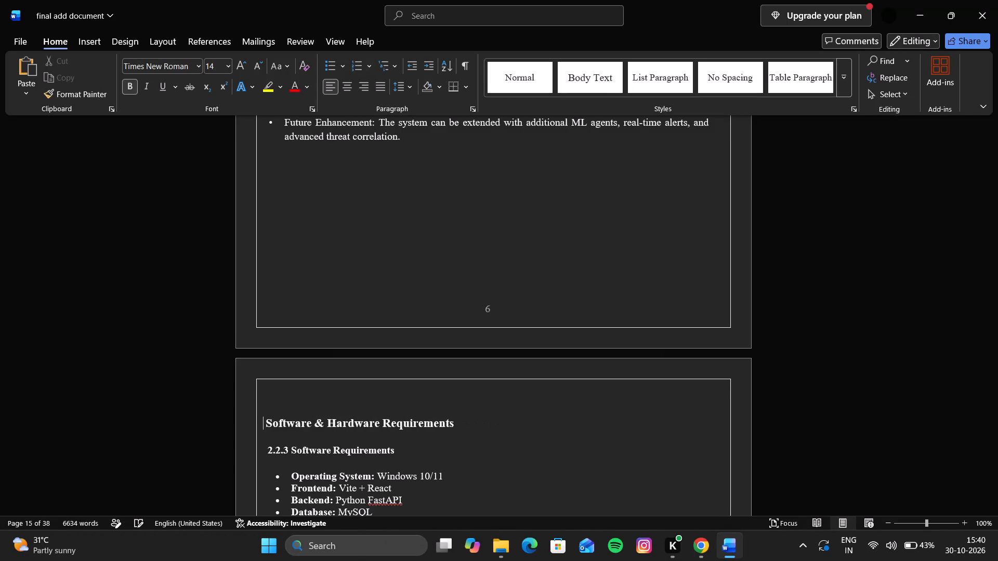
pyautogui.press('space')
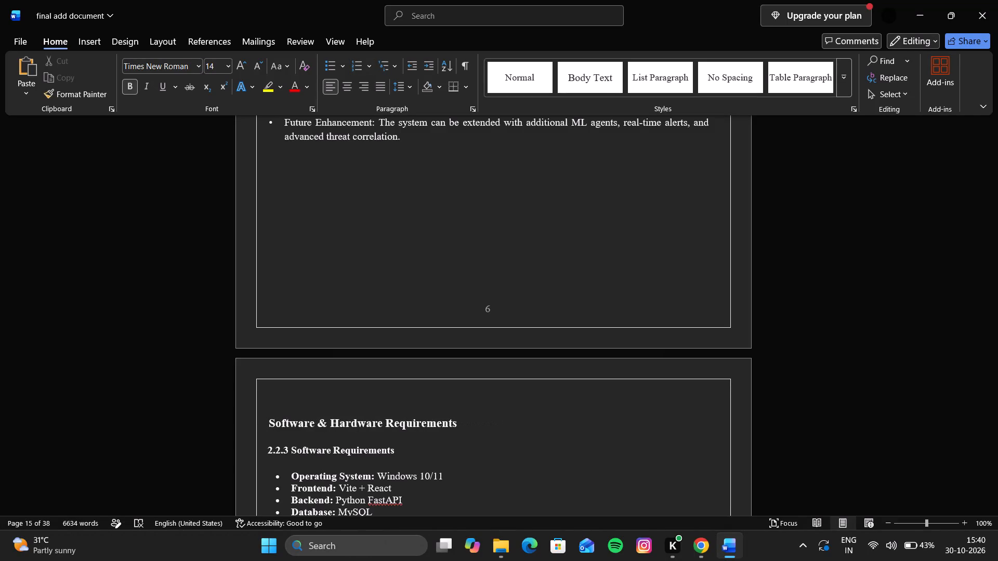
pyautogui.write('2.3')
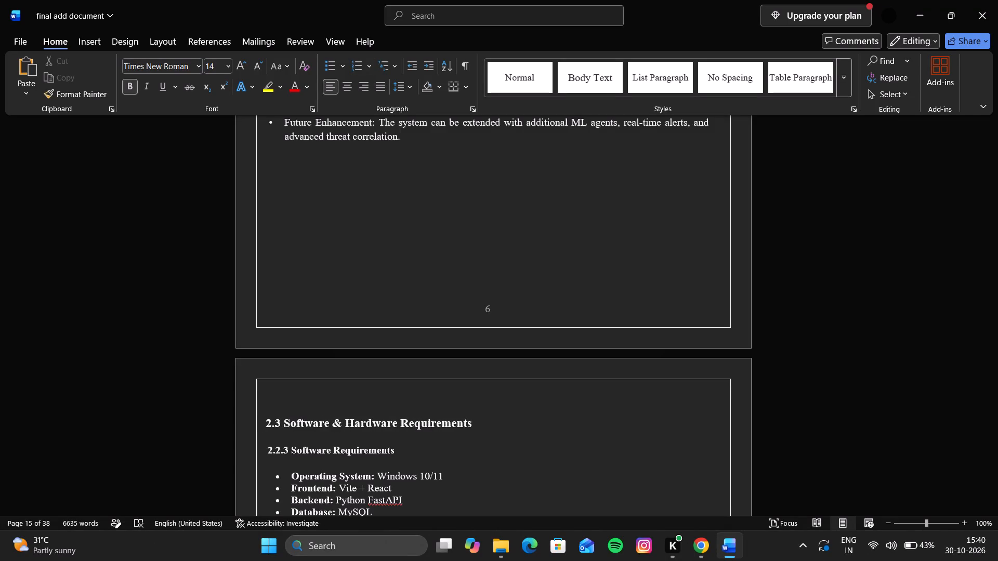
# Add one more leading space before the 2.3 Software & Hardware Requirements heading, lining it up with the 2.2.3 subheading below.
pyautogui.press('Left')
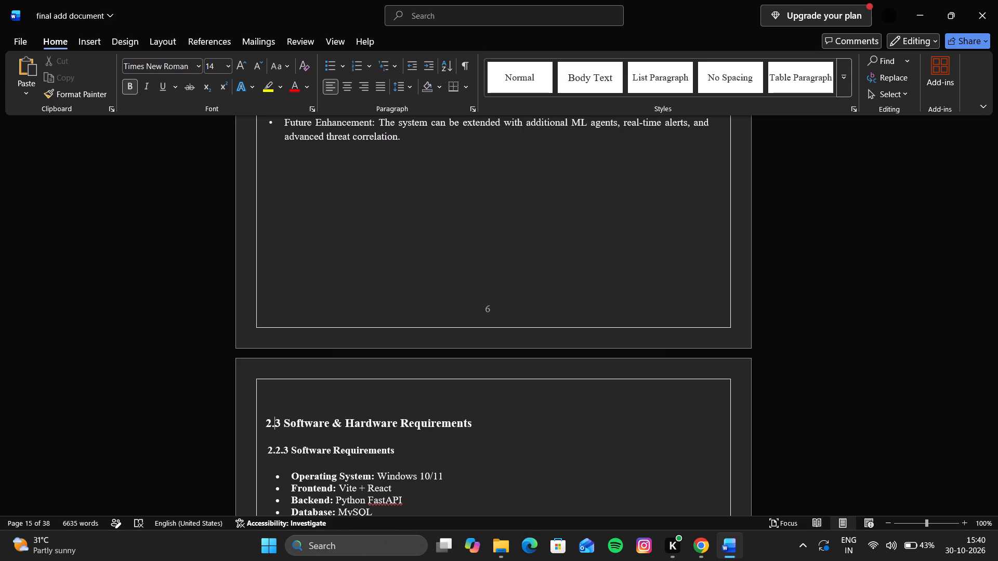
pyautogui.press('Left')
pyautogui.press('Left')
pyautogui.press('space')
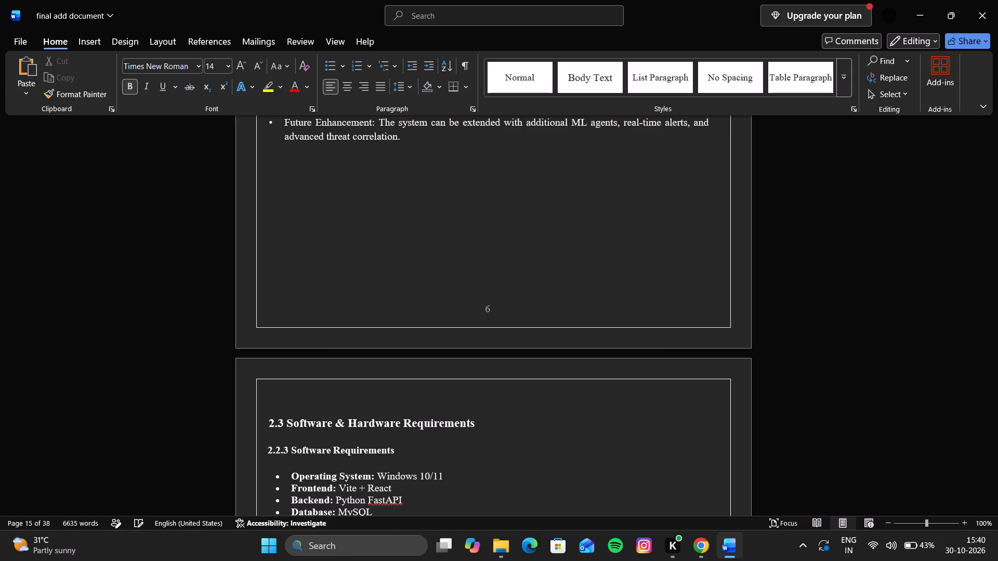
pyautogui.press('Down')
pyautogui.press('Down')
pyautogui.press('Up')
pyautogui.press('Up')
pyautogui.press('BackSpace')
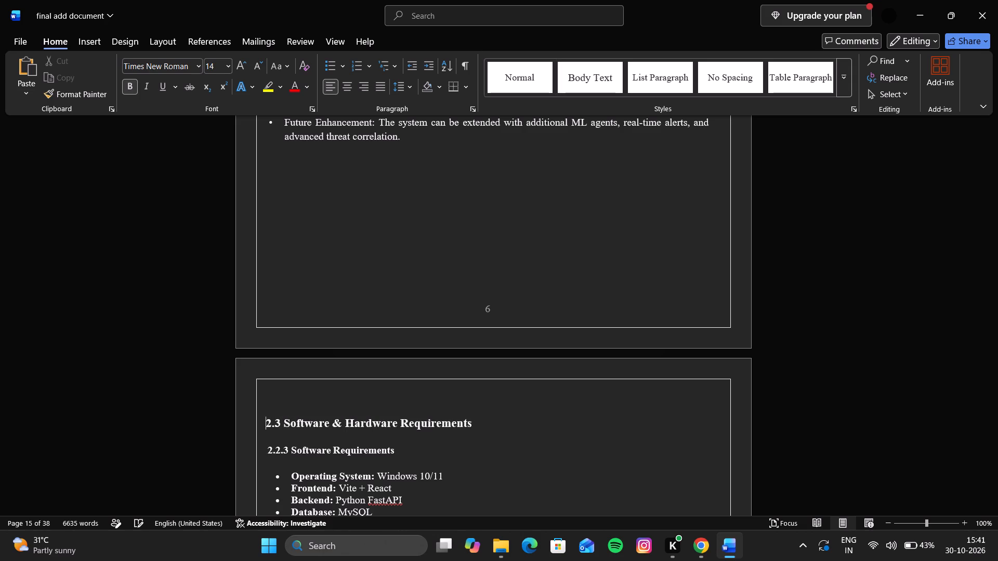
pyautogui.press('space')
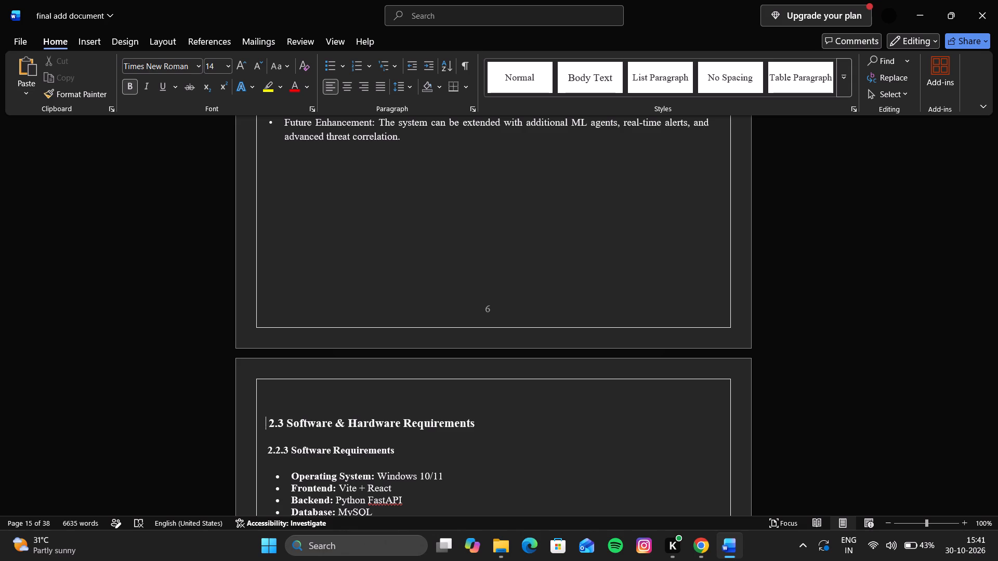
pyautogui.press('Down')
pyautogui.press('Down')
pyautogui.press('space')
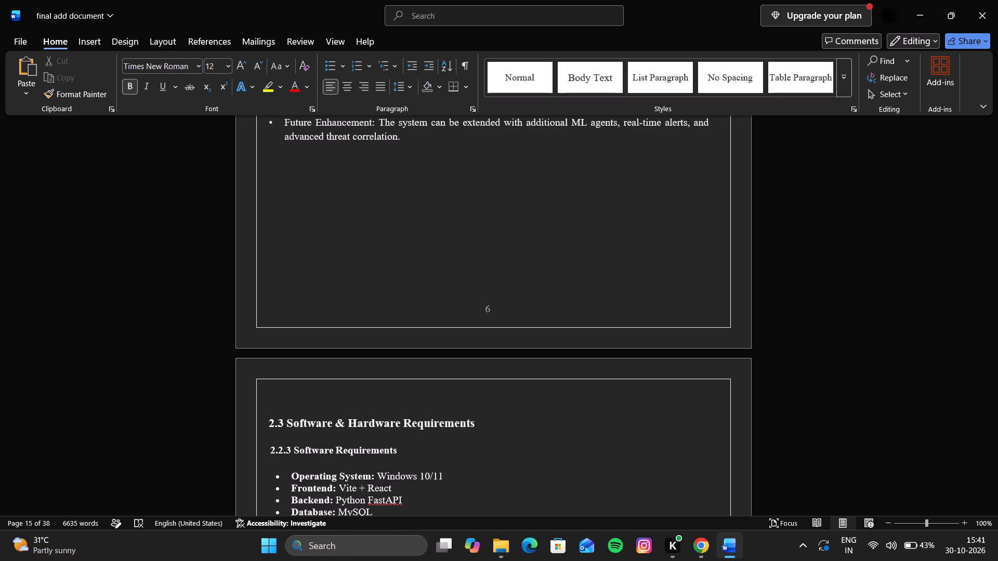
pyautogui.press('BackSpace')
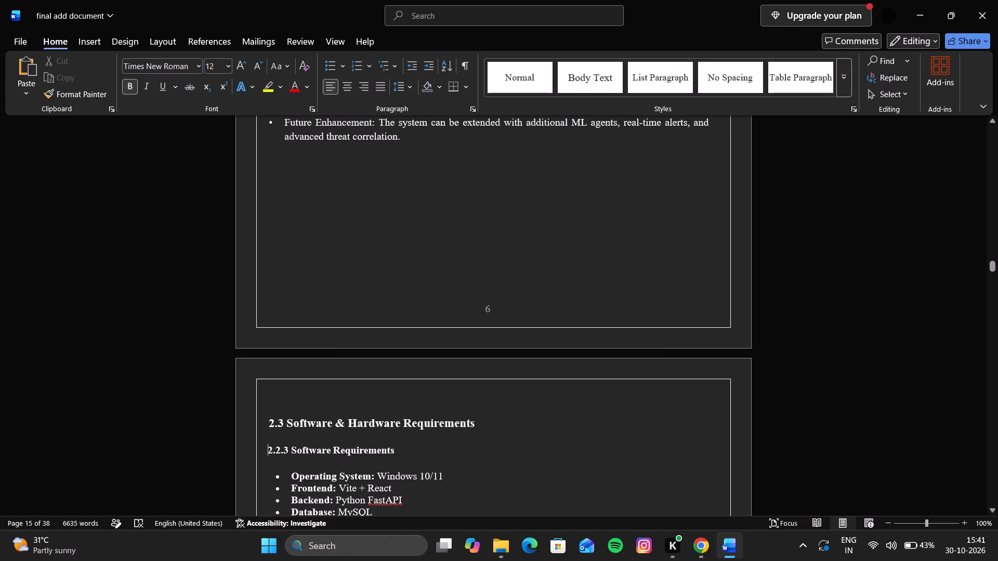
# Remove the automatic number and indent before the Hardware Requirements subheading.
pyautogui.scroll(-1, 348, 436)
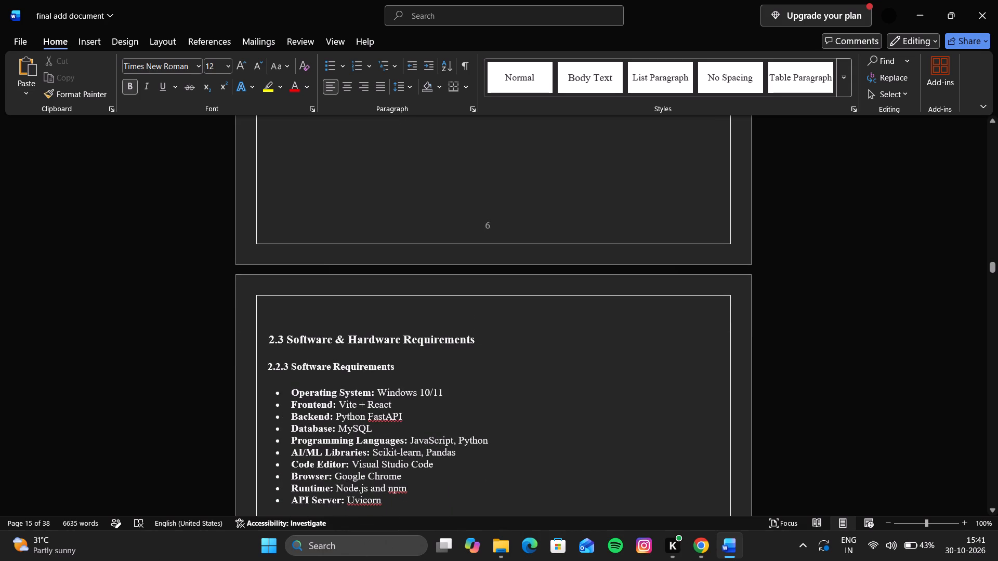
pyautogui.scroll(-2, 501, 396)
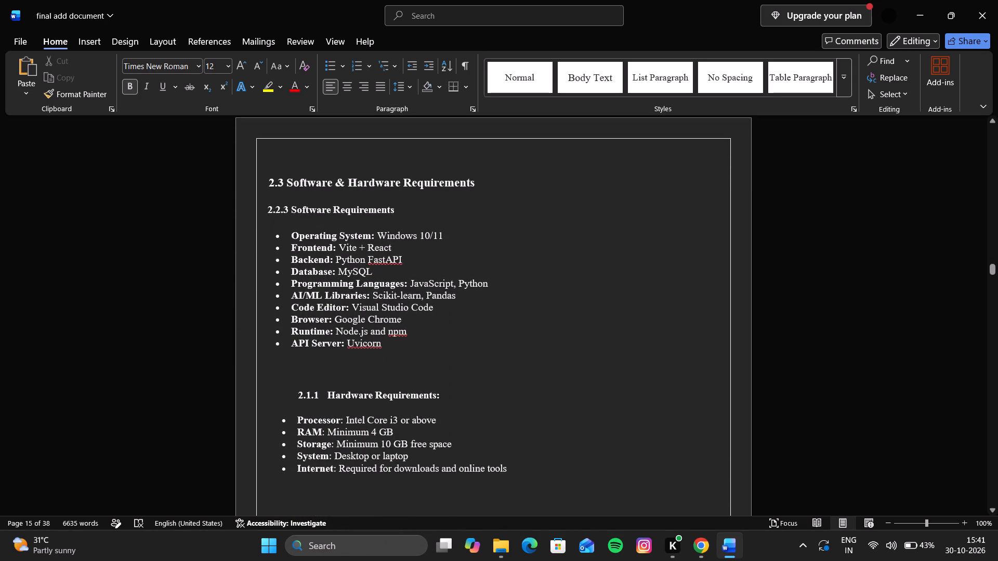
pyautogui.click(297, 388)
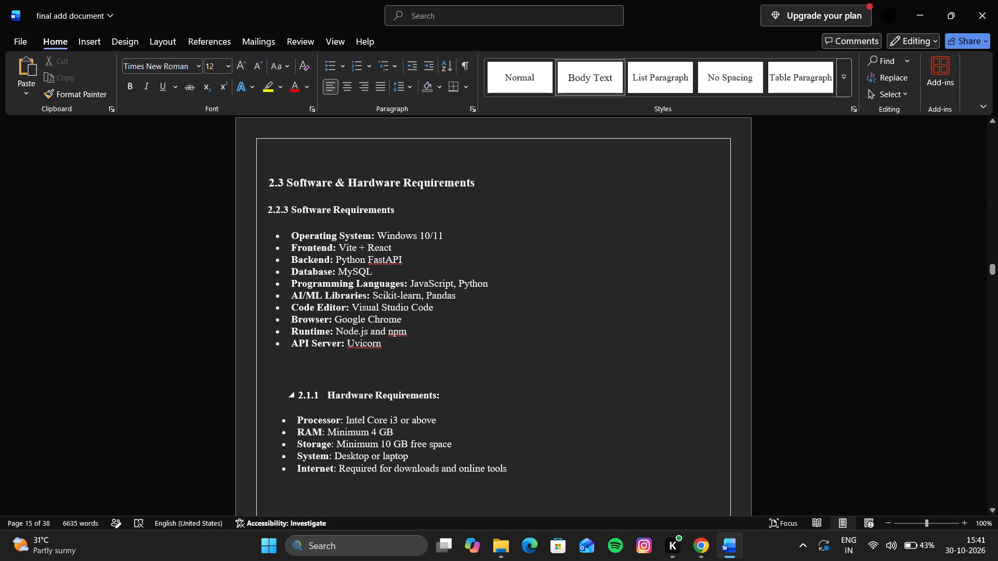
pyautogui.click(319, 395)
pyautogui.click(323, 394)
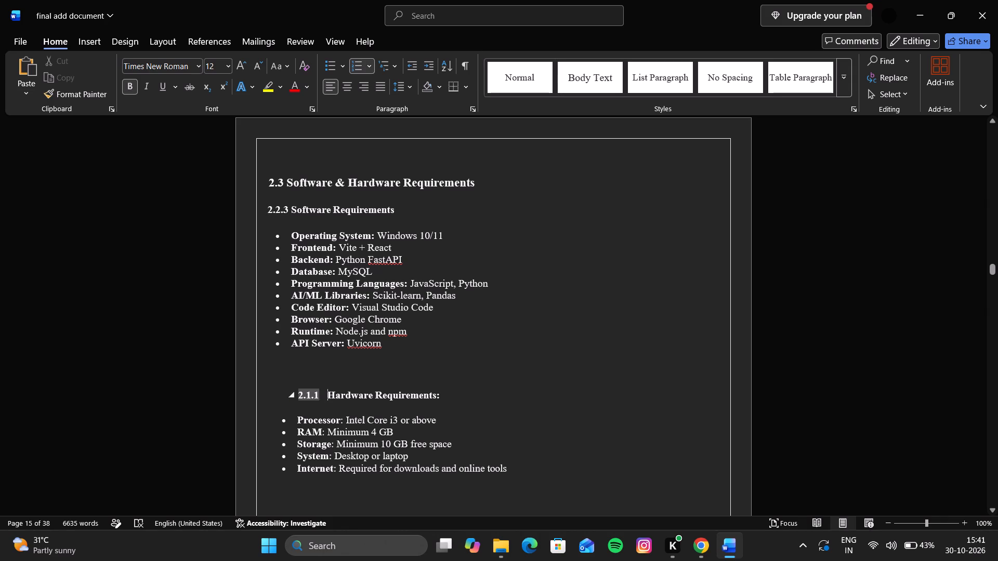
pyautogui.press('Left')
pyautogui.press('Left')
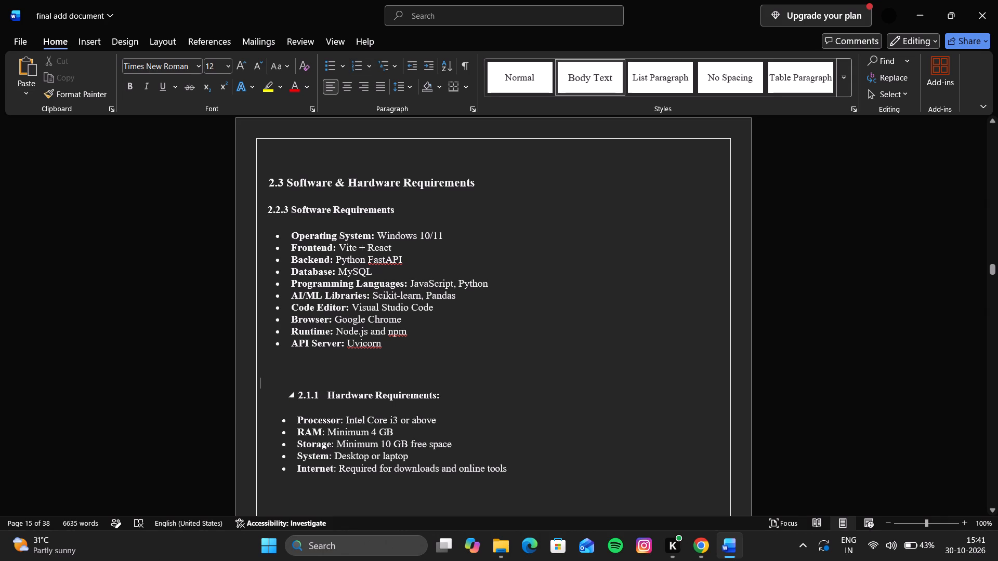
pyautogui.press('Right')
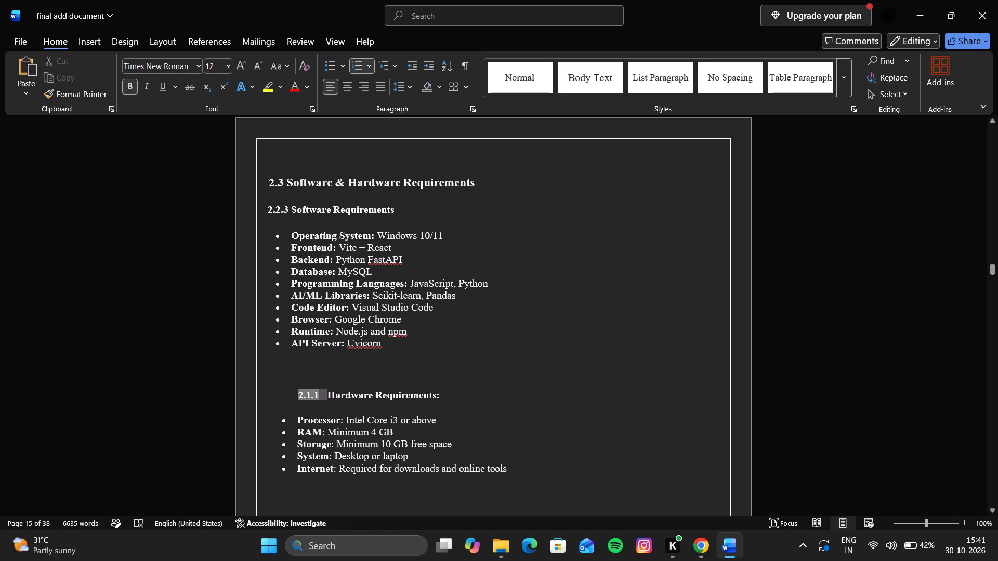
pyautogui.click(319, 391)
pyautogui.press('Left')
pyautogui.press('BackSpace')
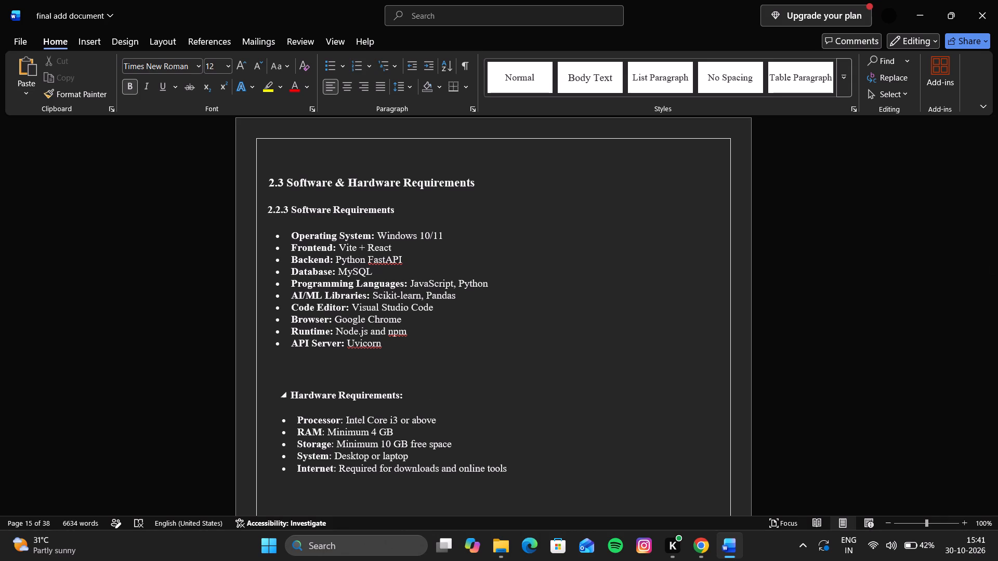
pyautogui.press('BackSpace')
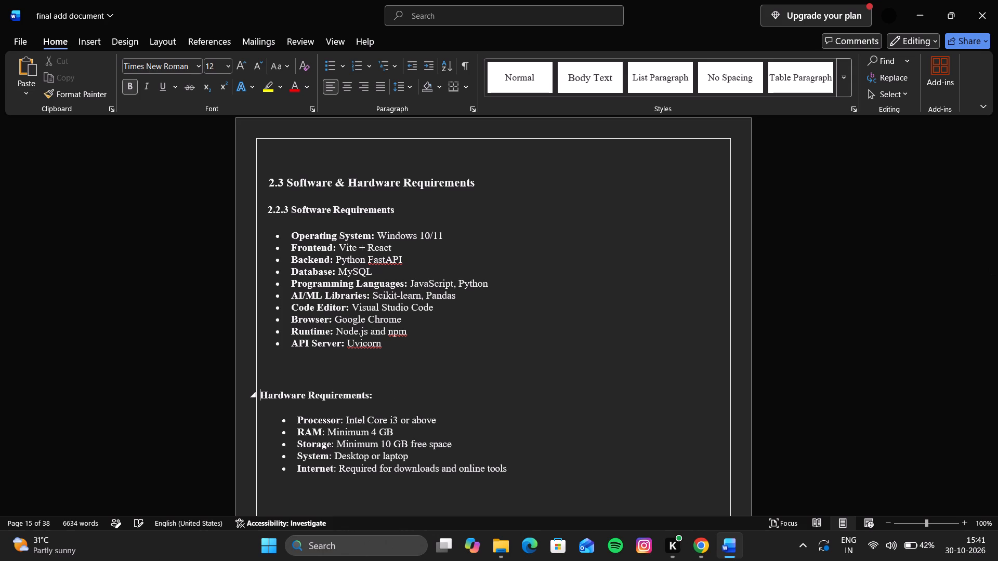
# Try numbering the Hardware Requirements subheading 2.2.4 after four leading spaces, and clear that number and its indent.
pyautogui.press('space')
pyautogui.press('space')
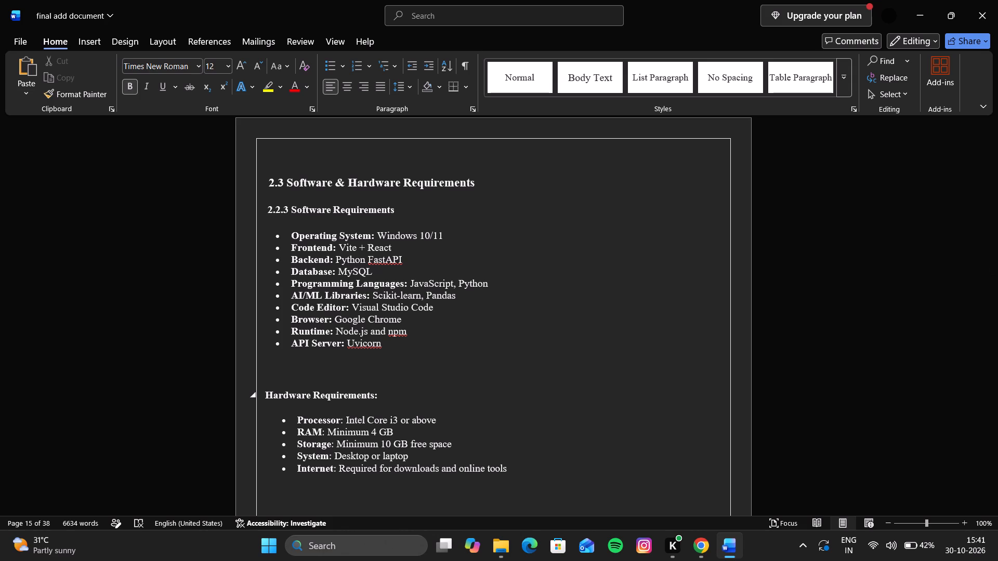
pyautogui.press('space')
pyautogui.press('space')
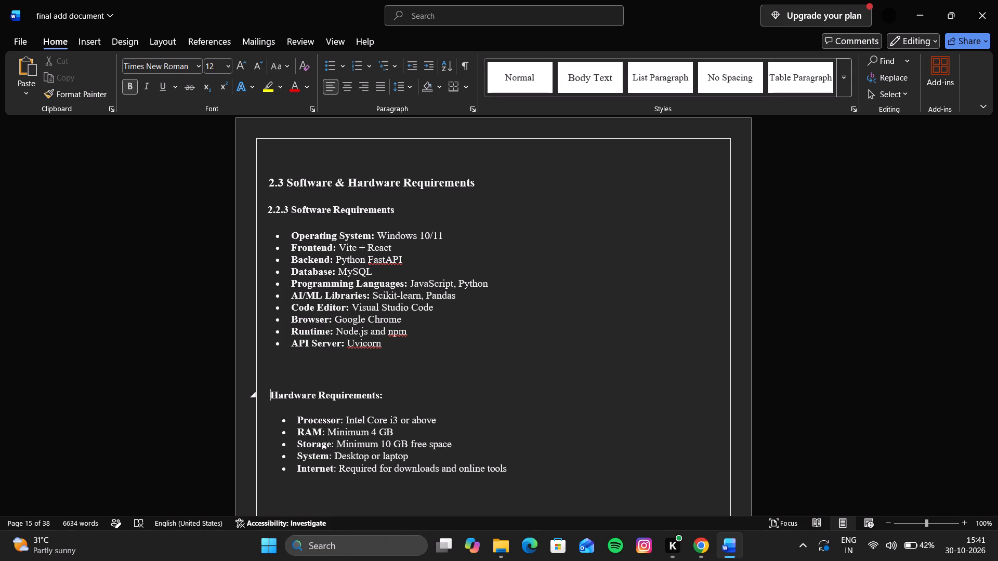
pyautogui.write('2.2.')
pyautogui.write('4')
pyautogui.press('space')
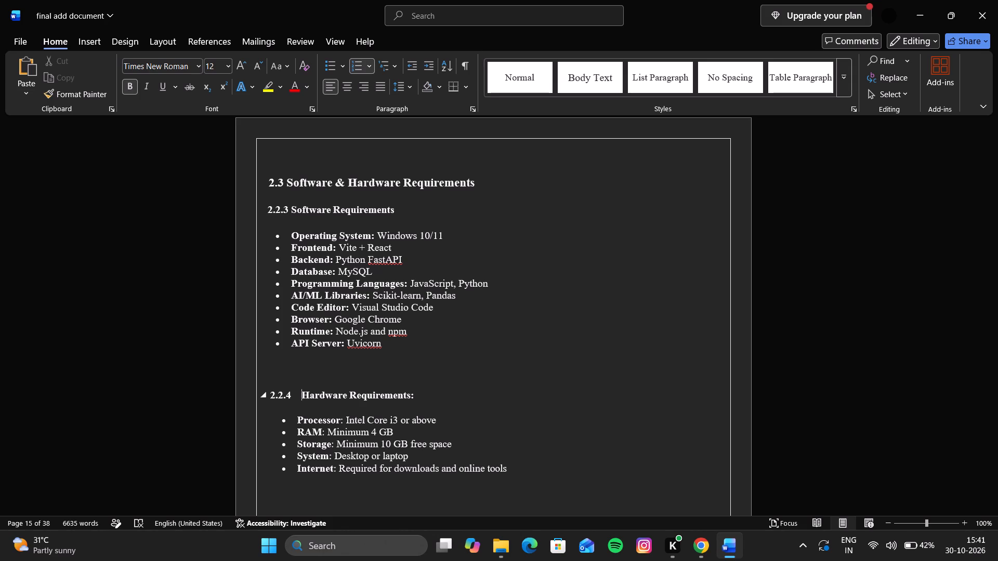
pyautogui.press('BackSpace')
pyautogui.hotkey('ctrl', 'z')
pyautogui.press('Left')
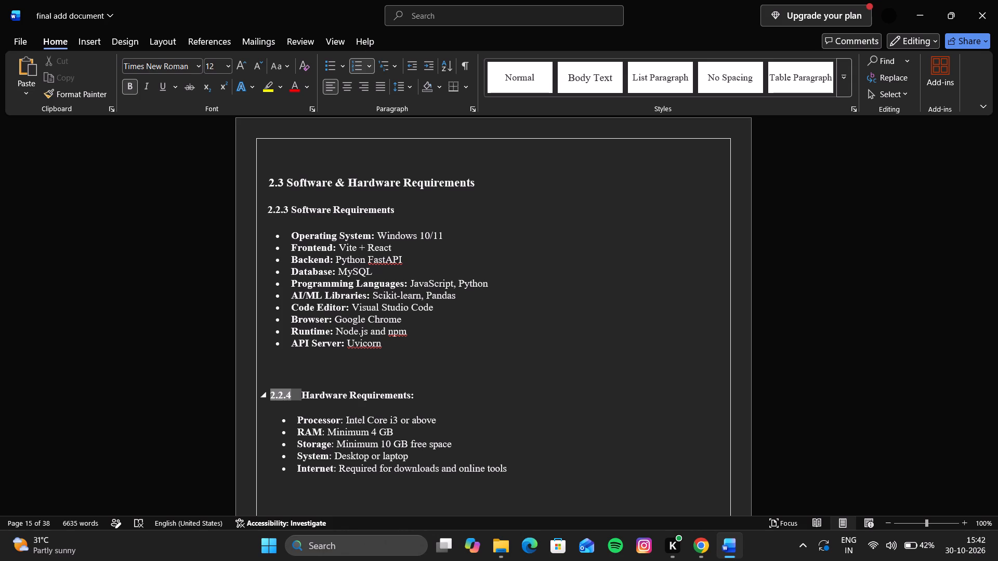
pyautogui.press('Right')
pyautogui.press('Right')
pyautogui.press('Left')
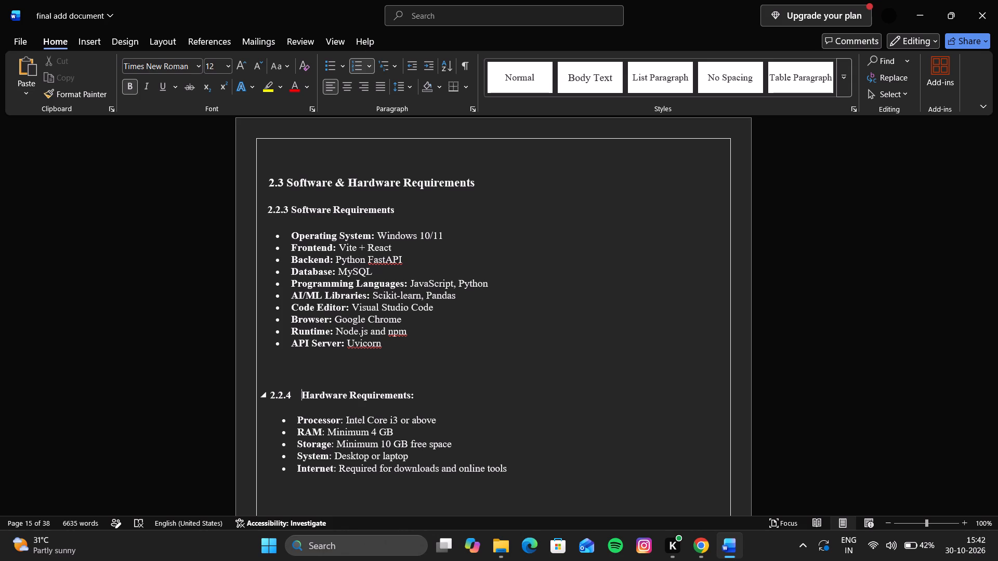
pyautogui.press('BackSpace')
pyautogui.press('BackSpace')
# Insert four leading spaces, 2.2.4 and a space before the Hardware Requirements subheading.
pyautogui.press('space')
pyautogui.press('space')
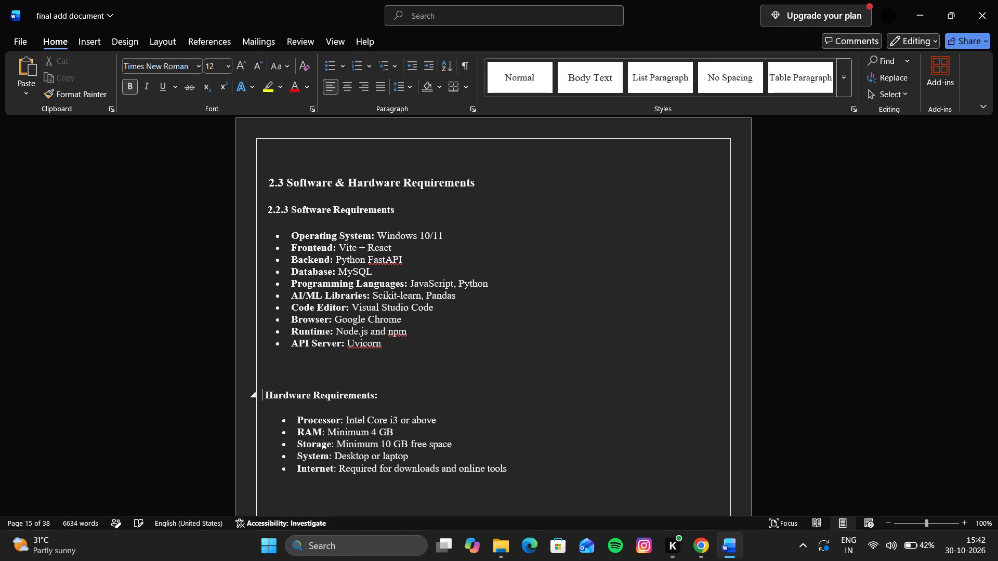
pyautogui.press('space')
pyautogui.press('space')
pyautogui.press('space')
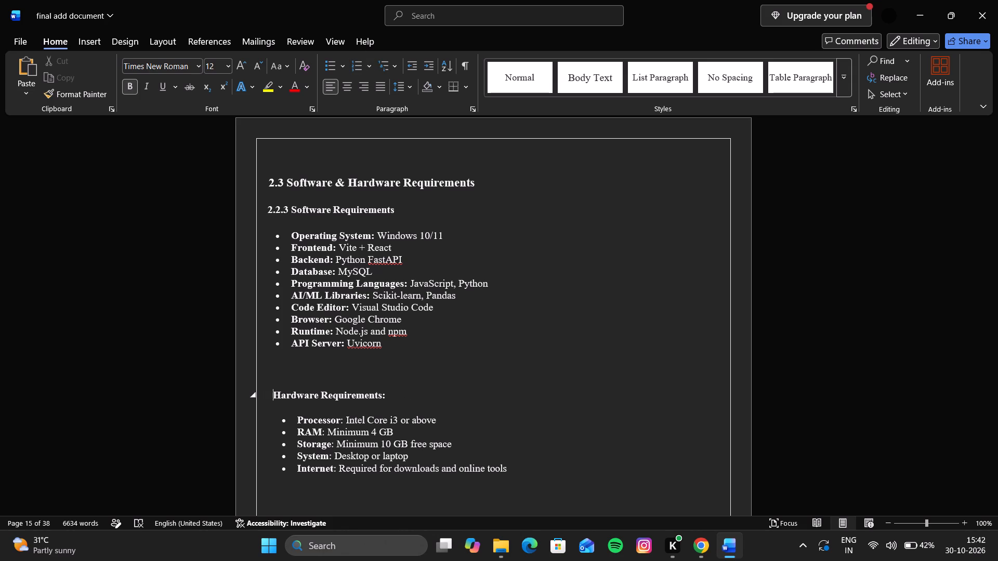
pyautogui.press('BackSpace')
pyautogui.write('2.2')
pyautogui.write('.4')
pyautogui.press('space')
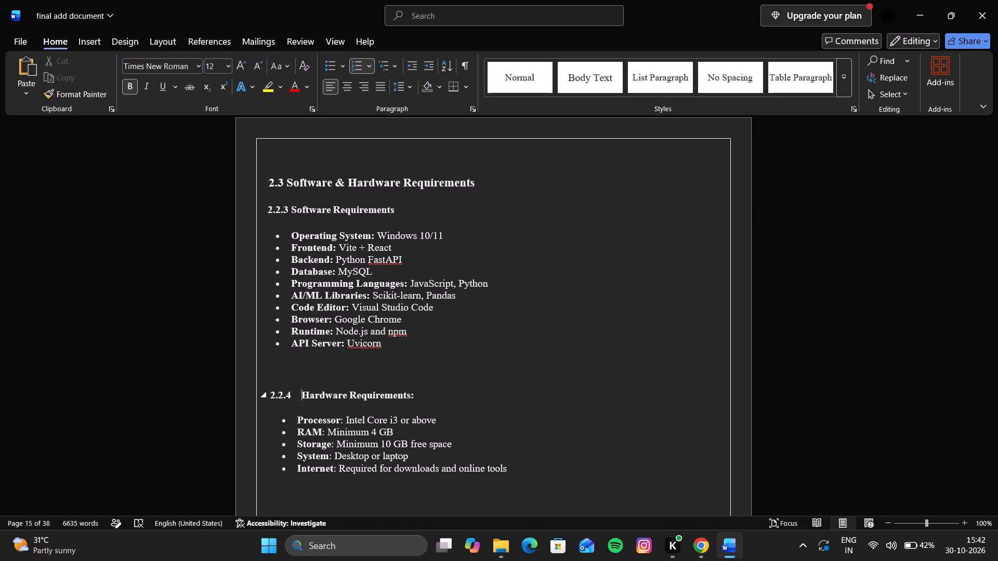
# Add one extra space between number and title in the 2.2.3 Software Requirements and 2.3 Software & Hardware Requirements headings.
pyautogui.click(288, 210)
pyautogui.press('space')
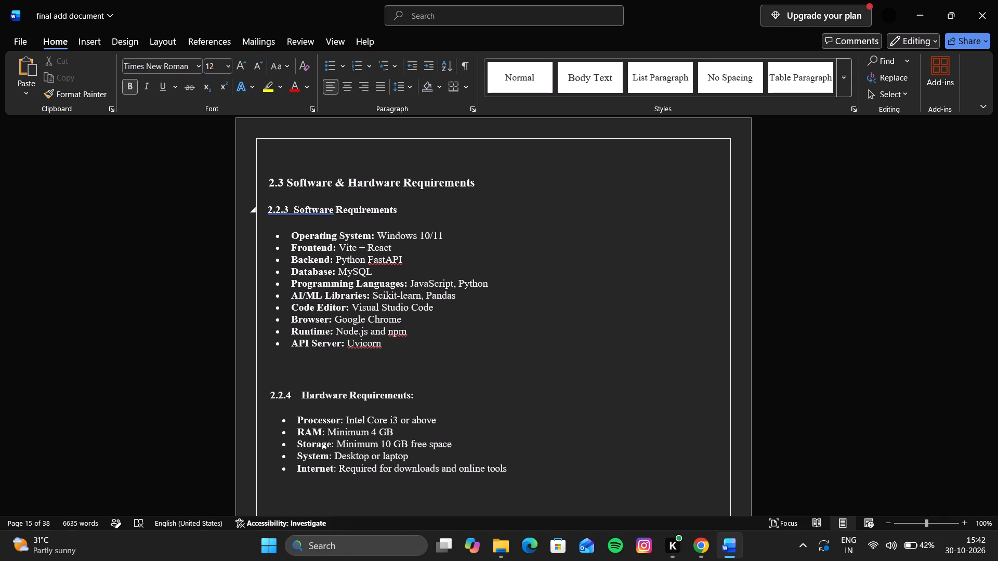
pyautogui.click(286, 184)
pyautogui.press('space')
pyautogui.click(457, 382)
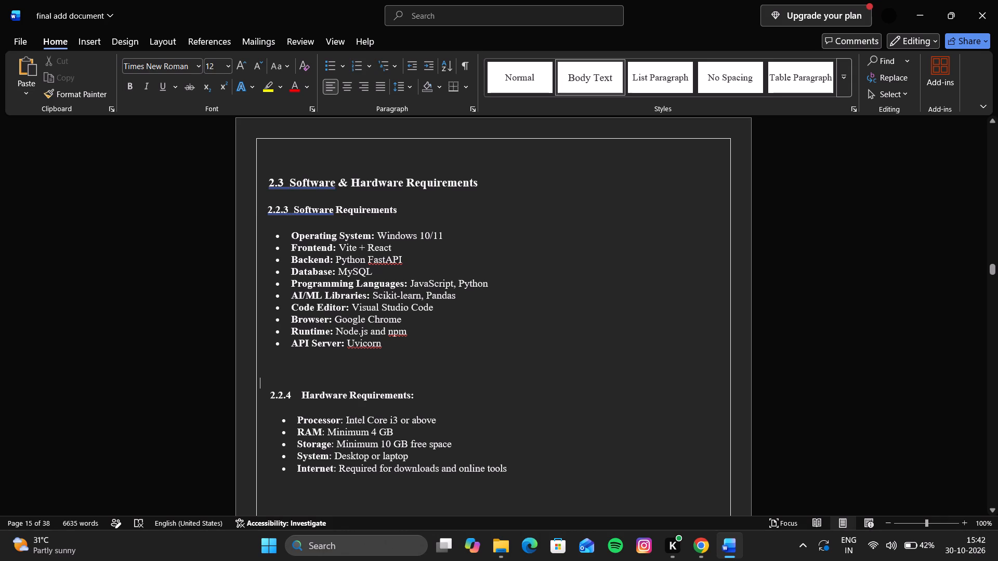
# Remove the automatic number and indent before the Feasibility Study heading.
pyautogui.scroll(-1, 457, 382)
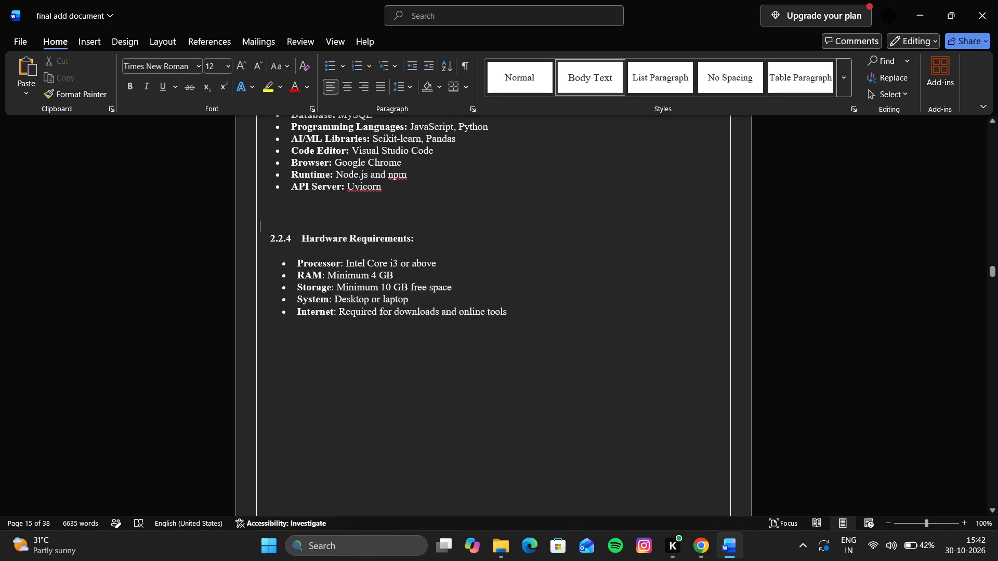
pyautogui.scroll(-2, 457, 382)
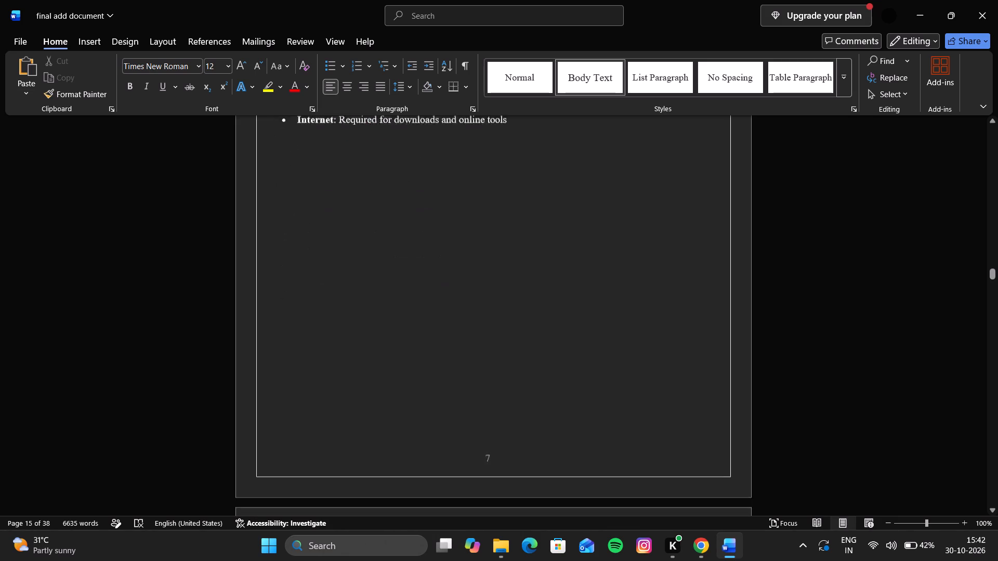
pyautogui.scroll(-4, 457, 382)
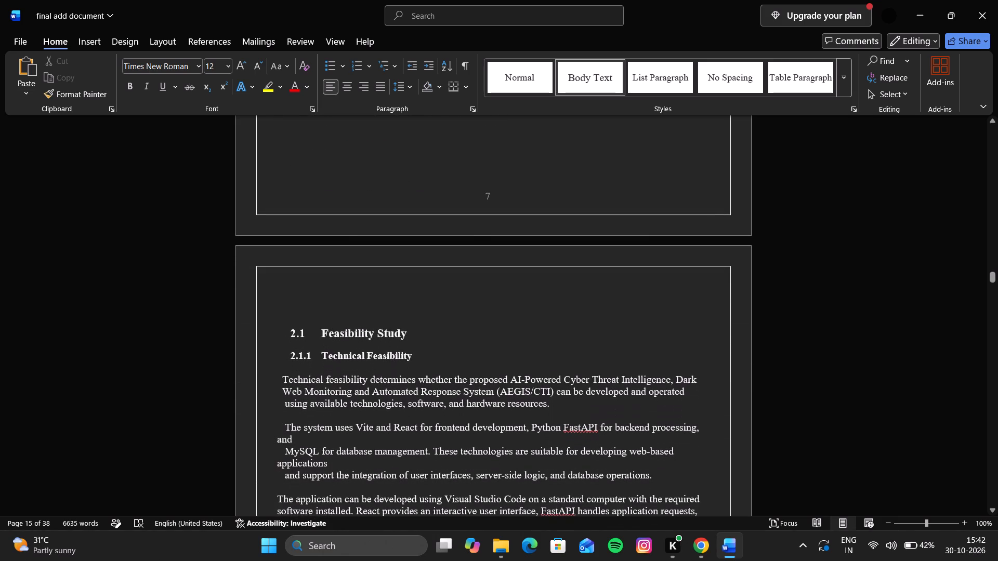
pyautogui.scroll(-1, 457, 382)
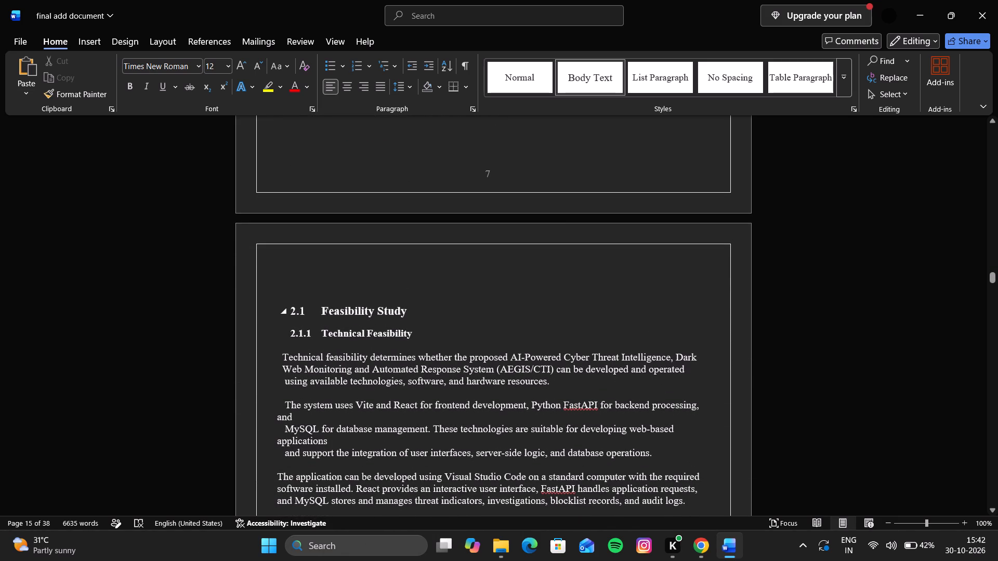
pyautogui.click(310, 313)
pyautogui.click(304, 310)
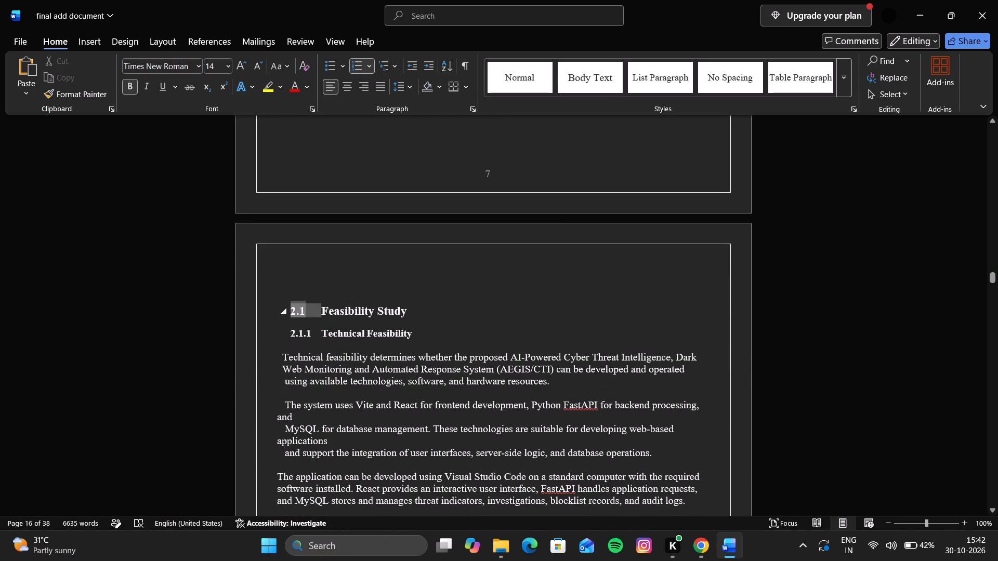
pyautogui.click(312, 306)
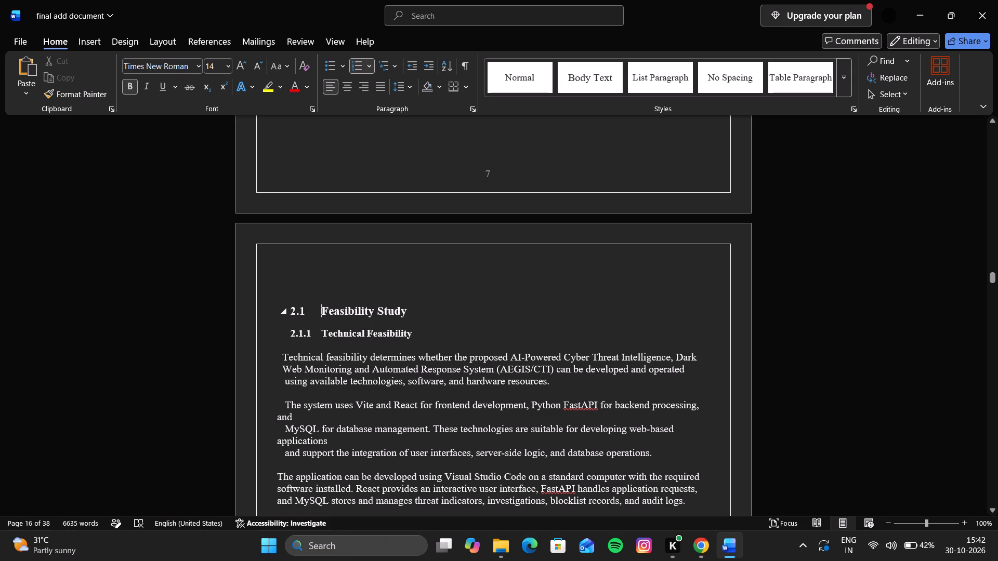
pyautogui.press('BackSpace')
pyautogui.press('BackSpace')
pyautogui.press('BackSpace')
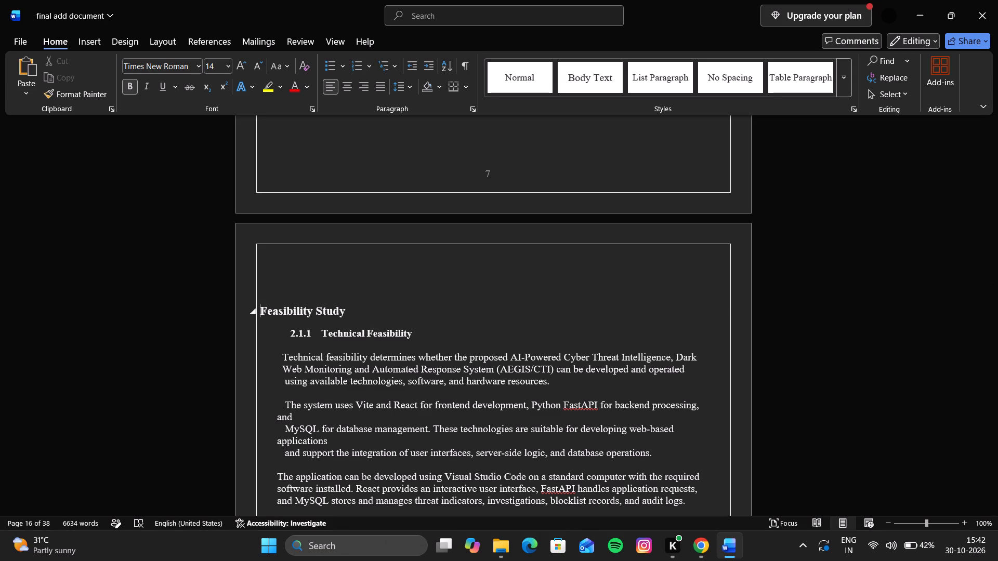
# Insert six leading spaces, 2.4 and a space before the Feasibility Study heading.
pyautogui.press('space')
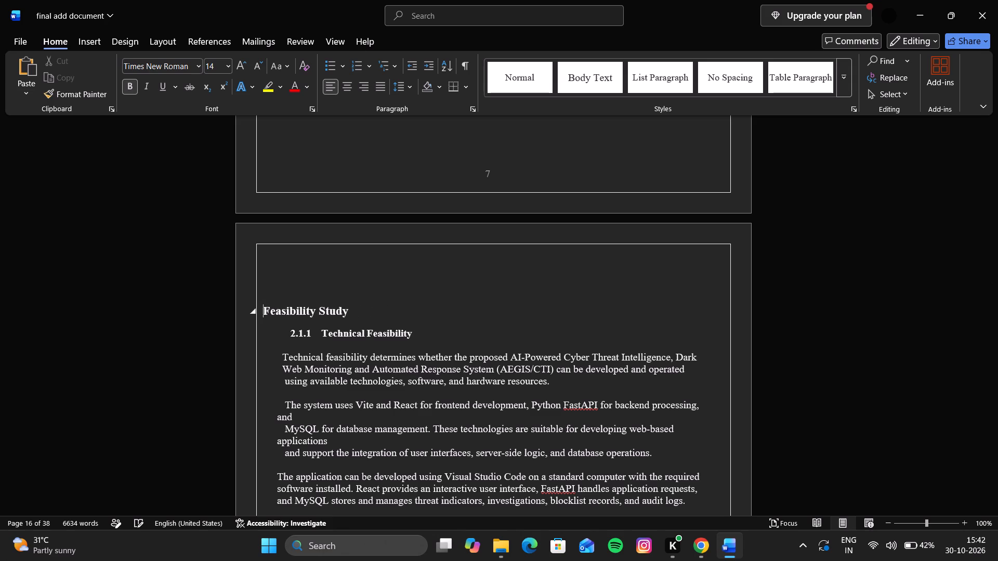
pyautogui.press('space')
pyautogui.press('space')
pyautogui.press('space')
pyautogui.press('space')
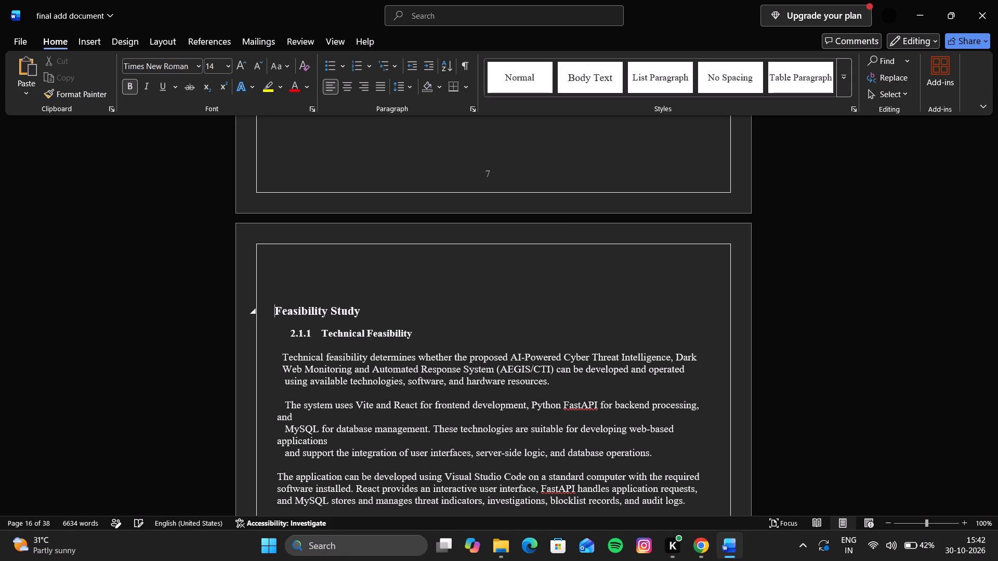
pyautogui.press('space')
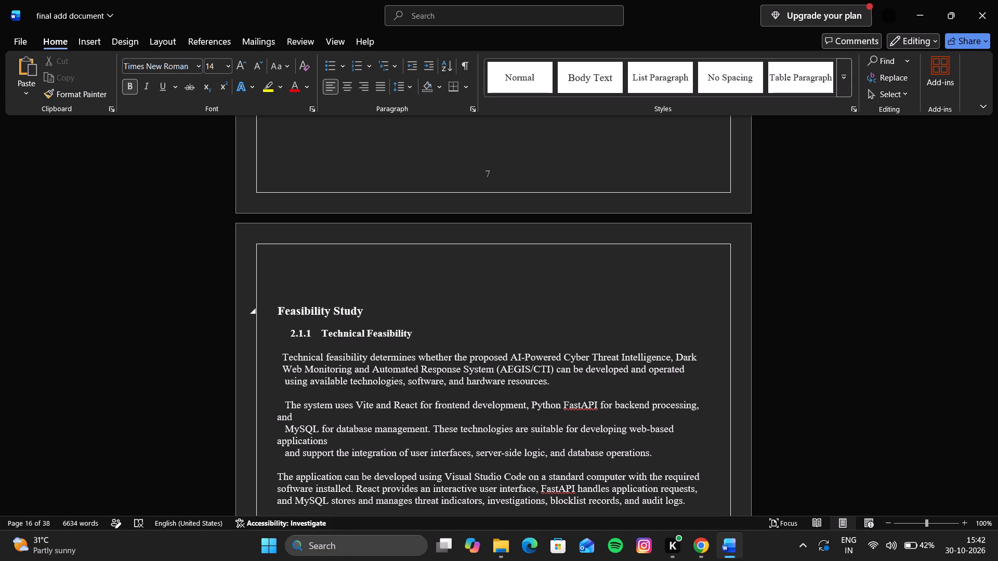
pyautogui.write('2.')
pyautogui.write('4')
pyautogui.press('space')
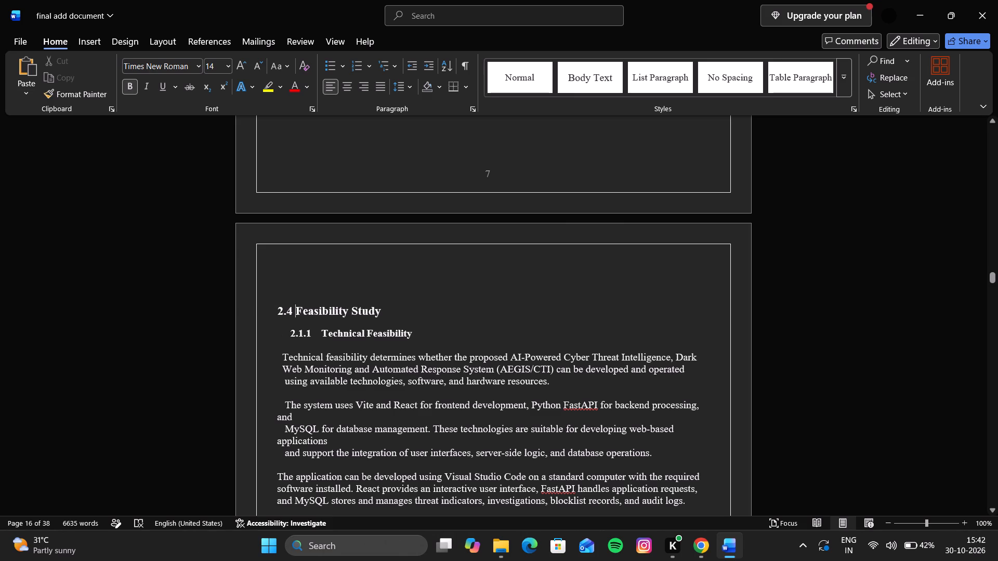
# Justify all the body paragraphs under the Technical Feasibility subheading.
pyautogui.scroll(-2, 281, 354)
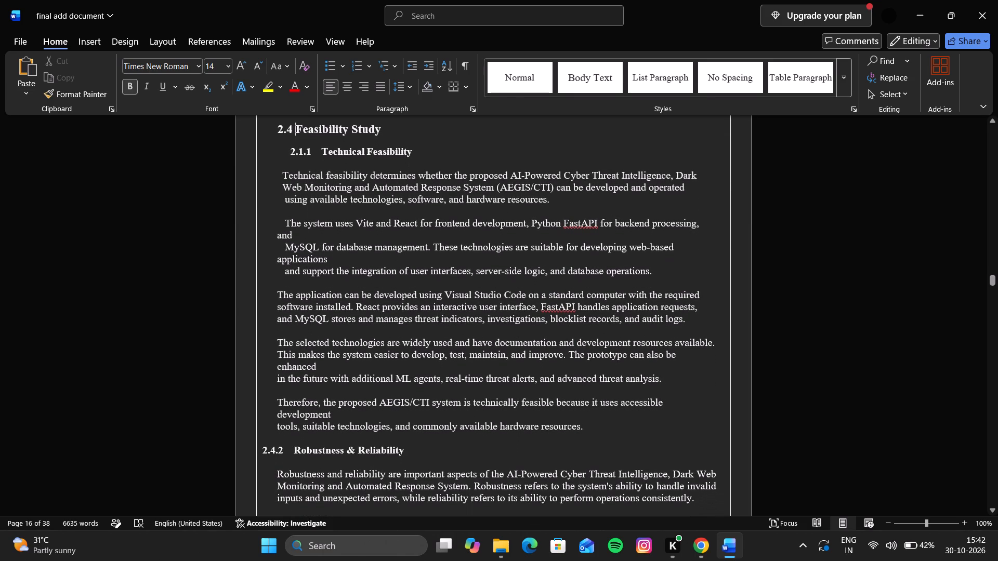
pyautogui.moveTo(280, 170); pyautogui.dragTo(490, 435)
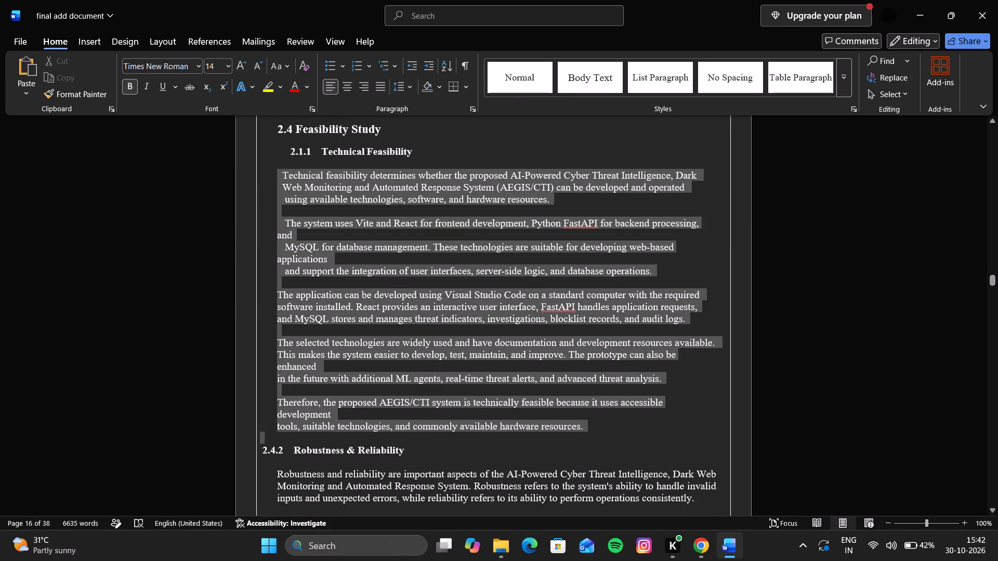
pyautogui.moveTo(490, 435); pyautogui.dragTo(599, 430)
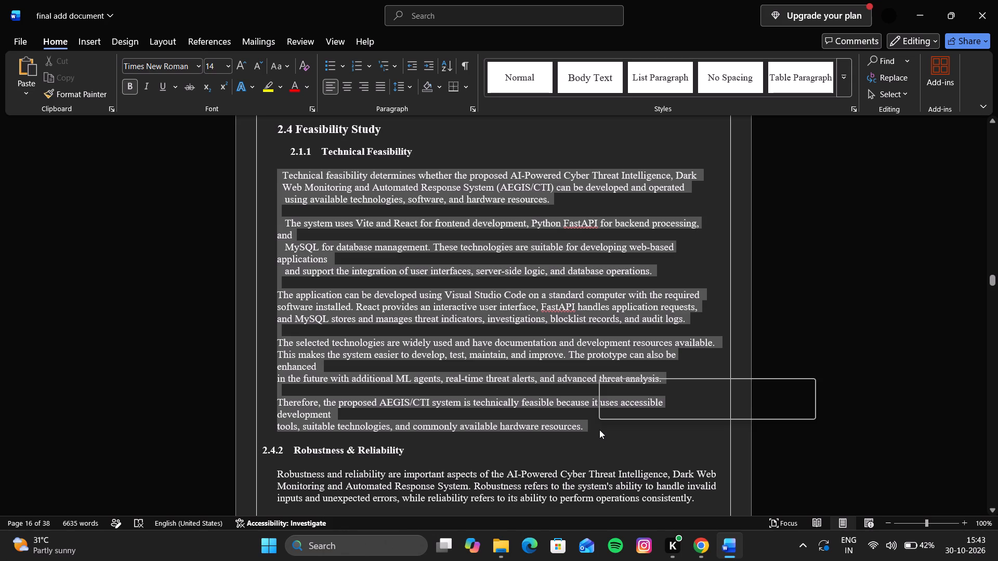
pyautogui.click(382, 85)
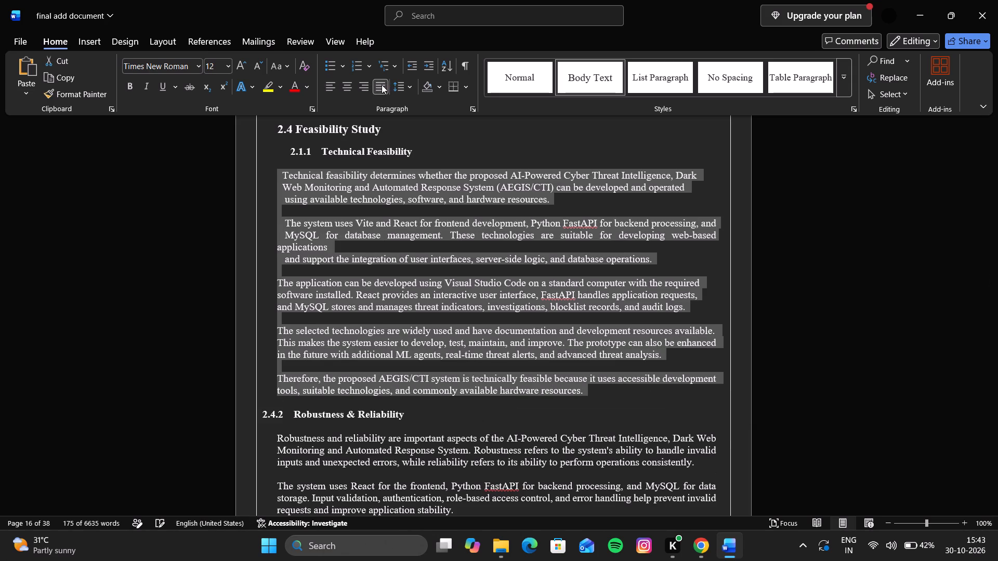
pyautogui.click(609, 396)
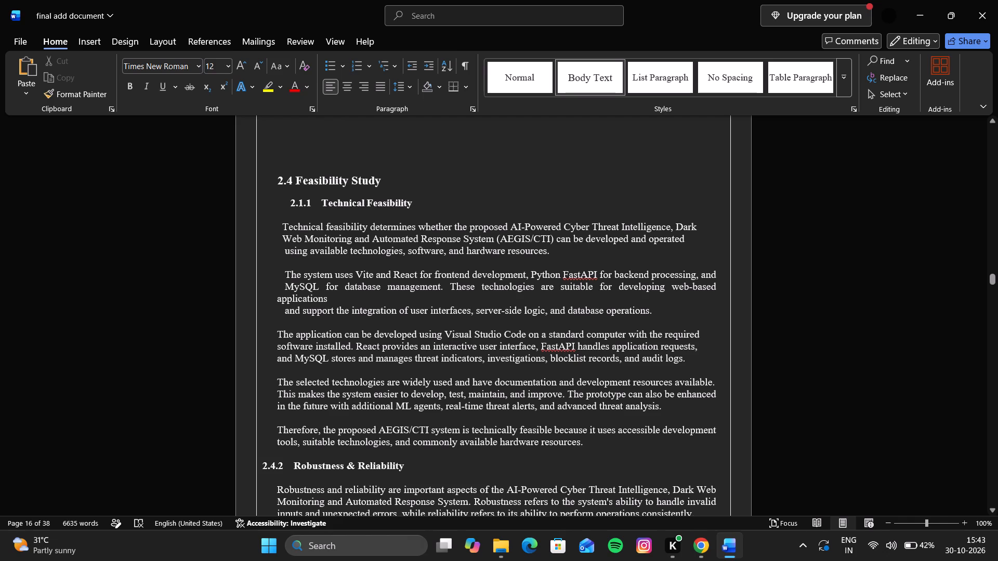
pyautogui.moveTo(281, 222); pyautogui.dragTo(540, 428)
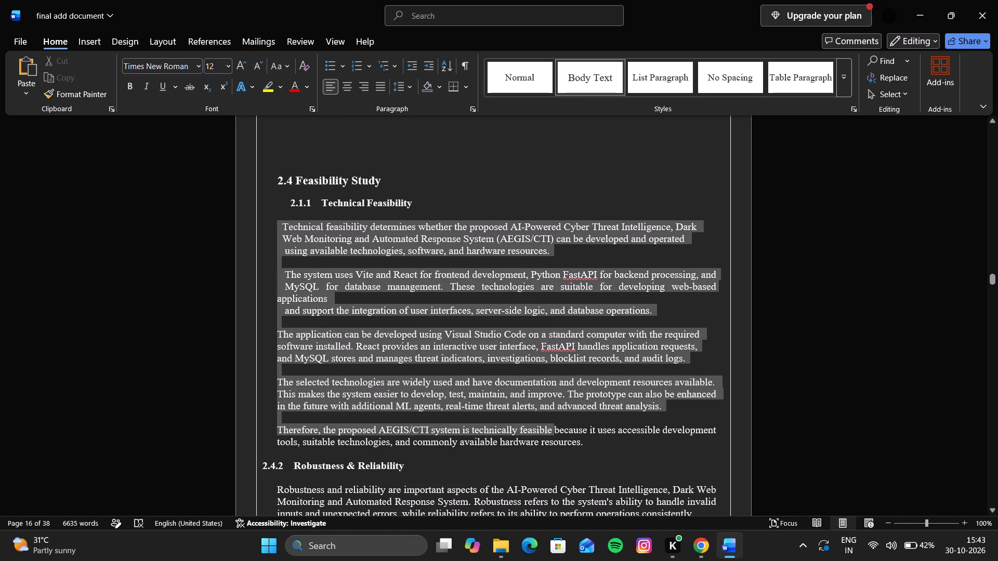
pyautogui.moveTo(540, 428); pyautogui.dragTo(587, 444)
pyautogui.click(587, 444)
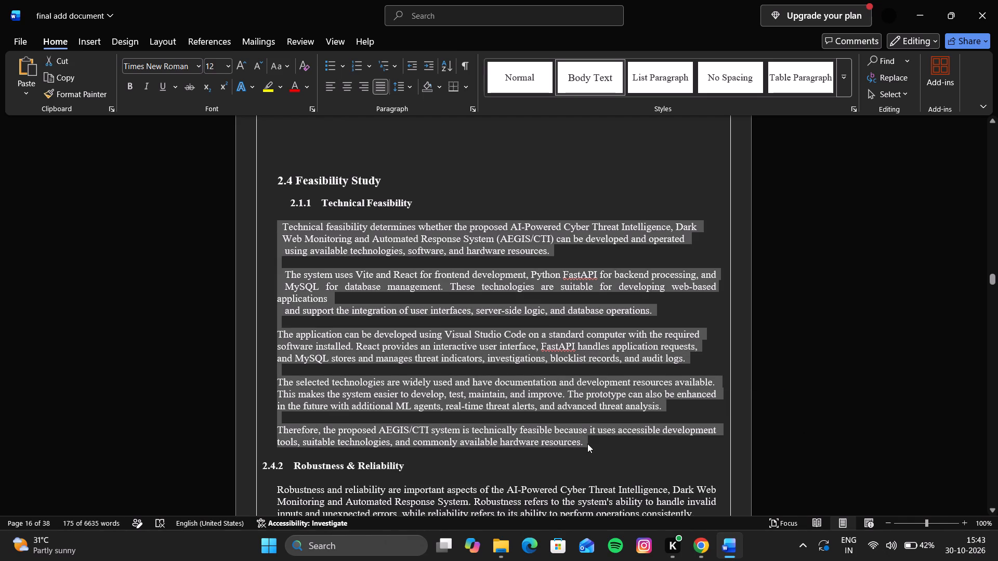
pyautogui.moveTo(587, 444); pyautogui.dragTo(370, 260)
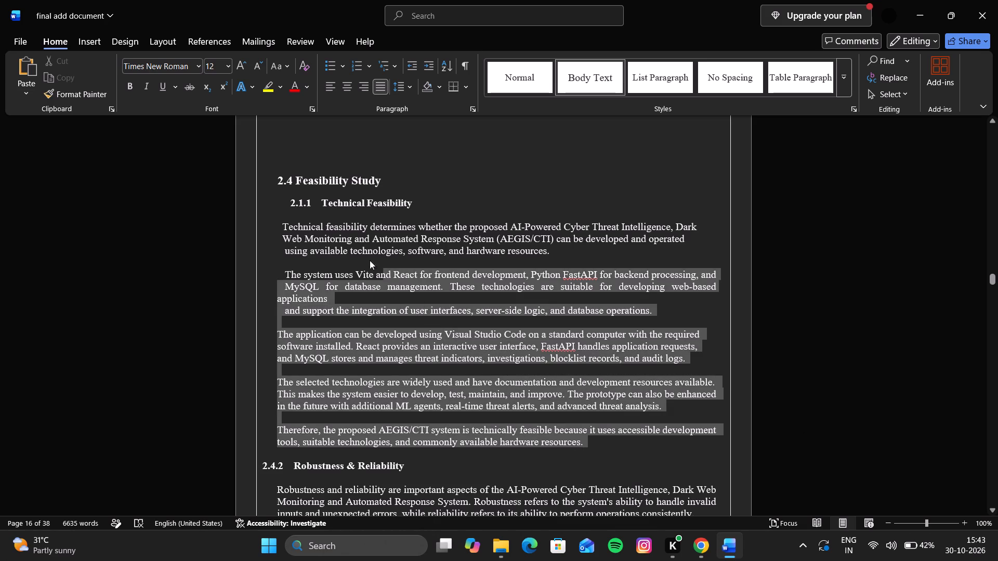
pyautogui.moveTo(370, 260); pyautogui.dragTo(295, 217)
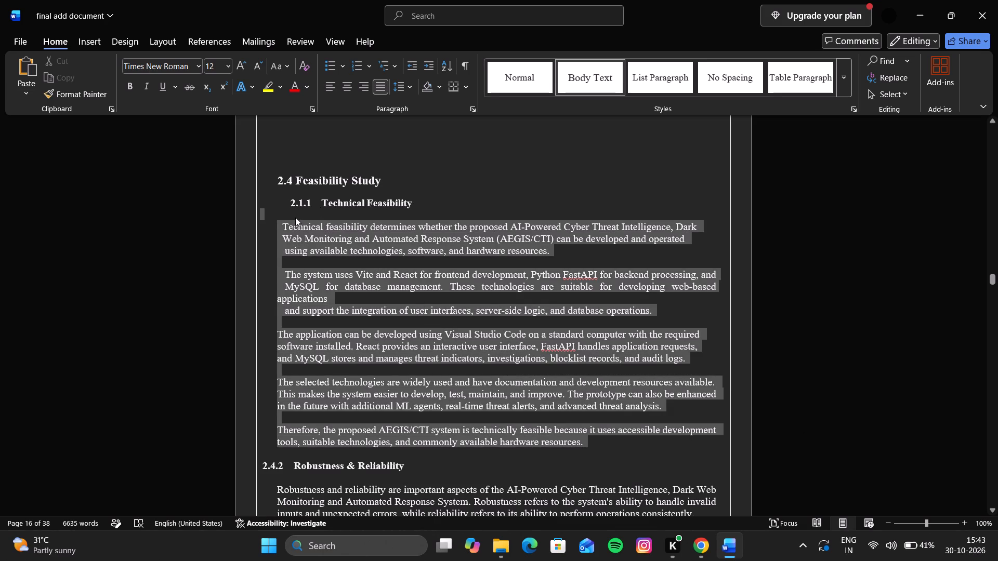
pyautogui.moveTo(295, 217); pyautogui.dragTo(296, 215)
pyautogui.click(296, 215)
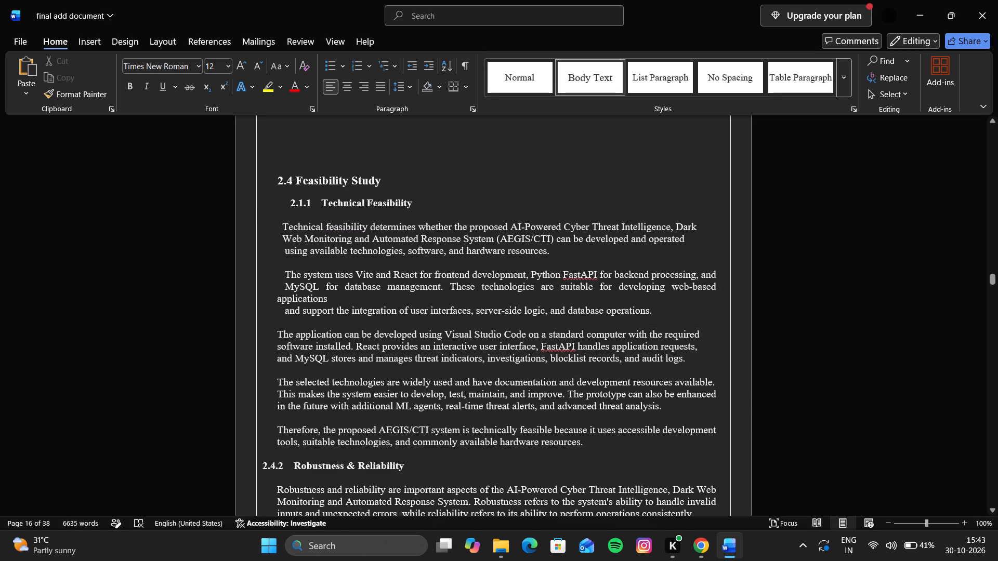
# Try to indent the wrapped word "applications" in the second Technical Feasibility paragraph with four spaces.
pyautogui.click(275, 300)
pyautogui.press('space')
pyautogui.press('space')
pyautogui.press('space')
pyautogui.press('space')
# Delete the word "applications" and the extra spaces before it after "web-based" in the second Technical Feasibility paragraph.
pyautogui.press('Right')
pyautogui.press('Right')
pyautogui.press('Right')
pyautogui.press('Right')
pyautogui.press('Right')
pyautogui.press('Right')
pyautogui.press('Right')
pyautogui.press('Right')
pyautogui.press('Right')
pyautogui.press('Right')
pyautogui.press('Right')
pyautogui.press('Right')
pyautogui.press('Right')
pyautogui.press('Left')
pyautogui.press('BackSpace')
pyautogui.press('BackSpace')
pyautogui.press('BackSpace')
pyautogui.press('BackSpace')
pyautogui.press('BackSpace')
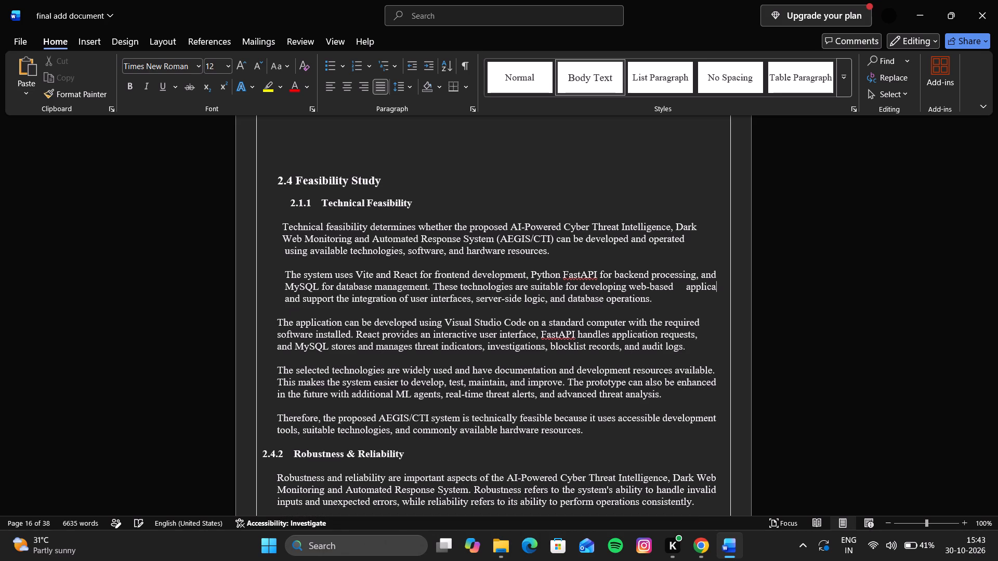
pyautogui.press('BackSpace')
pyautogui.press('BackSpace')
pyautogui.press('BackSpace')
pyautogui.press('BackSpace')
pyautogui.press('BackSpace')
pyautogui.press('BackSpace')
pyautogui.press('BackSpace')
pyautogui.press('BackSpace')
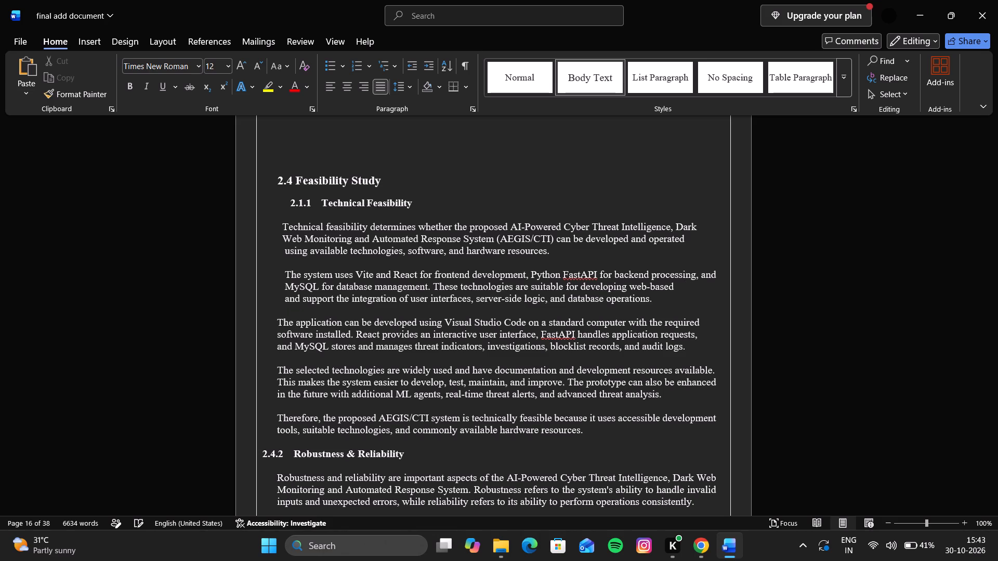
pyautogui.press('BackSpace')
pyautogui.press('BackSpace')
pyautogui.press('BackSpace')
# Check the alignment, indentation and spacing settings of the Technical Feasibility body paragraphs.
pyautogui.click(283, 273)
pyautogui.moveTo(279, 226); pyautogui.dragTo(282, 236)
pyautogui.moveTo(282, 236); pyautogui.dragTo(597, 431)
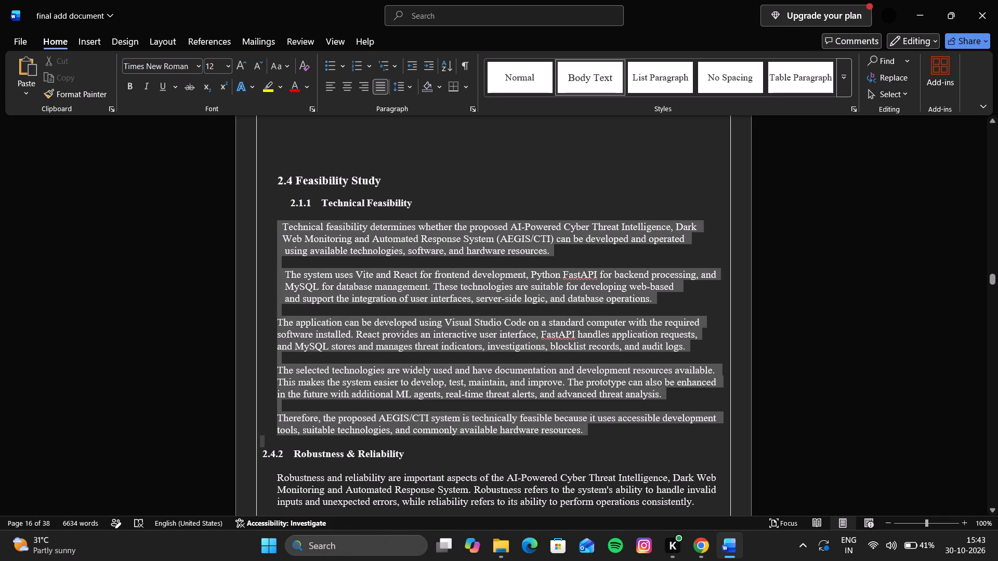
pyautogui.moveTo(597, 431); pyautogui.dragTo(595, 432)
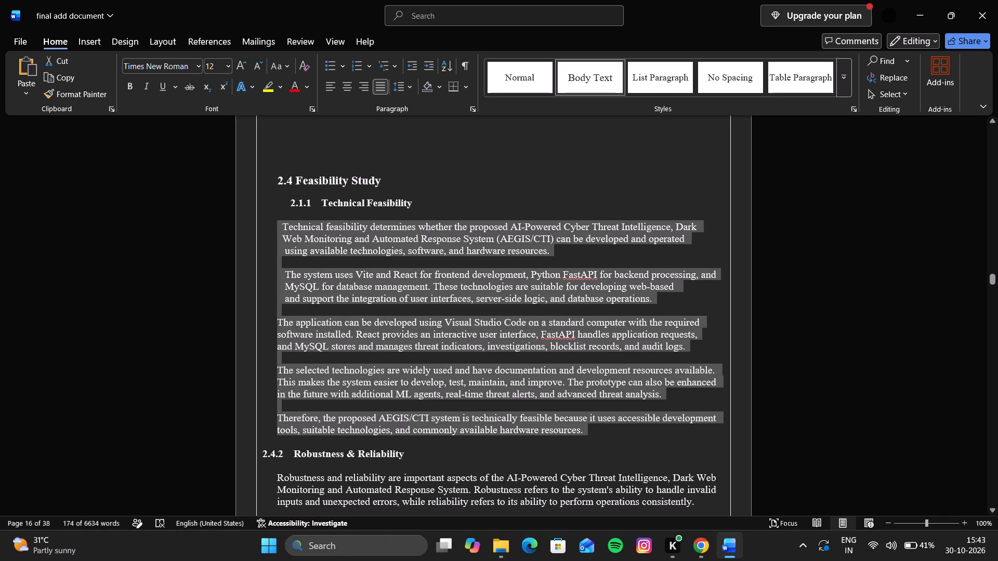
pyautogui.click(471, 105)
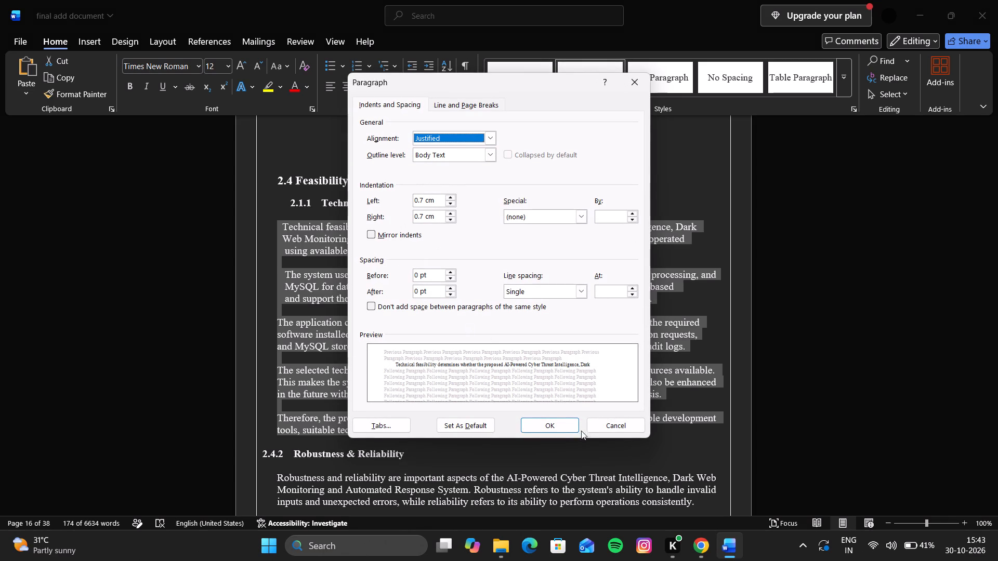
pyautogui.click(551, 422)
pyautogui.click(551, 422)
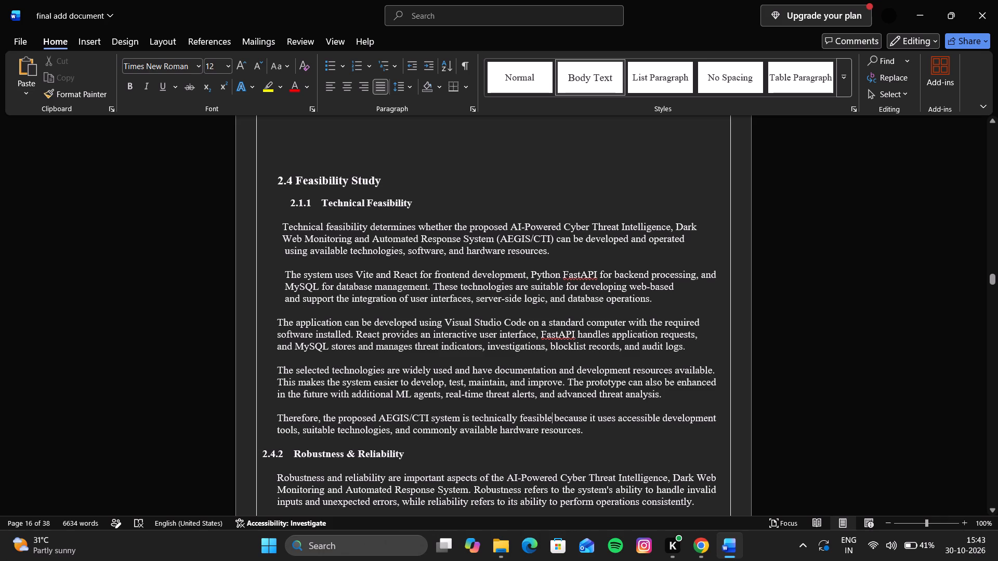
# Remove one leading space from each of the three lines in the second Technical Feasibility paragraph.
pyautogui.click(281, 272)
pyautogui.press('Right')
pyautogui.press('Right')
pyautogui.press('BackSpace')
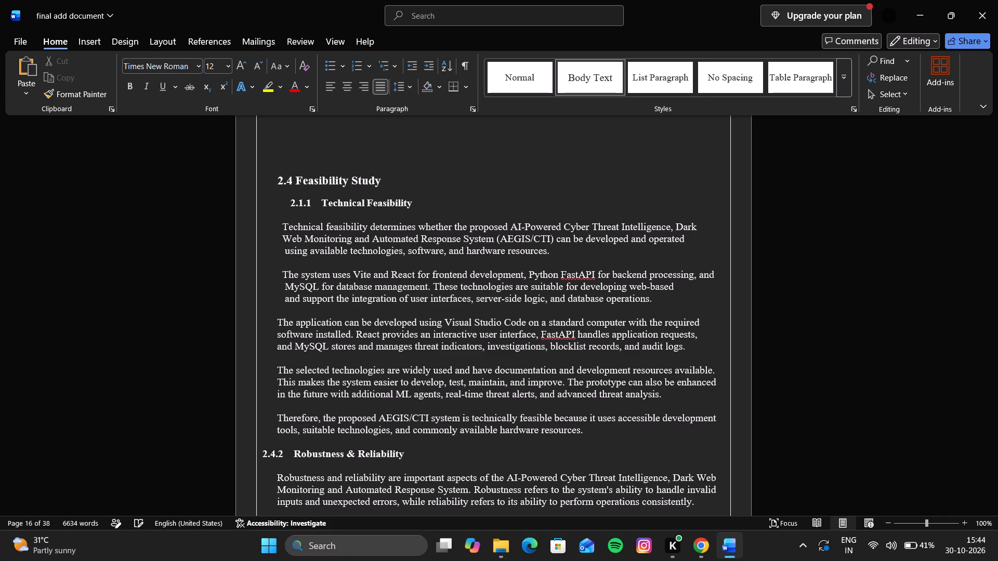
pyautogui.press('Down')
pyautogui.press('Right')
pyautogui.press('BackSpace')
pyautogui.press('Down')
pyautogui.press('Right')
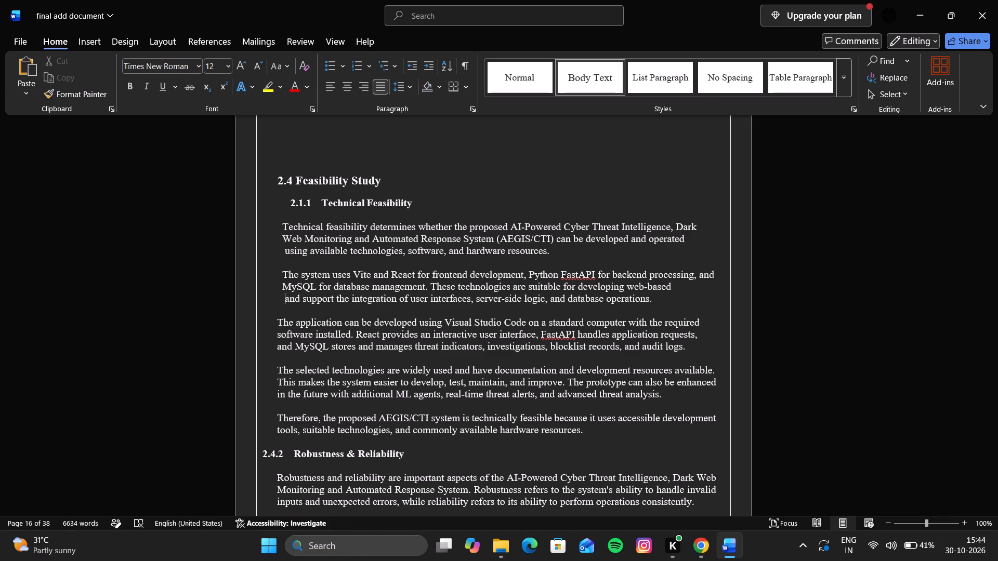
pyautogui.press('BackSpace')
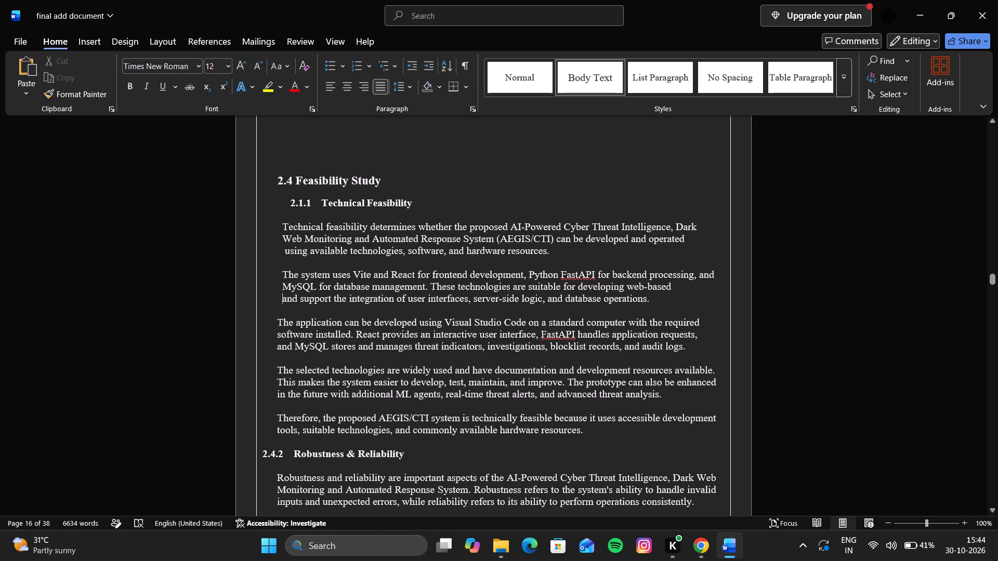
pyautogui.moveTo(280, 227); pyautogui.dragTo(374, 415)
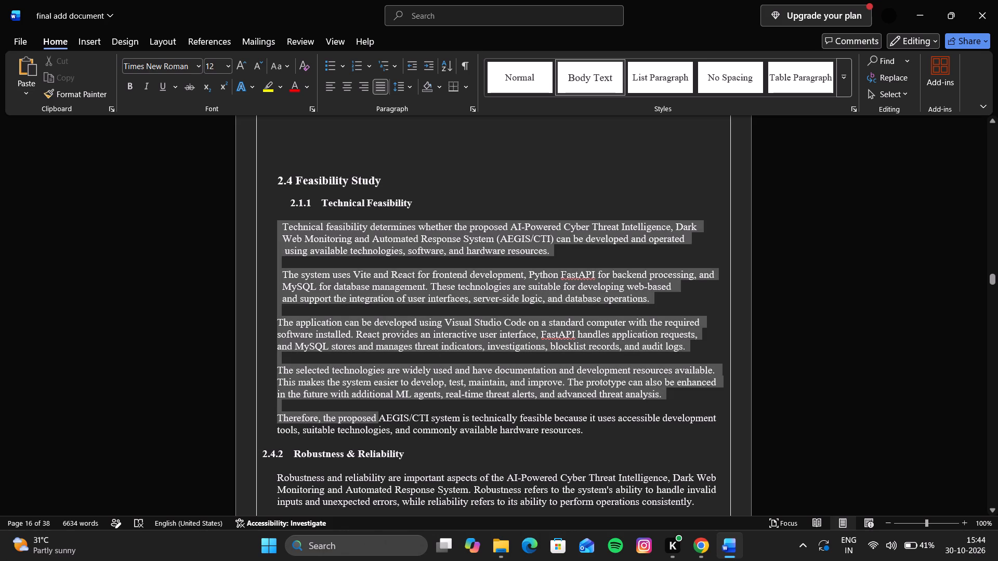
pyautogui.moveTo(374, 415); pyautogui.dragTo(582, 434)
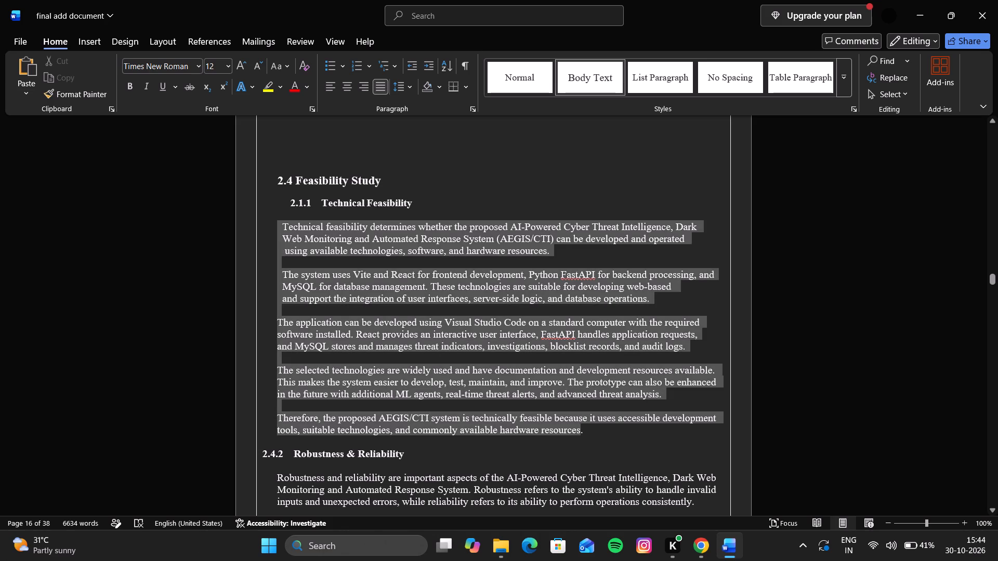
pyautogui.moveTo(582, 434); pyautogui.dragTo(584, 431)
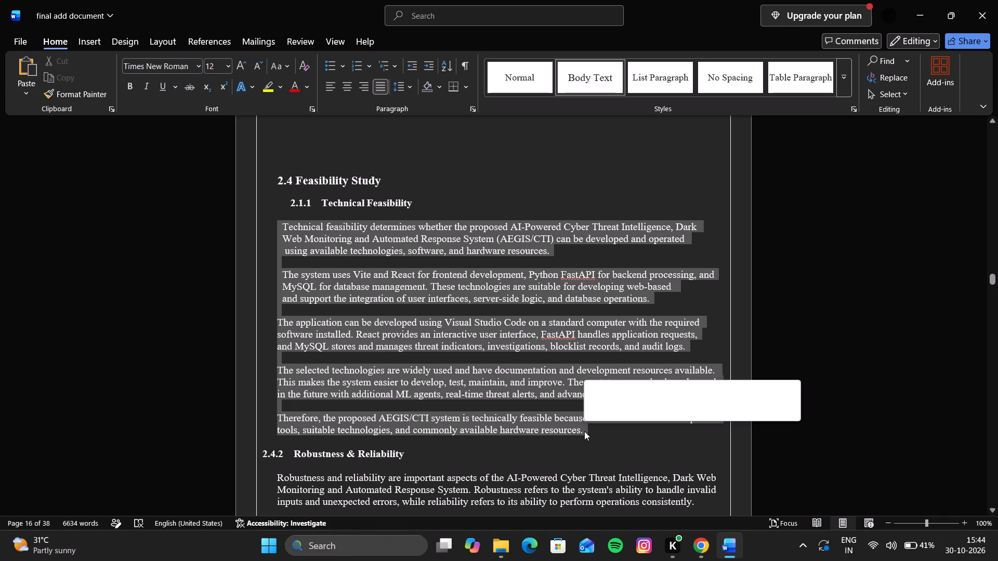
# Delete another leading space from all three lines of the second Technical Feasibility paragraph, starting "The system uses Vite and React".
pyautogui.click(277, 269)
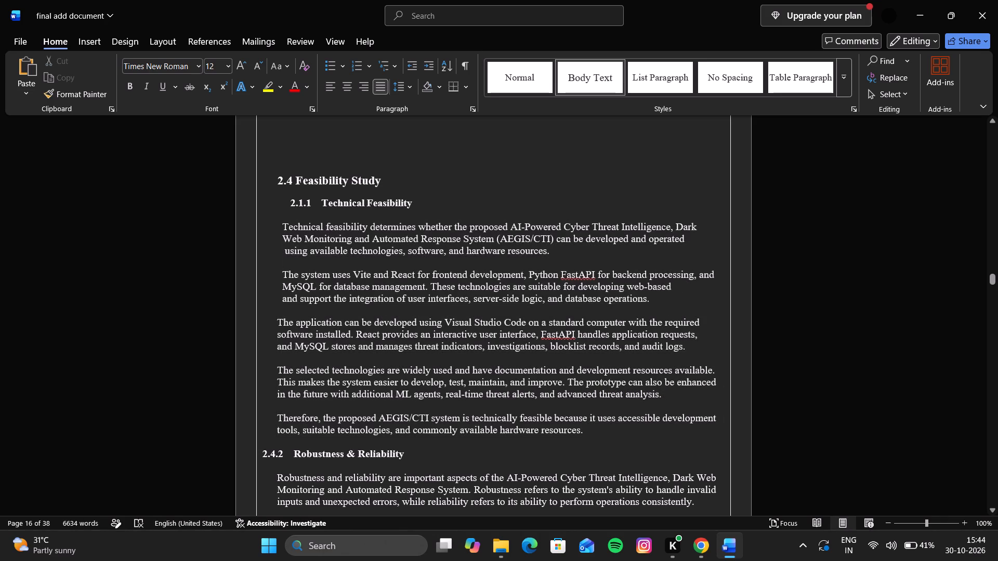
pyautogui.click(281, 301)
pyautogui.press('Right')
pyautogui.press('BackSpace')
pyautogui.press('Up')
pyautogui.press('Right')
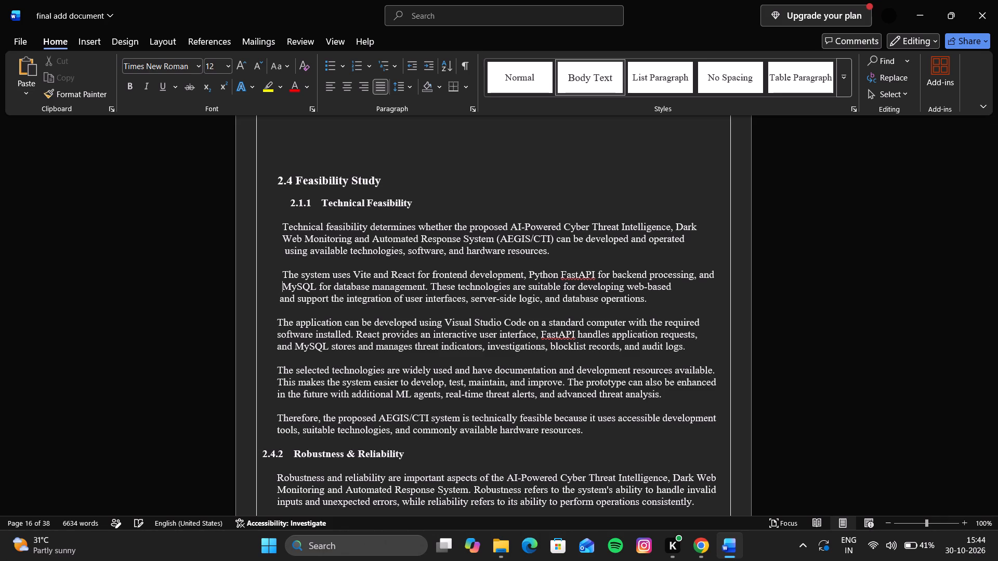
pyautogui.press('BackSpace')
pyautogui.press('Up')
pyautogui.press('Right')
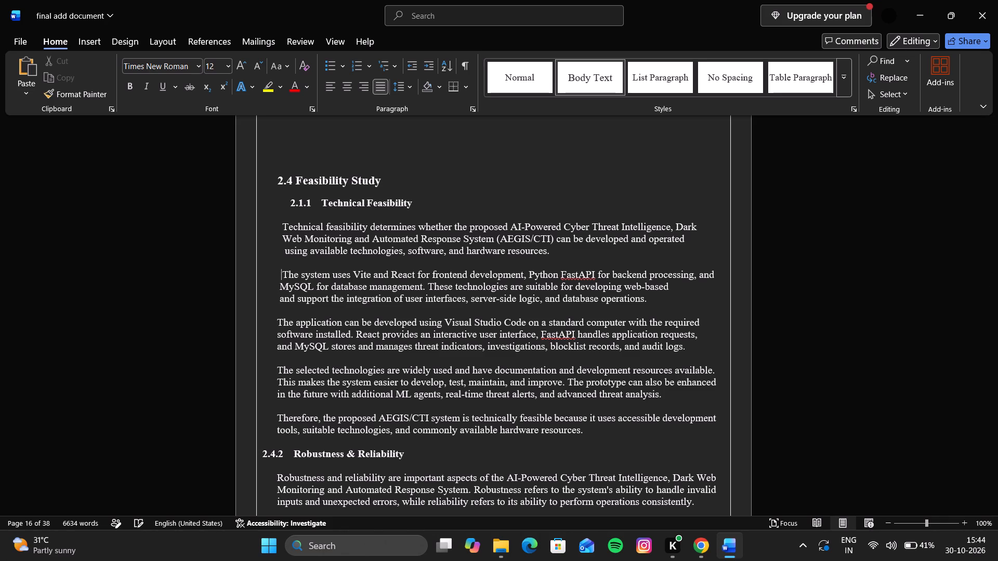
pyautogui.press('BackSpace')
# Remove one leading space from each of the three lines in the first Technical Feasibility paragraph.
pyautogui.press('Up')
pyautogui.press('Up')
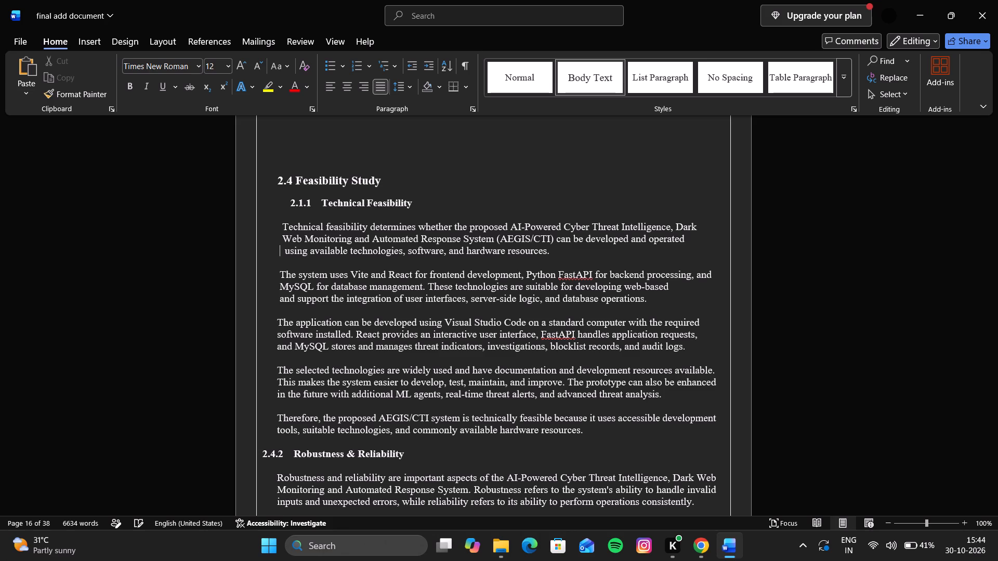
pyautogui.press('Right')
pyautogui.press('BackSpace')
pyautogui.press('Up')
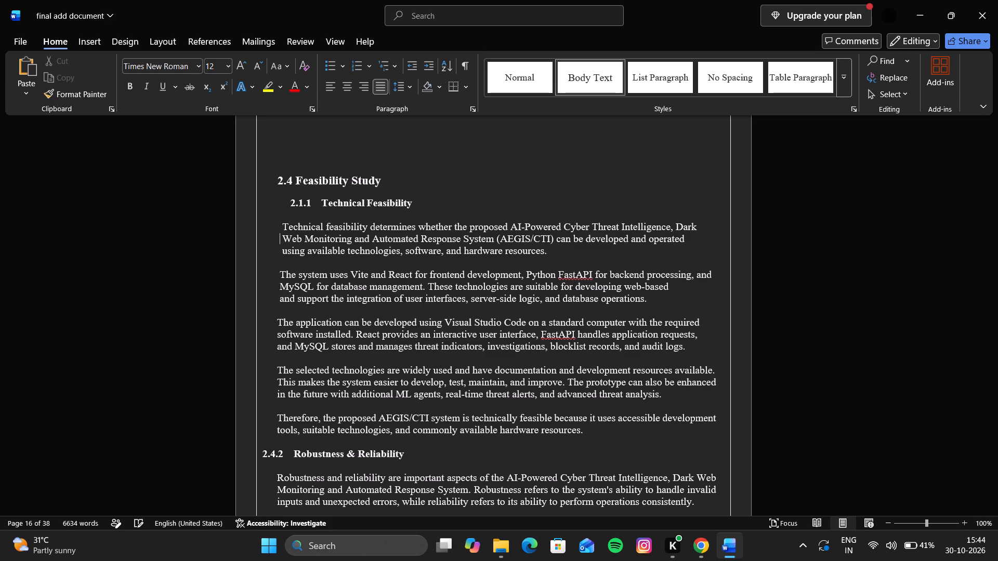
pyautogui.press('Right')
pyautogui.press('BackSpace')
pyautogui.press('Up')
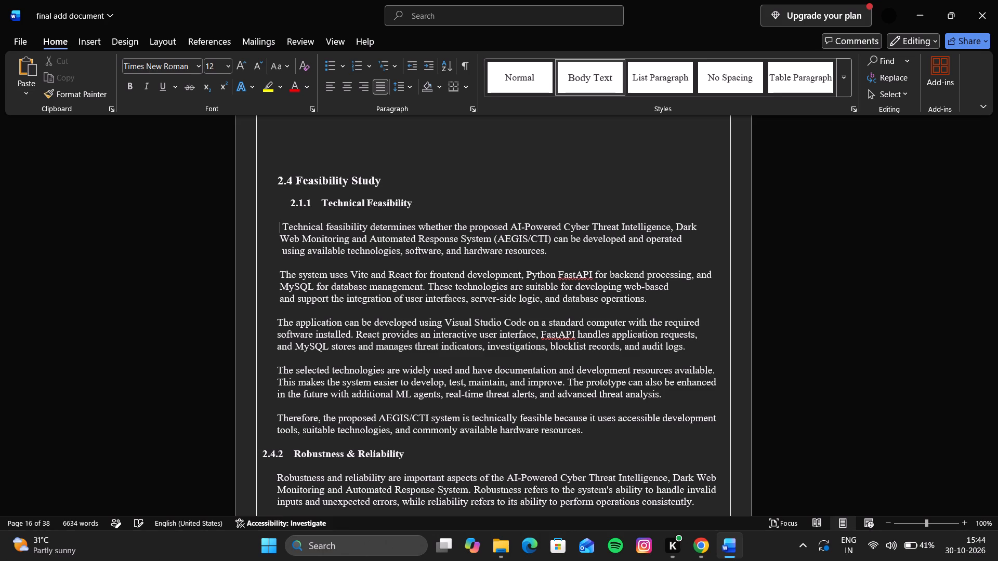
pyautogui.press('Right')
pyautogui.press('BackSpace')
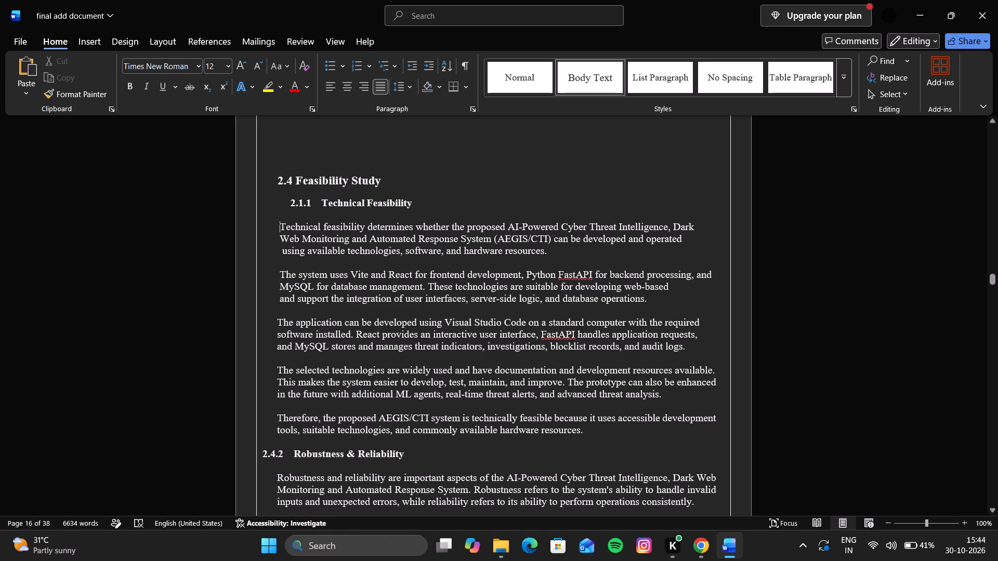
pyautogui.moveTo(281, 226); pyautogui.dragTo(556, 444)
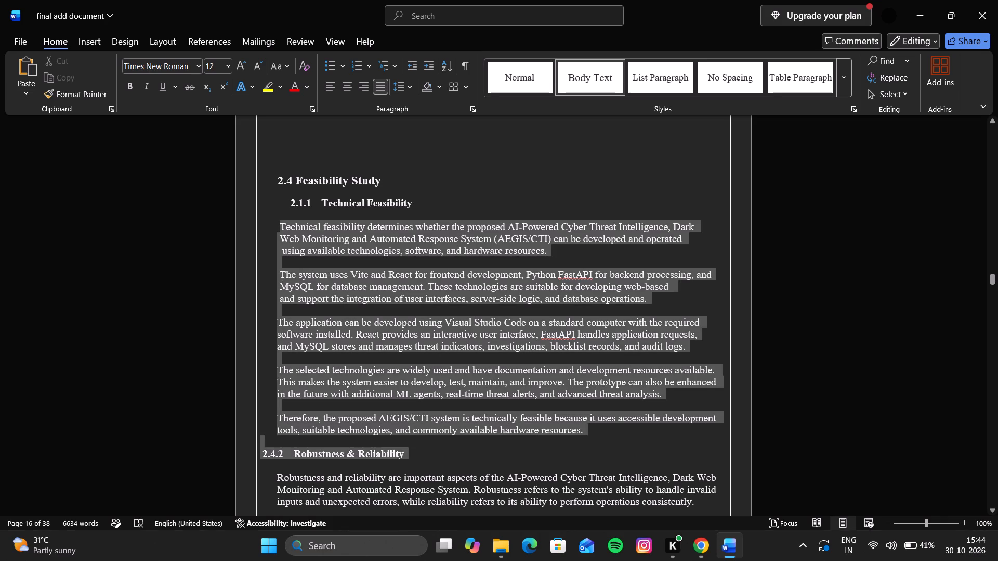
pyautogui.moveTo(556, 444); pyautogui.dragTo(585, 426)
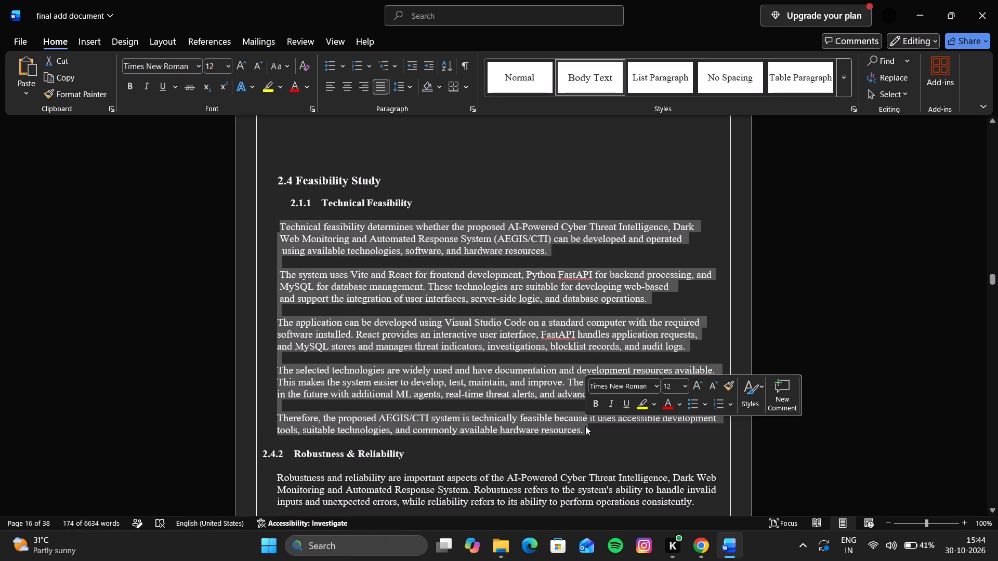
# Delete the remaining leading space before "Technical feasibility determines" at the start of the first paragraph.
pyautogui.click(278, 224)
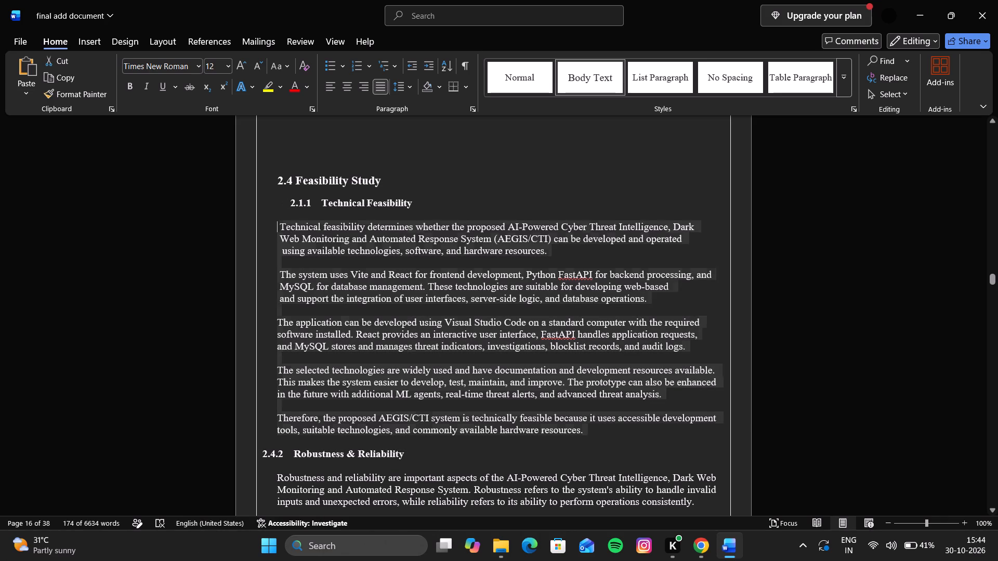
pyautogui.press('Right')
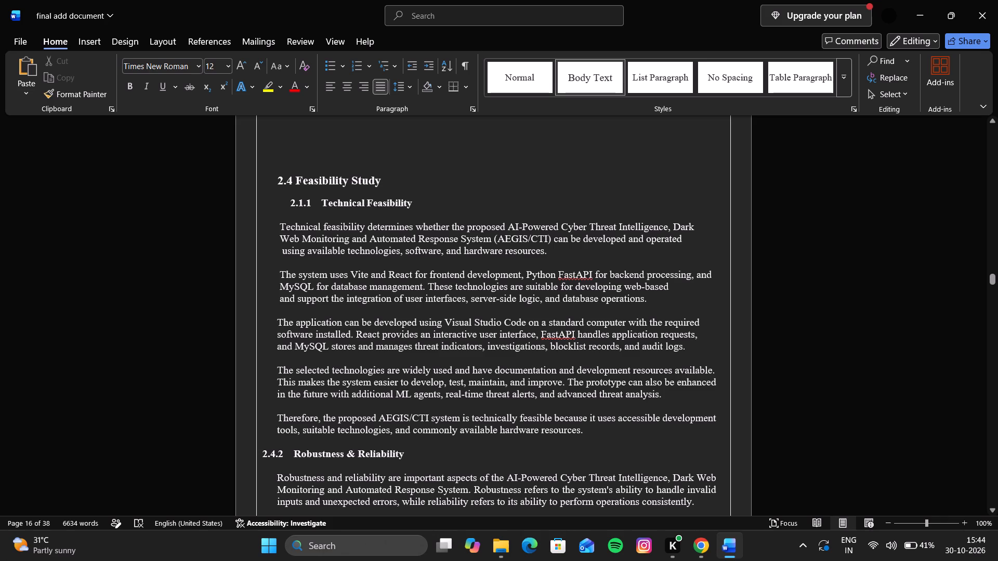
pyautogui.press('BackSpace')
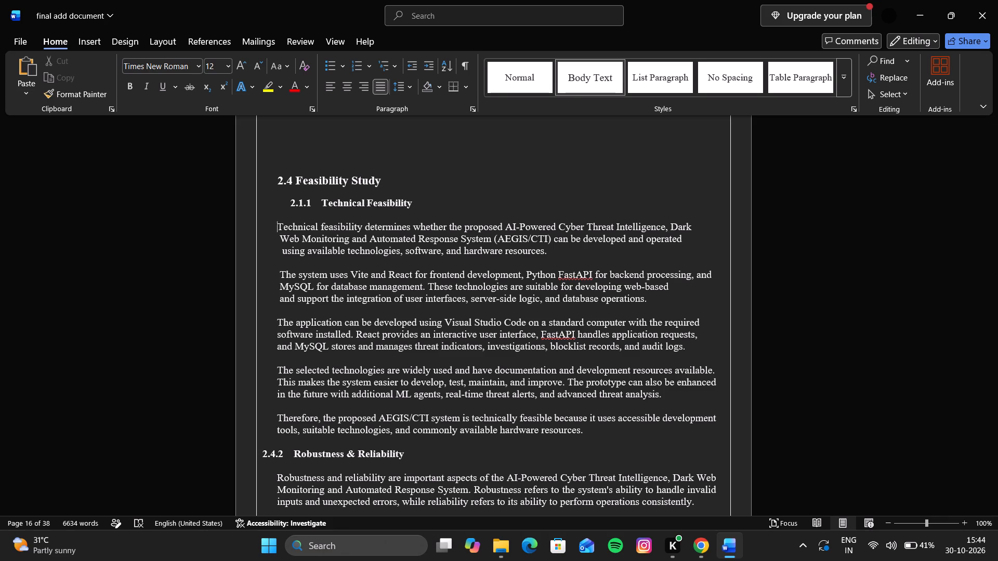
pyautogui.press('space')
pyautogui.press('BackSpace')
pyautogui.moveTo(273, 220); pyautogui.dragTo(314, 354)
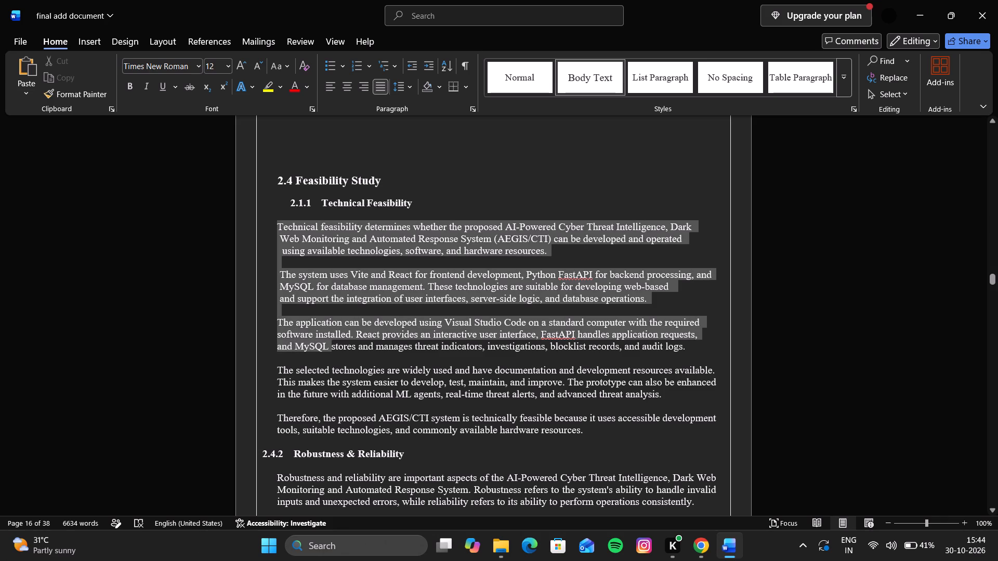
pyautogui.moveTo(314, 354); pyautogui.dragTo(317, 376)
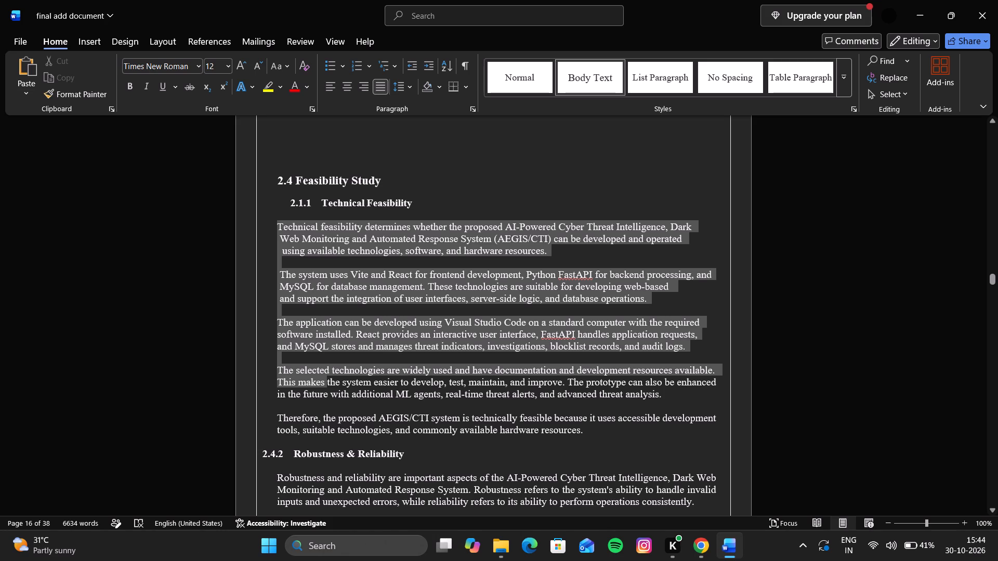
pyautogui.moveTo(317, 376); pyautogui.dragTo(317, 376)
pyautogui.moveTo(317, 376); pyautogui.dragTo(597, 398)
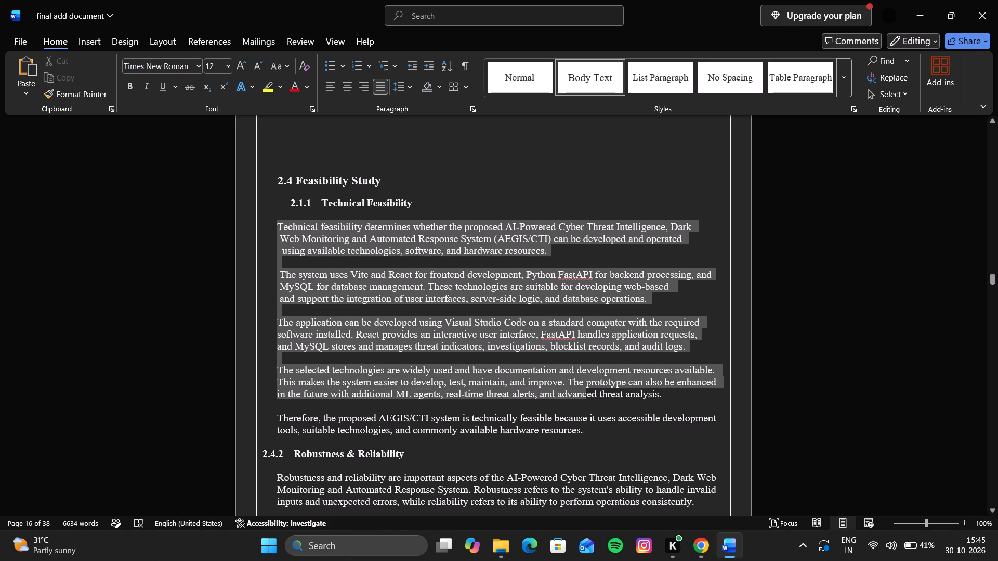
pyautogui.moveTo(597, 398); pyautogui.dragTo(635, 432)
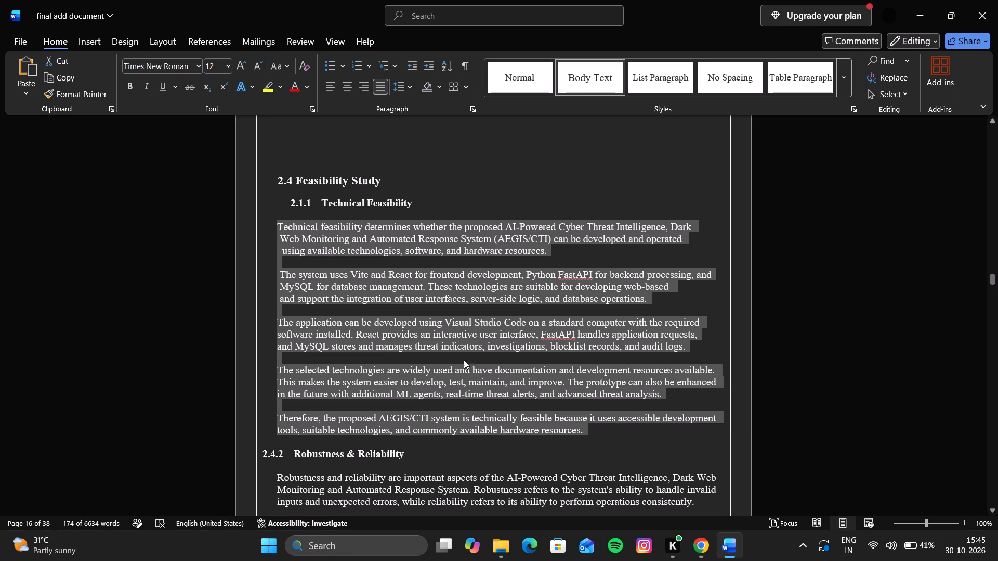
# Delete one leading space before "Web Monitoring" and one before "using available technologies" in the first Technical Feasibility paragraph.
pyautogui.click(278, 234)
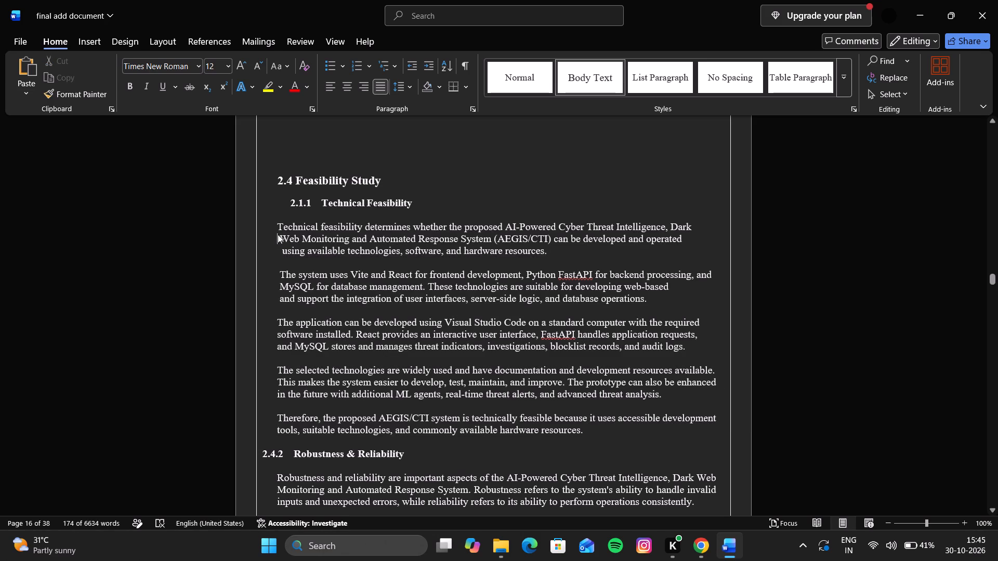
pyautogui.press('Right')
pyautogui.press('BackSpace')
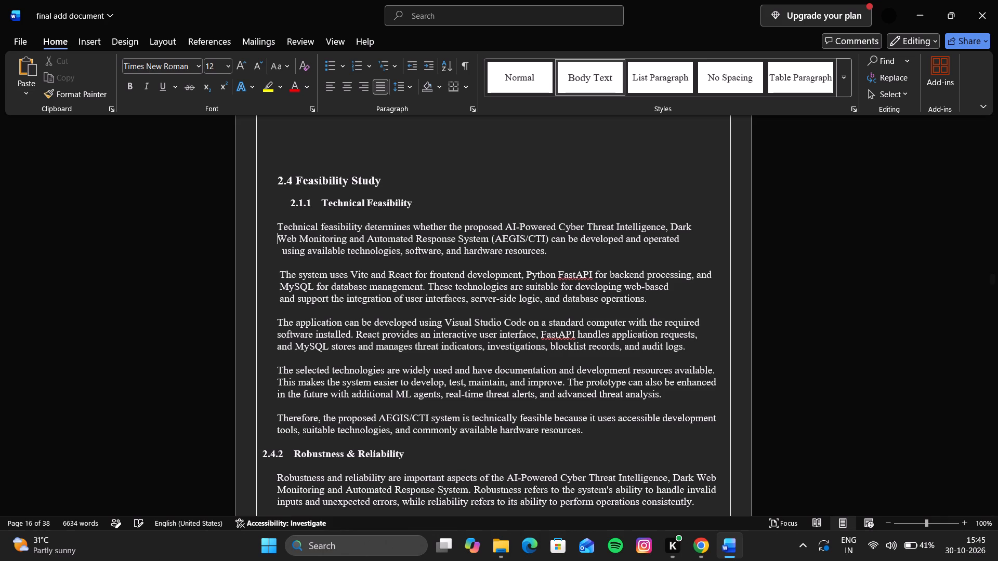
pyautogui.press('Down')
pyautogui.press('Right')
pyautogui.press('Right')
pyautogui.press('BackSpace')
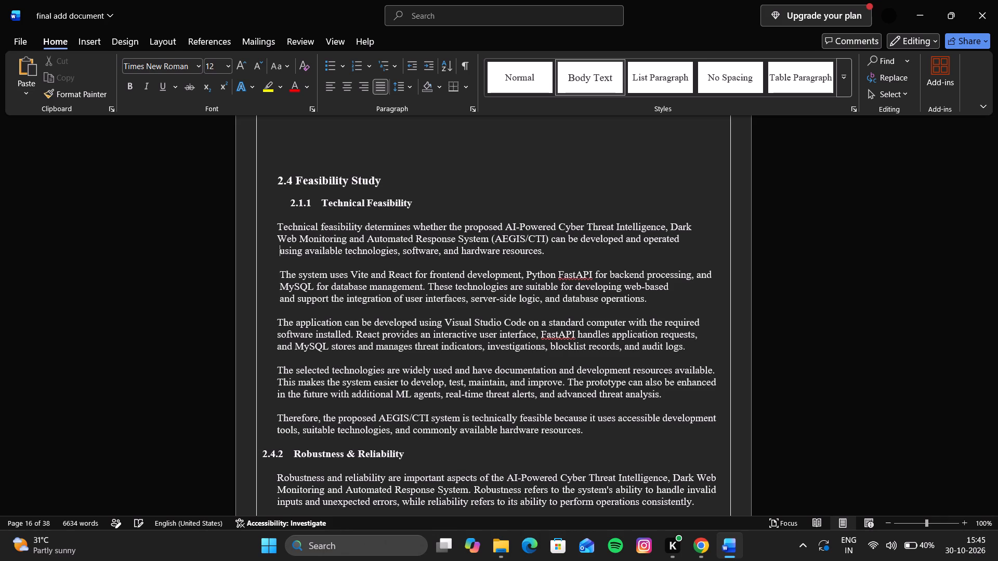
# Delete the leading space before "The system uses" and before "MySQL for database management" in the second Technical Feasibility paragraph.
pyautogui.click(281, 274)
pyautogui.press('BackSpace')
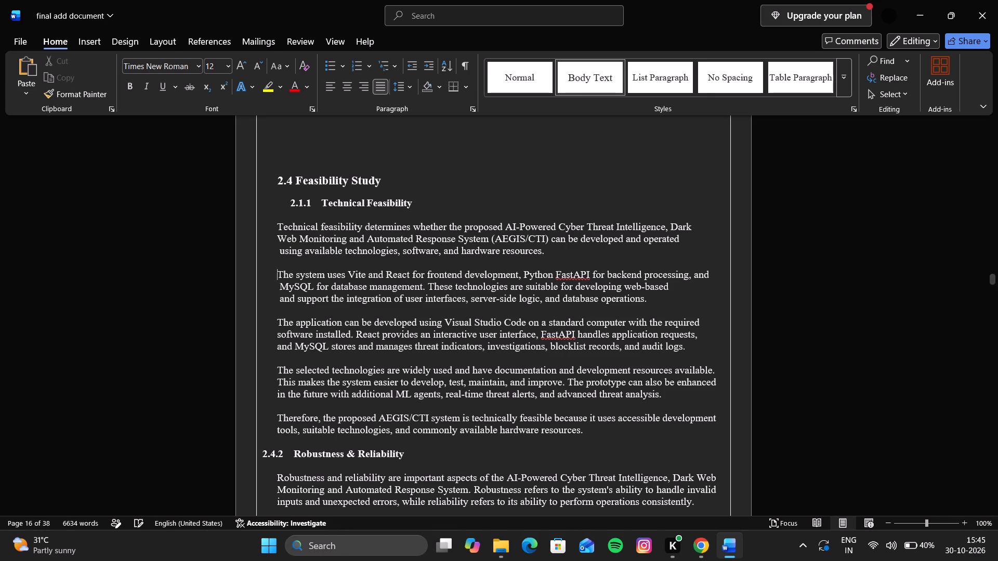
pyautogui.press('Up')
pyautogui.press('Down')
pyautogui.press('Down')
pyautogui.press('Right')
pyautogui.press('\\')
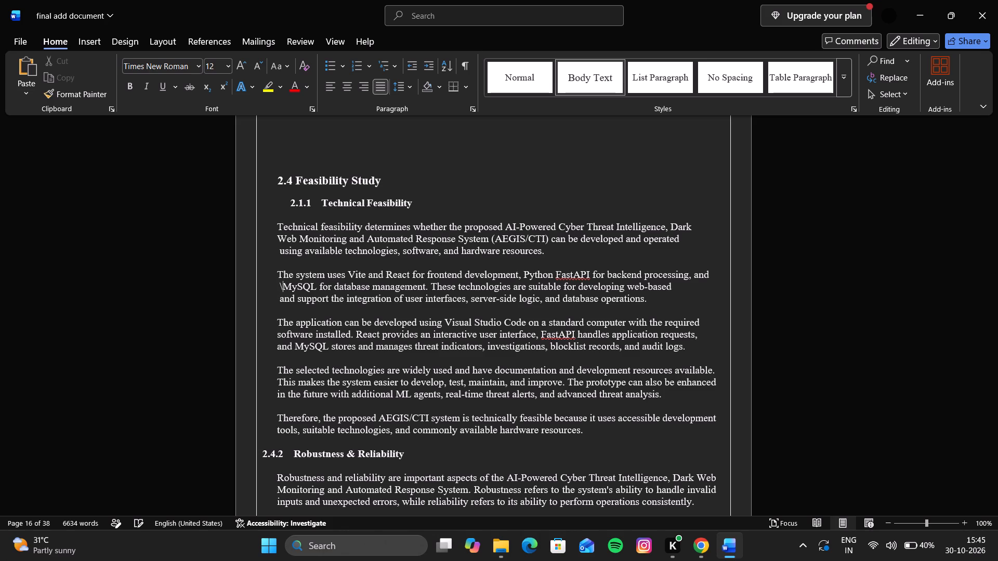
pyautogui.press('BackSpace')
pyautogui.press('BackSpace')
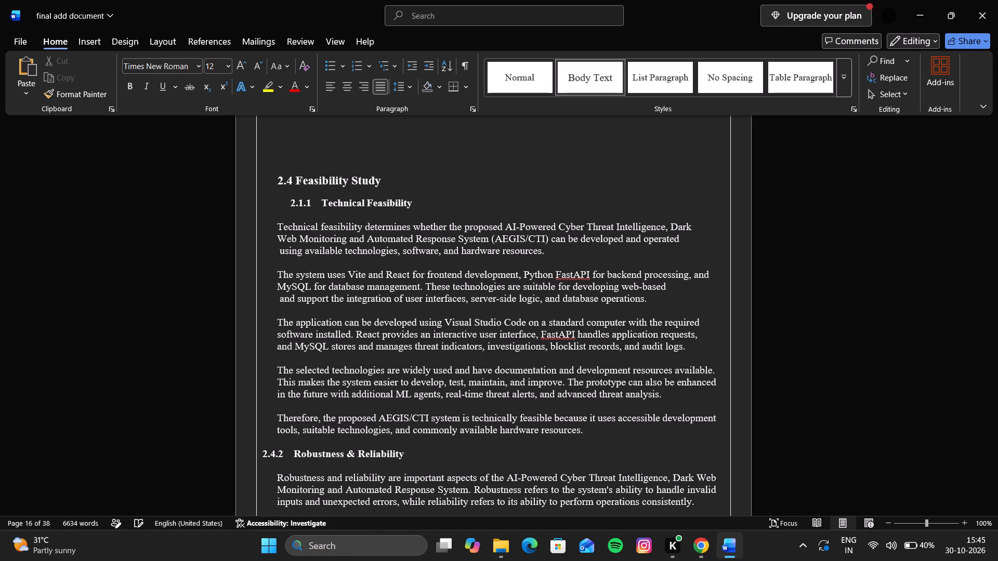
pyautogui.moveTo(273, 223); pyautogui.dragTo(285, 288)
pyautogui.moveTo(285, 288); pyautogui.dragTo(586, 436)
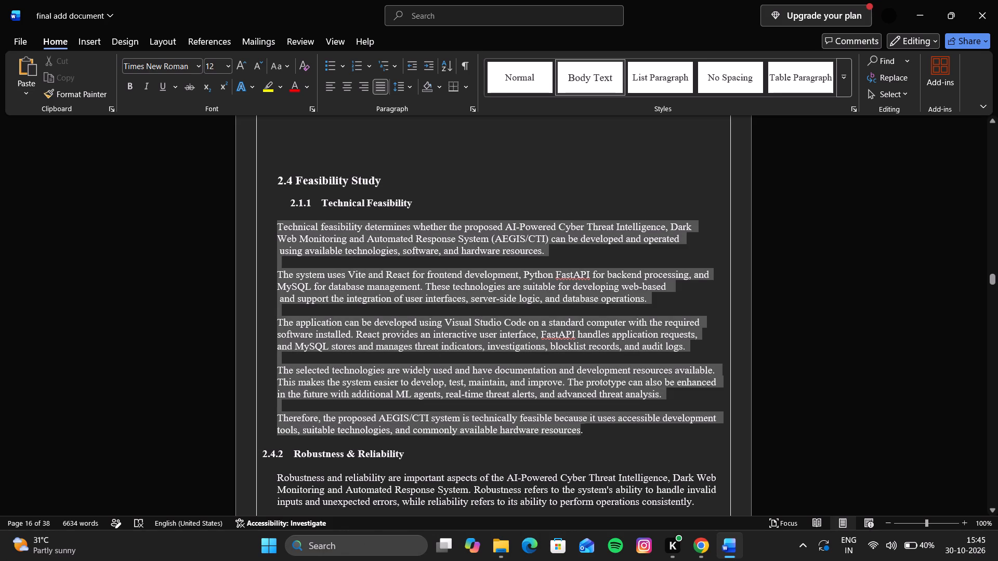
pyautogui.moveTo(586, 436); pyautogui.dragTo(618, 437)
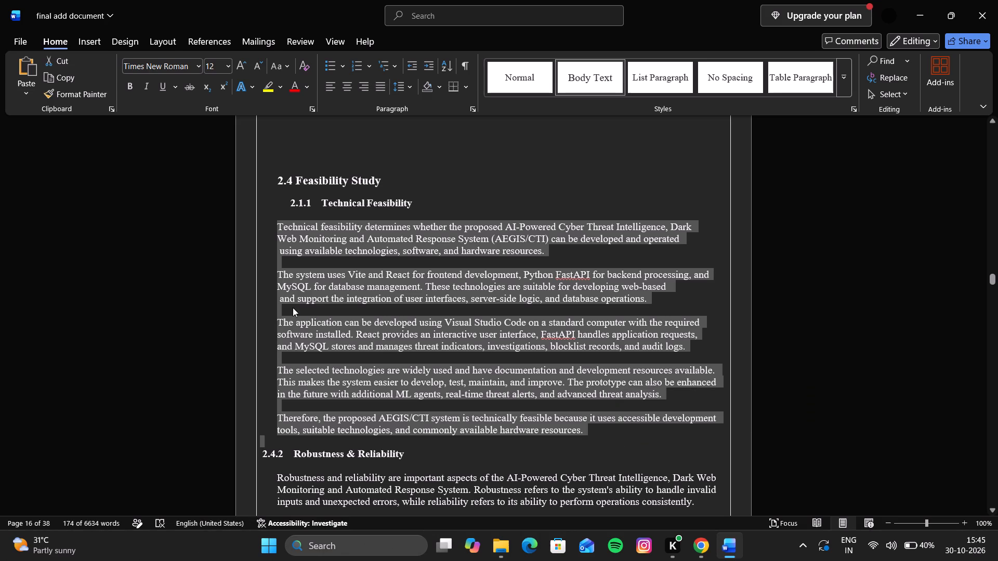
# Delete the leading space before "and support the integration" and before "using available technologies" in the Technical Feasibility paragraphs.
pyautogui.click(281, 299)
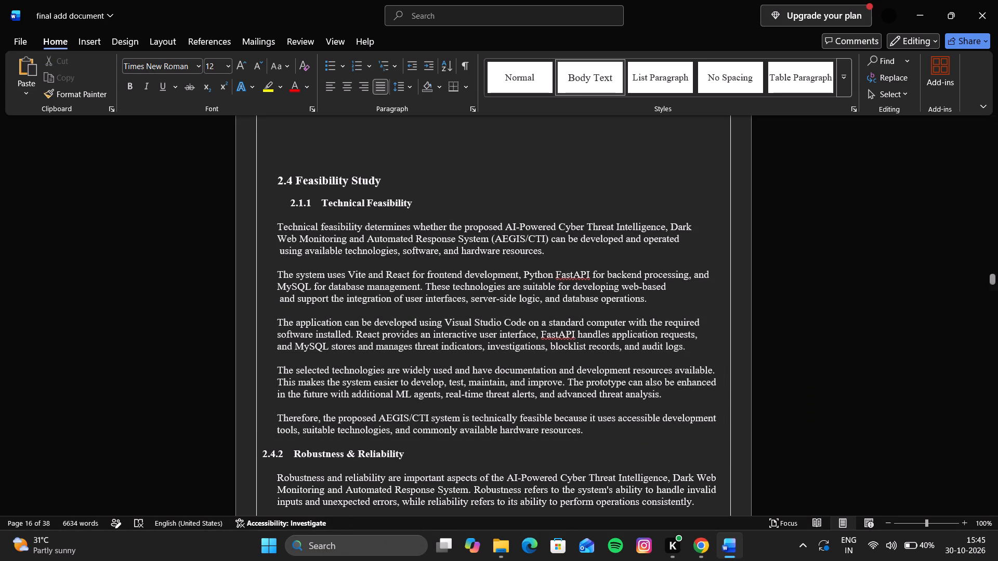
pyautogui.press('BackSpace')
pyautogui.click(278, 250)
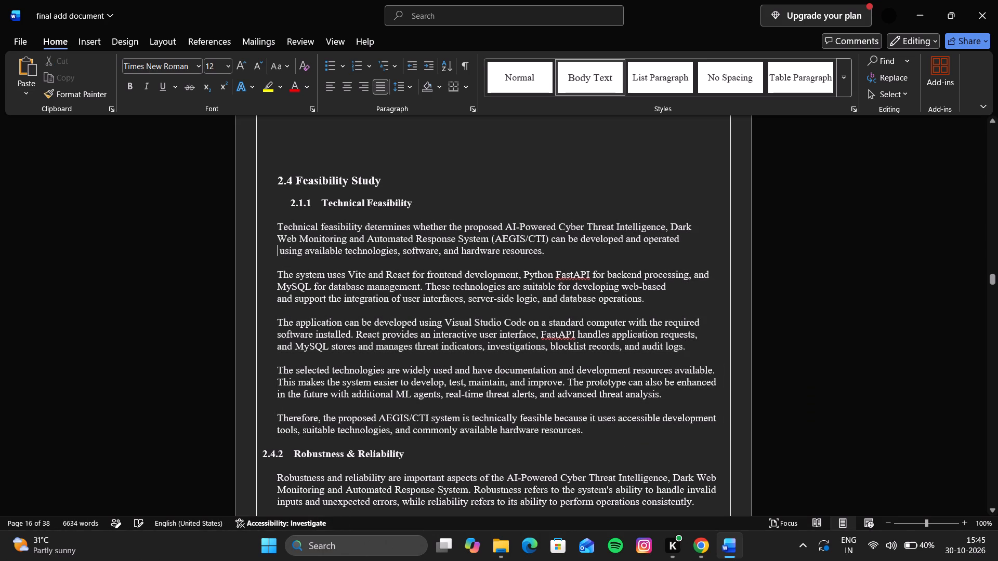
pyautogui.press('Right')
pyautogui.press('BackSpace')
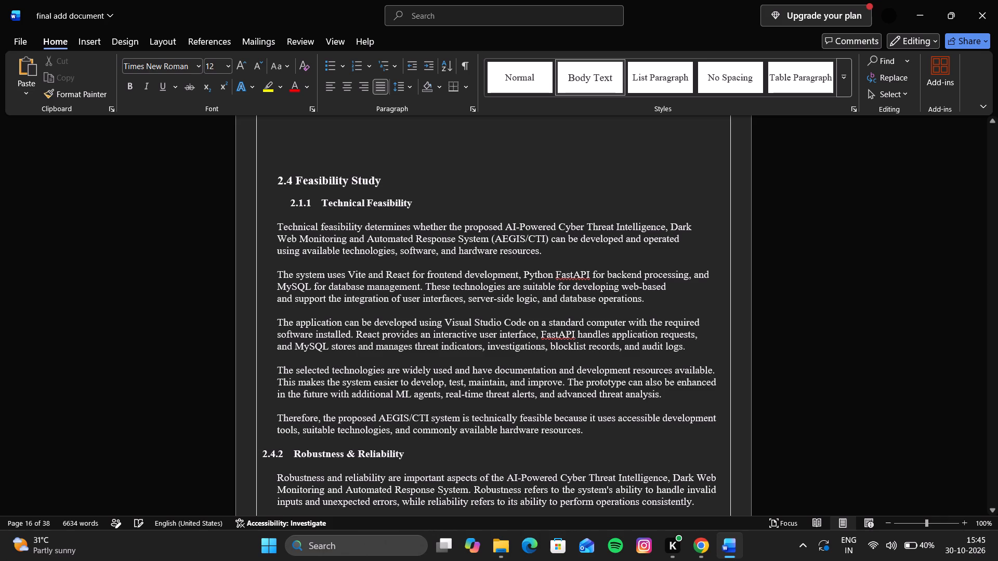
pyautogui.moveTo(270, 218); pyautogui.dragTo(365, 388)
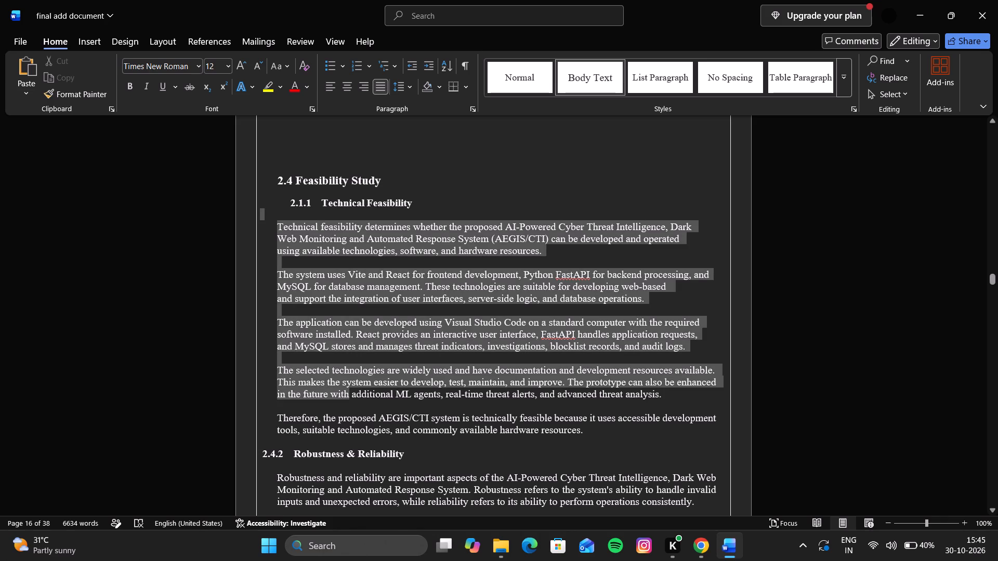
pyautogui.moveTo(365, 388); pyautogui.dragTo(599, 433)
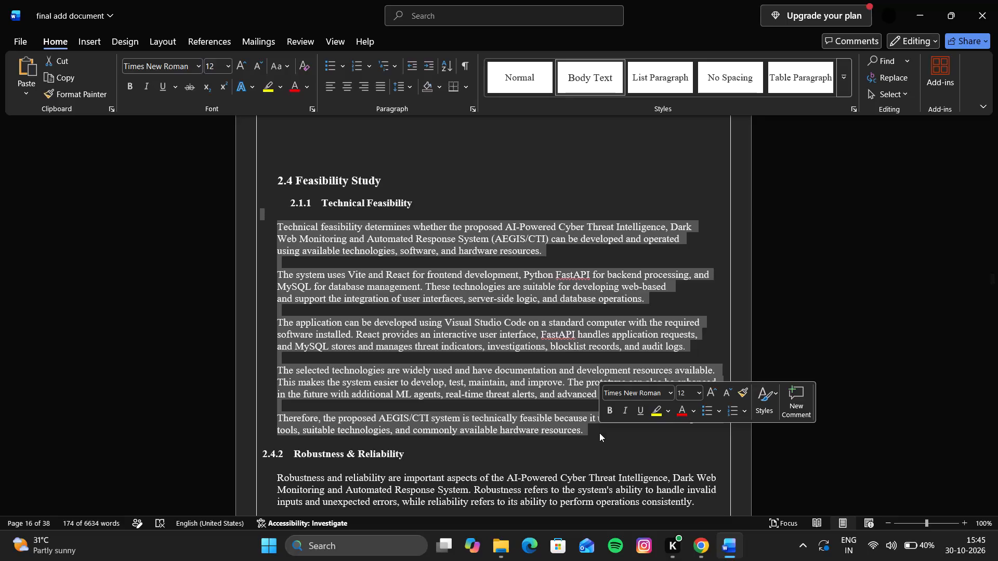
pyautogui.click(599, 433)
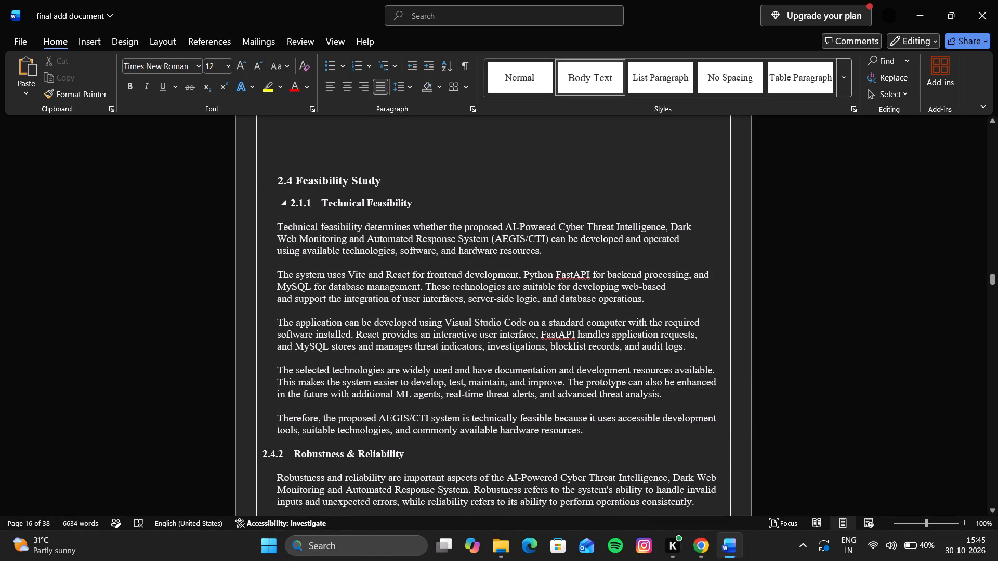
# Insert an extra space after the number 2.4 in the Feasibility Study heading.
pyautogui.click(293, 179)
pyautogui.press('space')
# Remove the 2.1.1 automatic number and indent from the Technical Feasibility heading and insert five leading spaces.
pyautogui.click(310, 206)
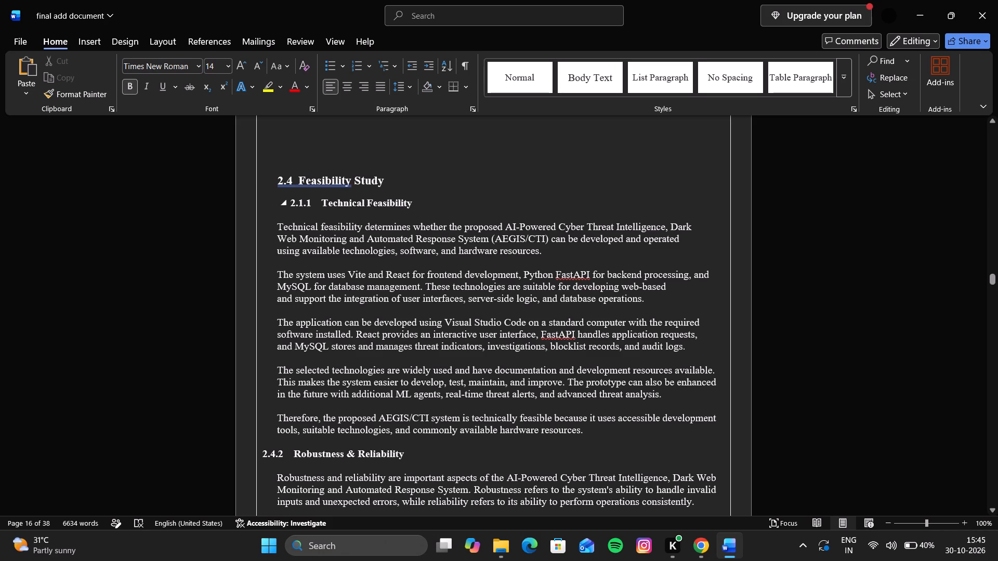
pyautogui.press('BackSpace')
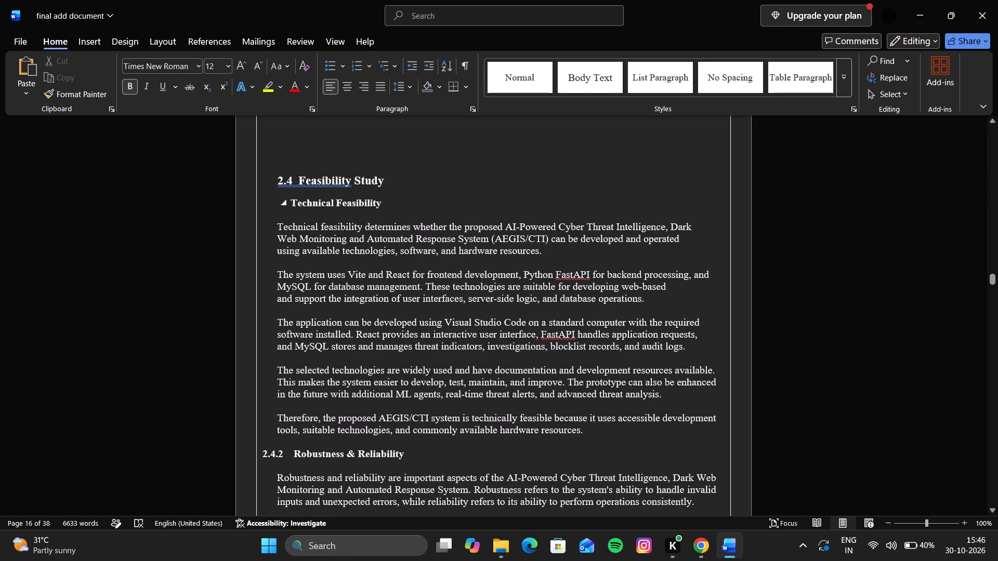
pyautogui.press('BackSpace')
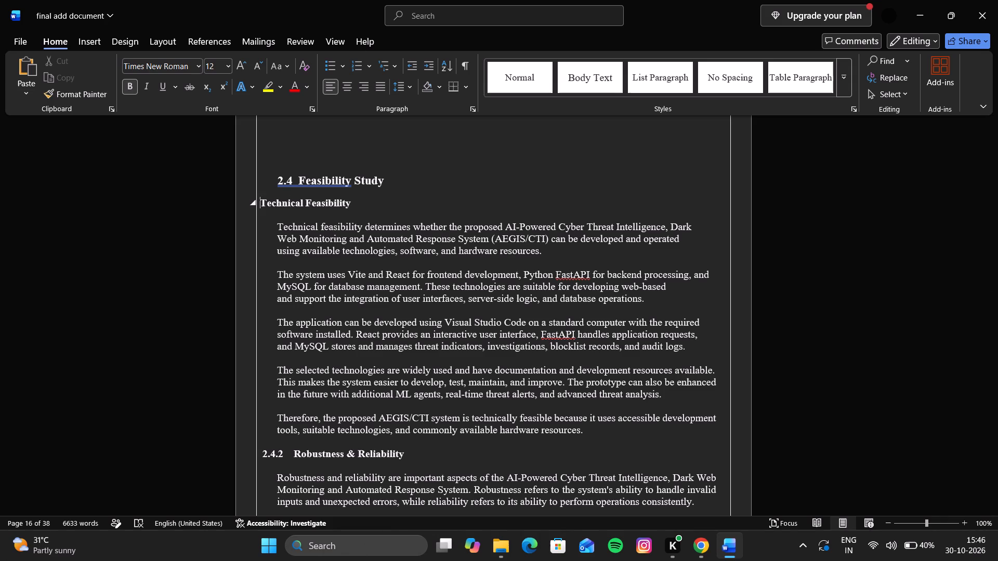
pyautogui.press('space')
pyautogui.press('space')
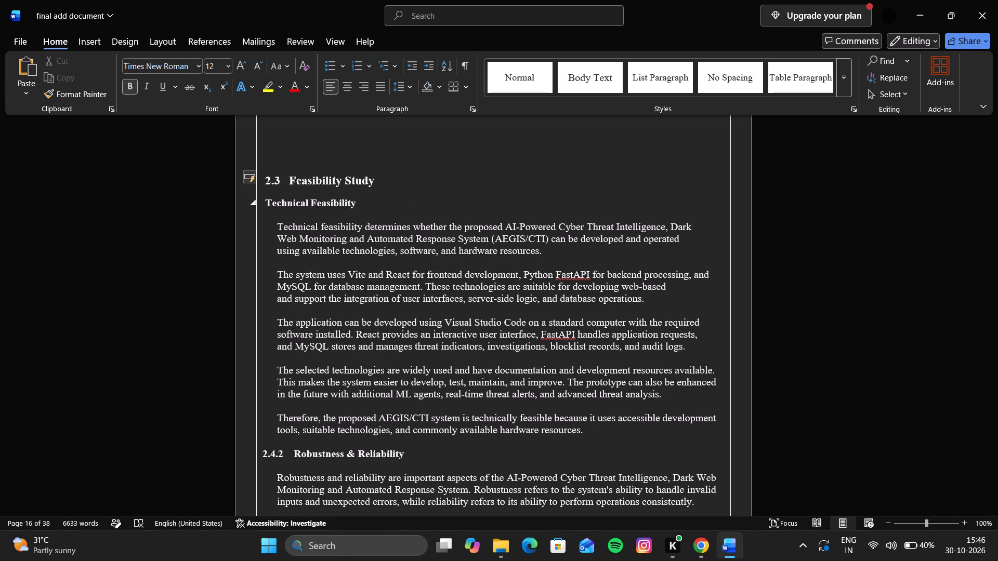
pyautogui.press('space')
pyautogui.press('space')
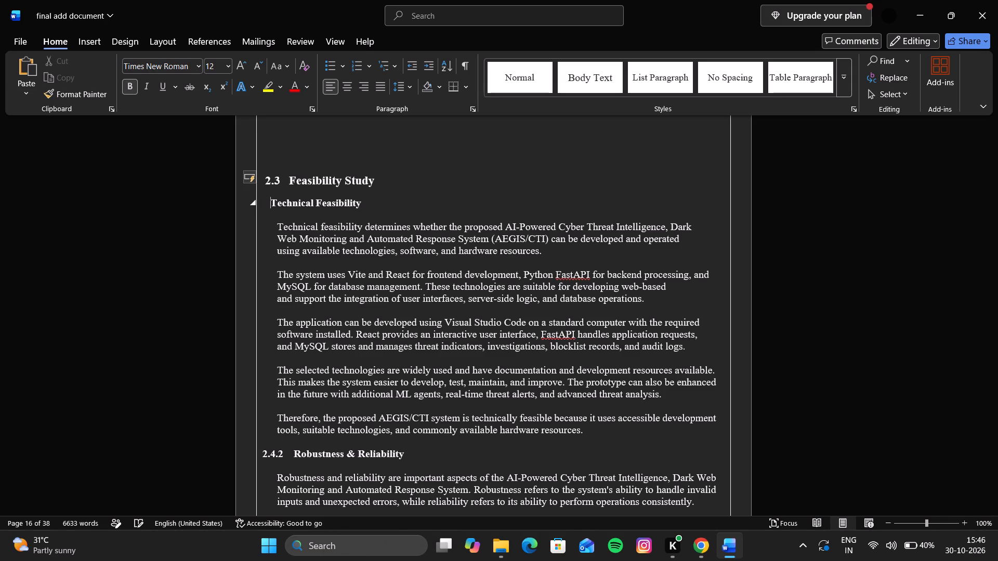
pyautogui.press('space')
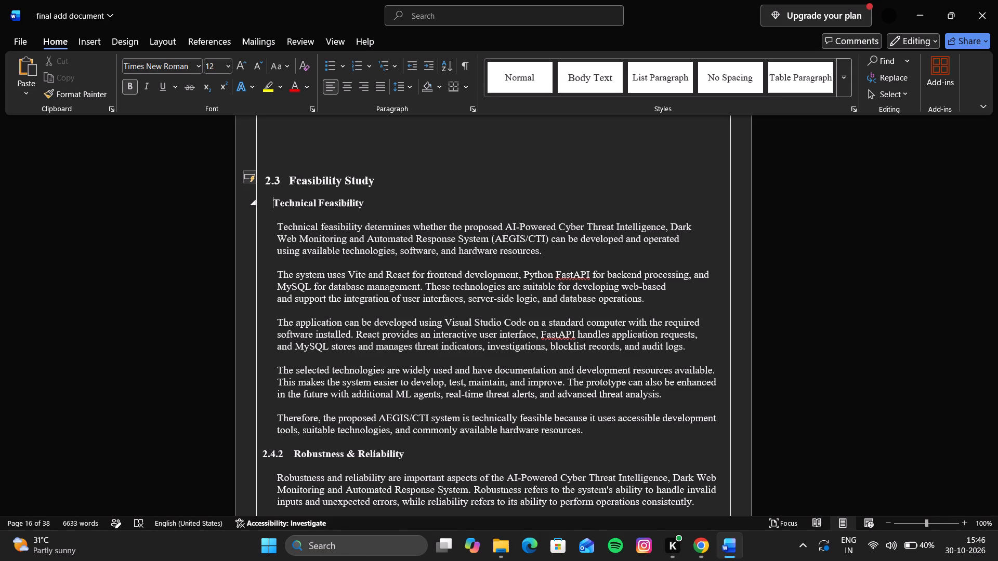
# Number the Technical Feasibility heading 2.4.1, checking the section numbering on the previous page, and add a space after the number.
pyautogui.write('2.')
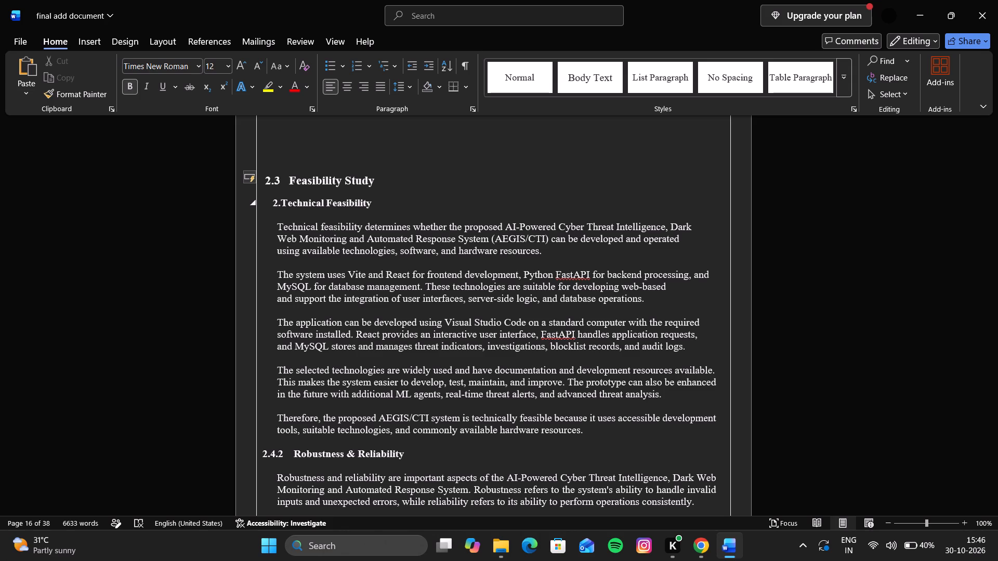
pyautogui.scroll(2, 310, 196)
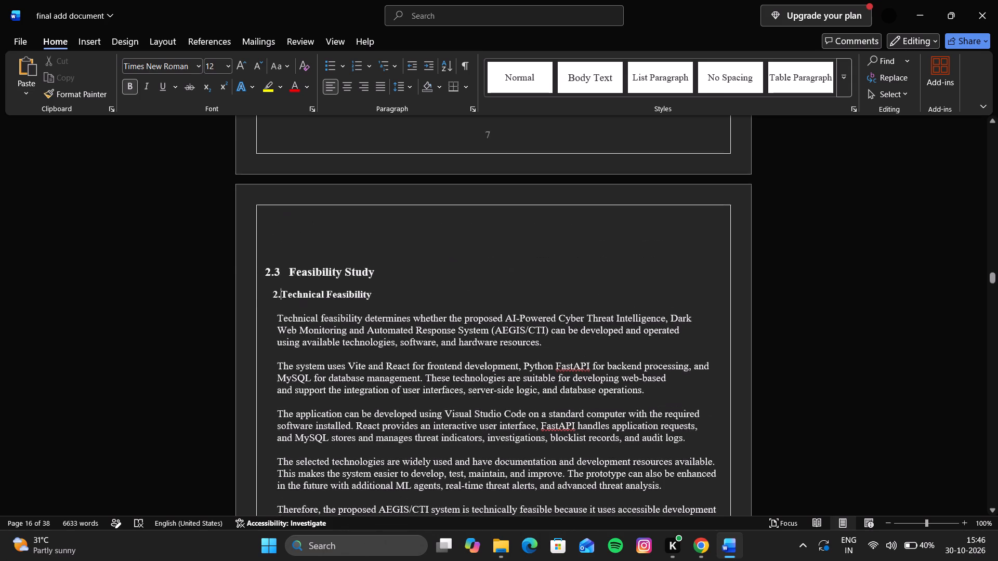
pyautogui.scroll(4, 310, 196)
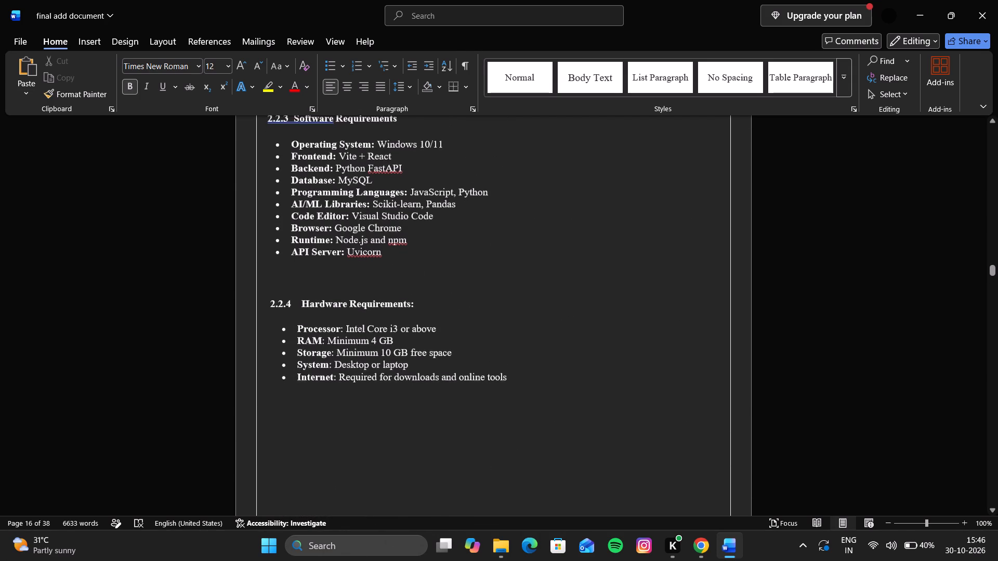
pyautogui.scroll(2, 310, 196)
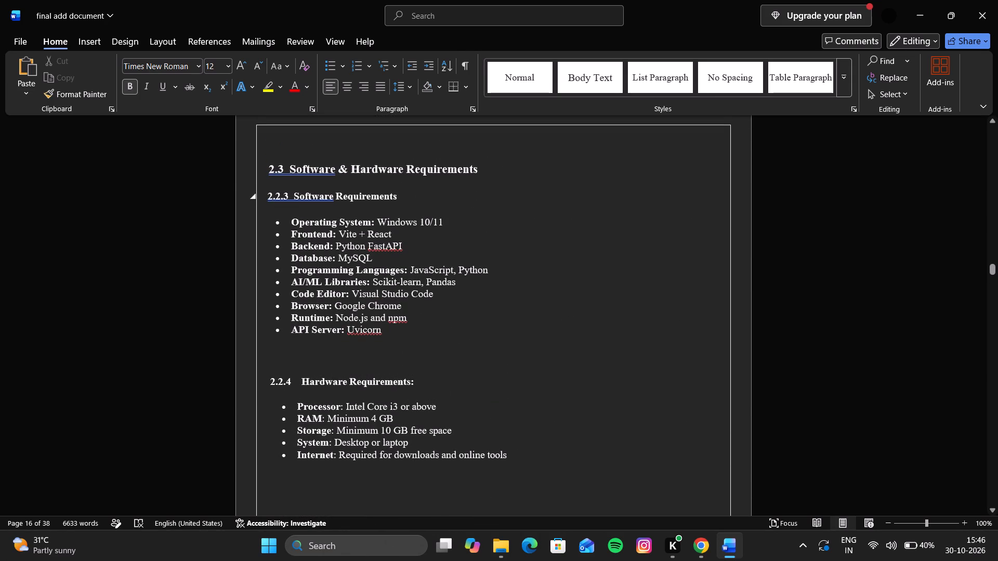
pyautogui.scroll(-6, 310, 196)
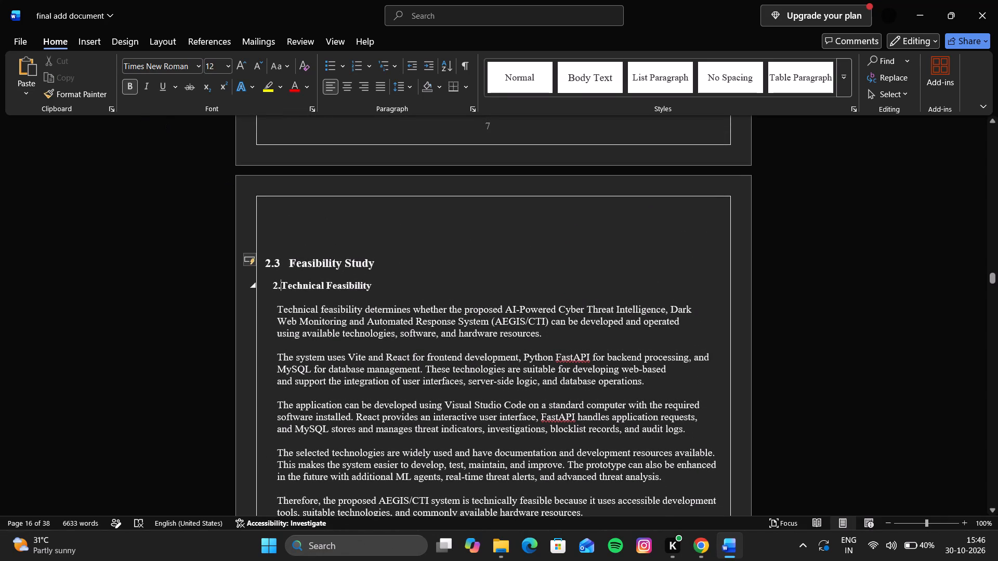
pyautogui.press('4')
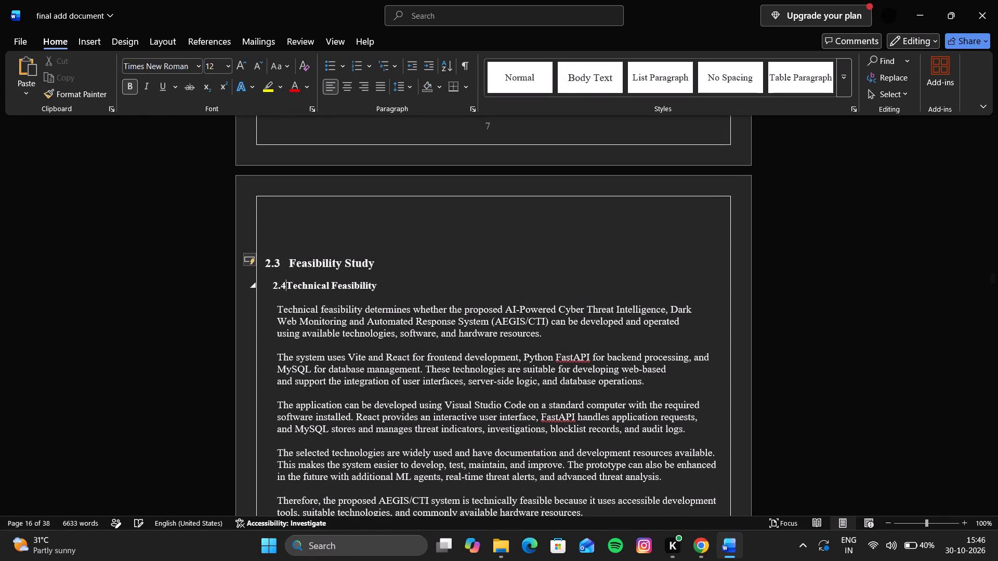
pyautogui.write('.1')
pyautogui.press('space')
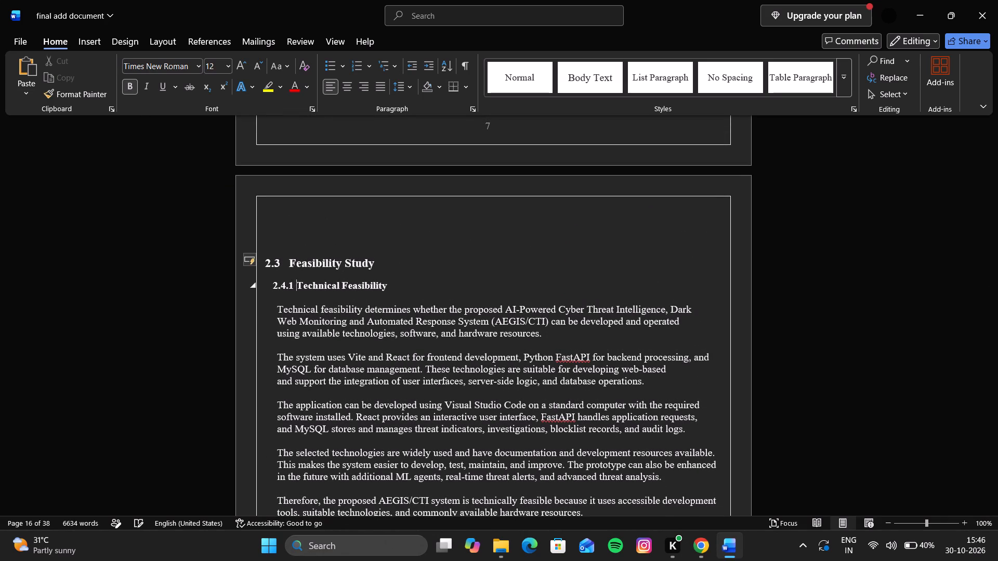
# Replace the automatic number of the Feasibility Study heading with a manually entered 2.4 followed by a space.
pyautogui.press('Up')
pyautogui.press('Left')
pyautogui.press('Left')
pyautogui.press('Left')
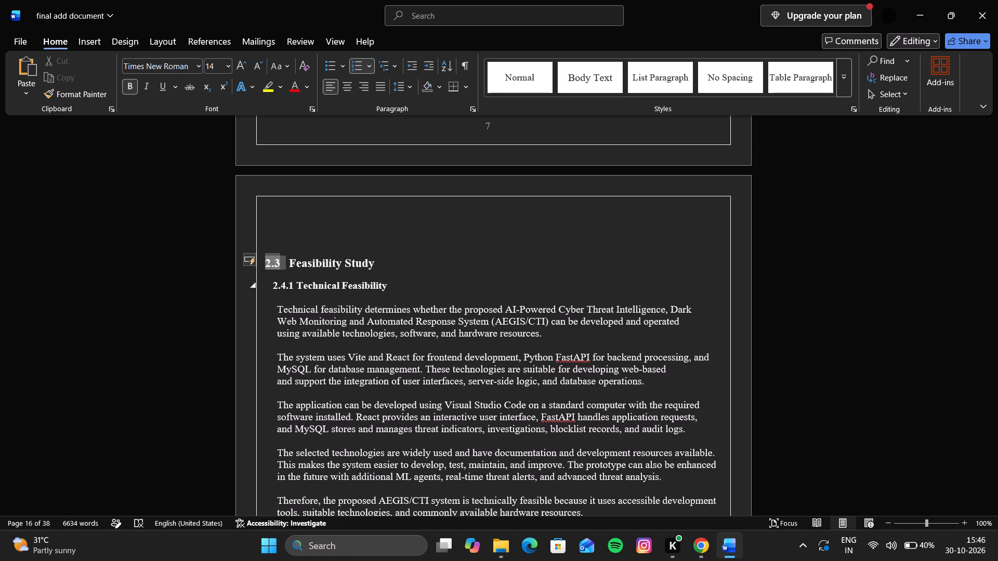
pyautogui.press('BackSpace')
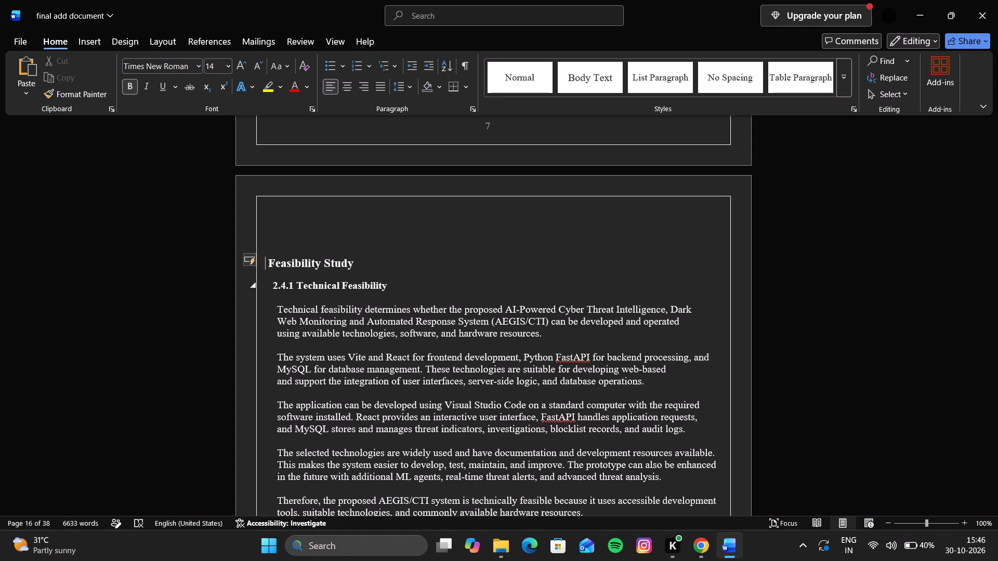
pyautogui.write('2.')
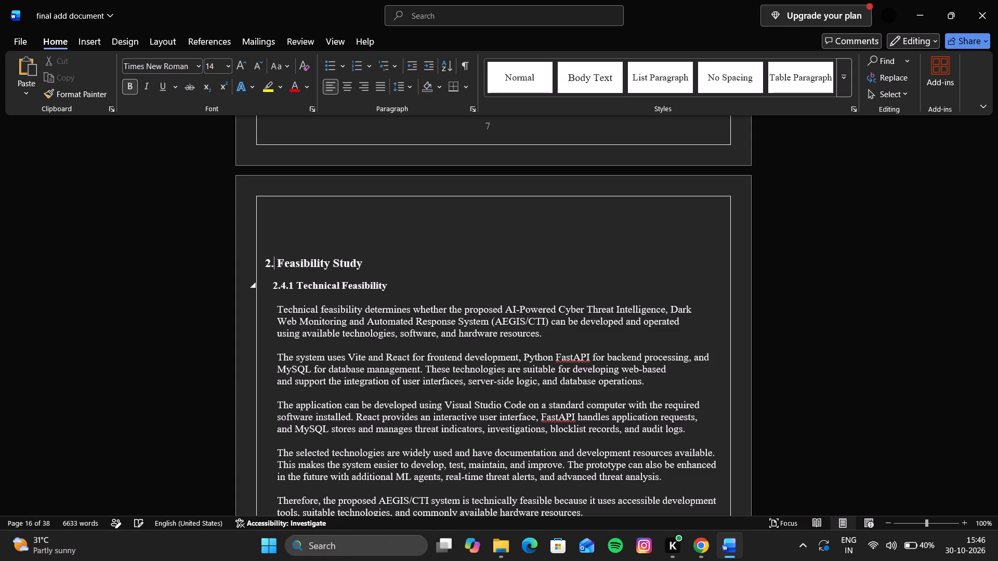
pyautogui.write('4')
pyautogui.press('space')
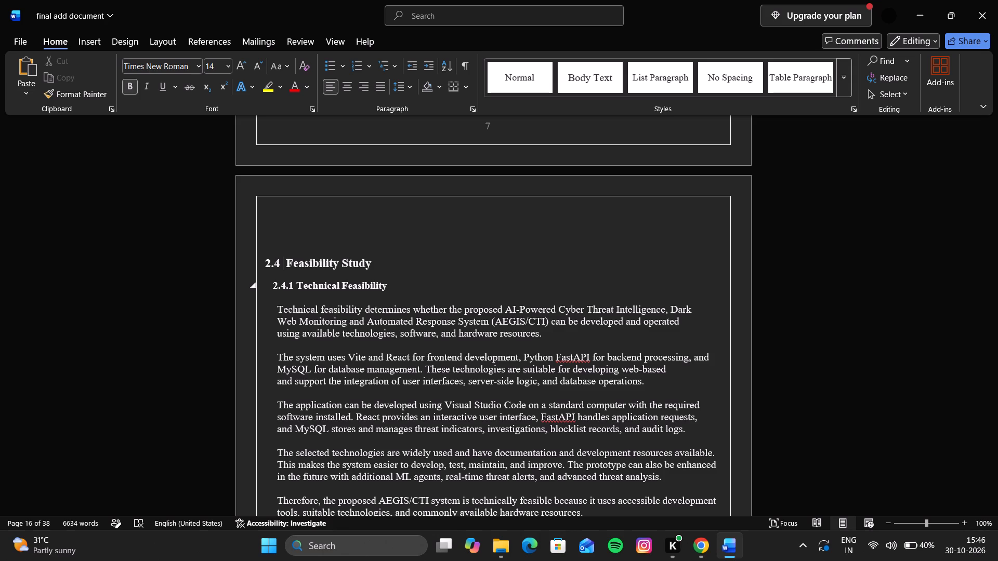
# Insert three leading spaces before the 2.4 Feasibility Study heading to shift it toward the body text's left edge.
pyautogui.press('Left')
pyautogui.press('Left')
pyautogui.press('Left')
pyautogui.press('Left')
pyautogui.press('space')
pyautogui.press('space')
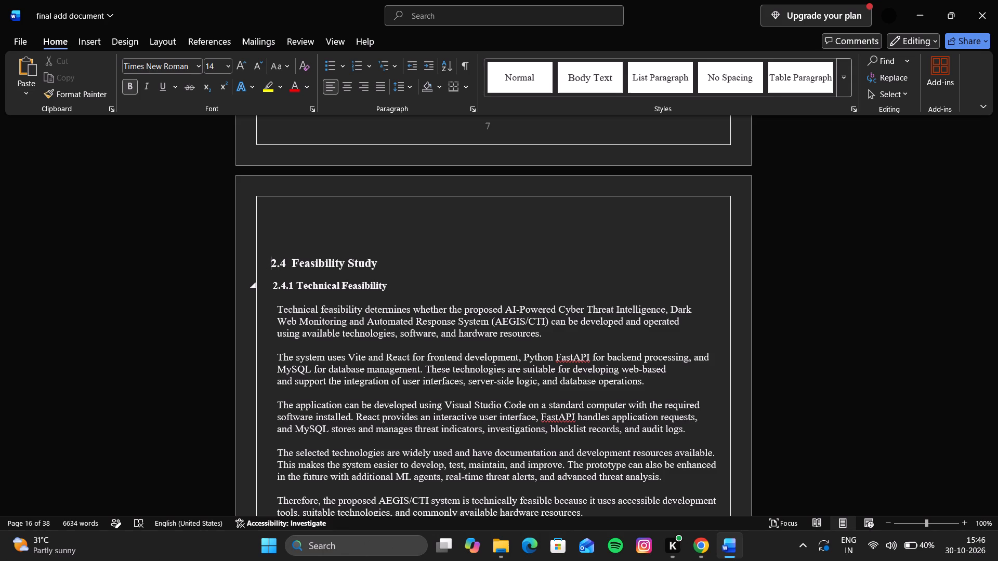
pyautogui.press('Right')
pyautogui.press('Right')
pyautogui.press('Right')
pyautogui.press('Right')
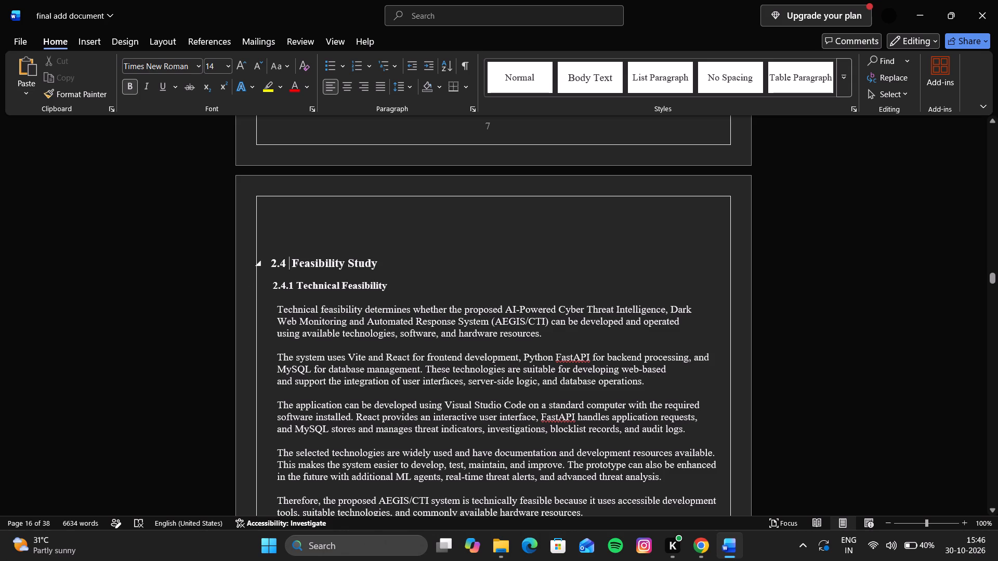
pyautogui.click(270, 264)
pyautogui.press('space')
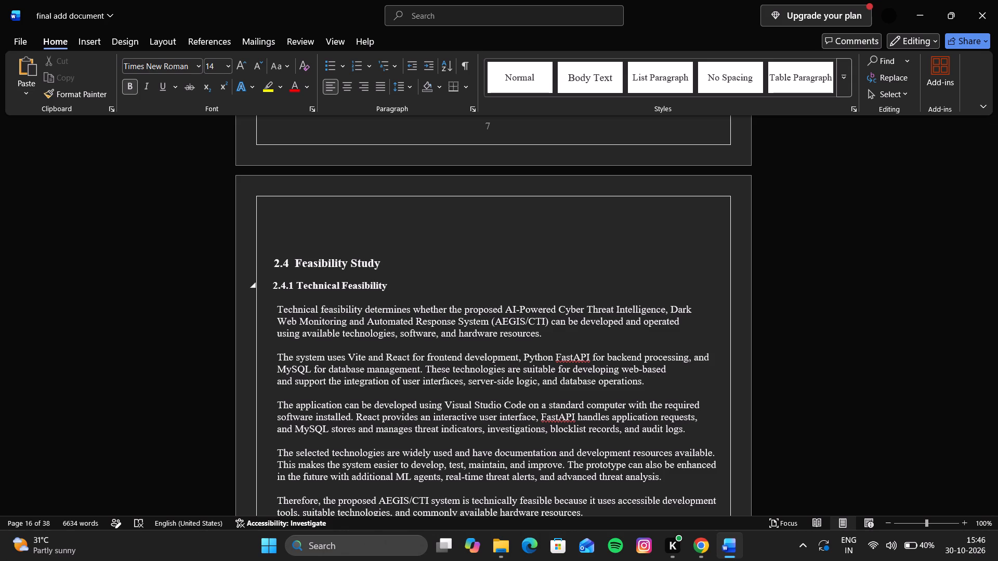
# Insert one more leading space before the 2.4.1 Technical Feasibility heading and one before the 2.4 Feasibility Study heading.
pyautogui.press('Down')
pyautogui.press('space')
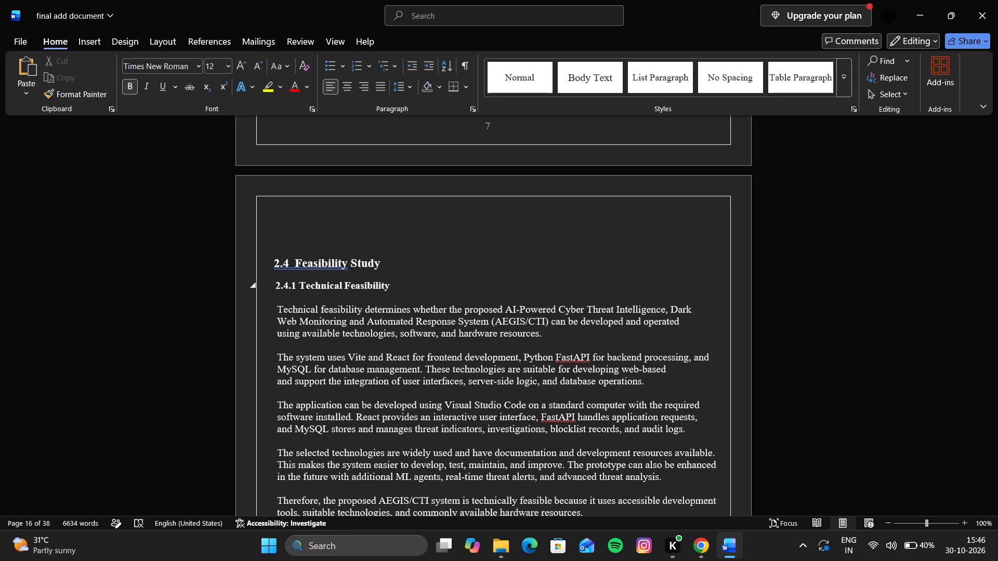
pyautogui.press('Up')
pyautogui.press('Down')
pyautogui.press('Up')
pyautogui.press('Down')
pyautogui.press('Up')
pyautogui.press('space')
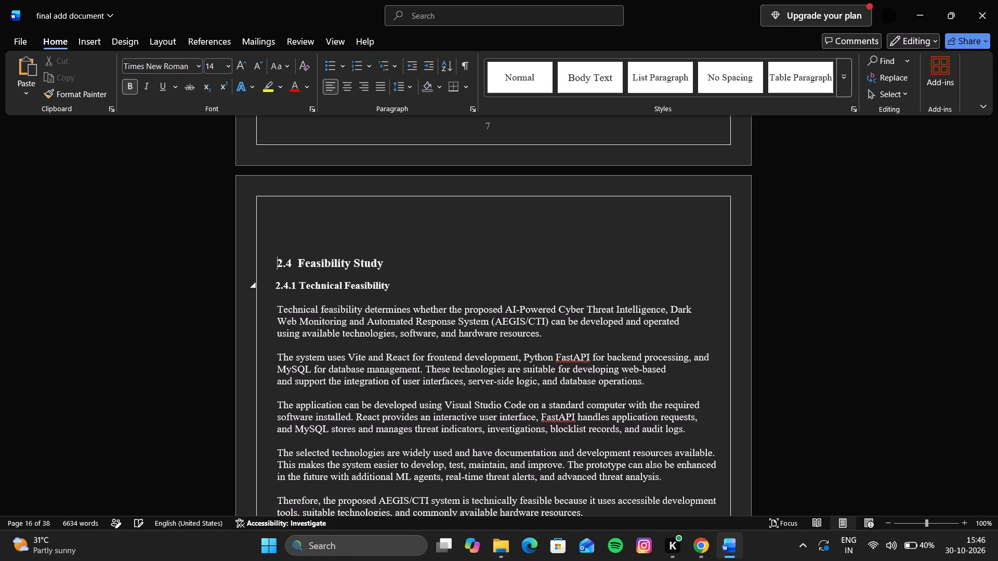
# Remove one leading space before the 2.4 Feasibility Study heading.
pyautogui.press('Down')
pyautogui.press('Up')
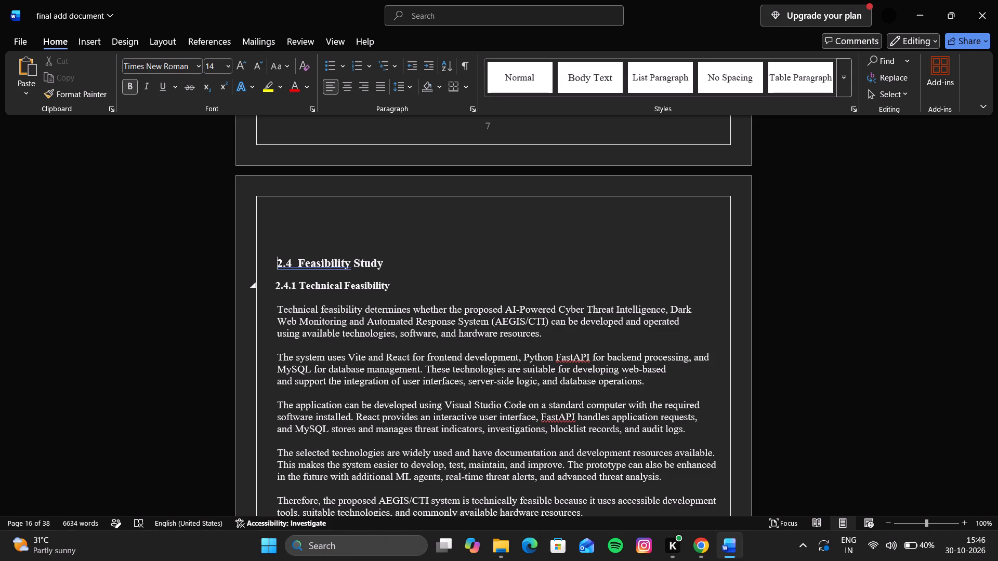
pyautogui.press('BackSpace')
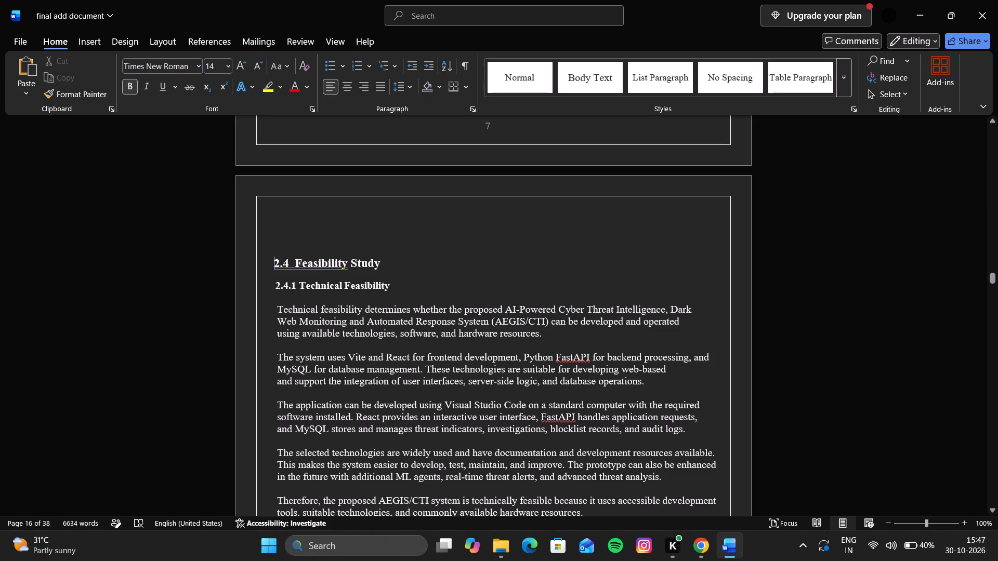
# Insert five leading spaces before the 2.4.2 Robustness & Reliability heading to shift it toward the body text's left edge.
pyautogui.scroll(-1, 353, 311)
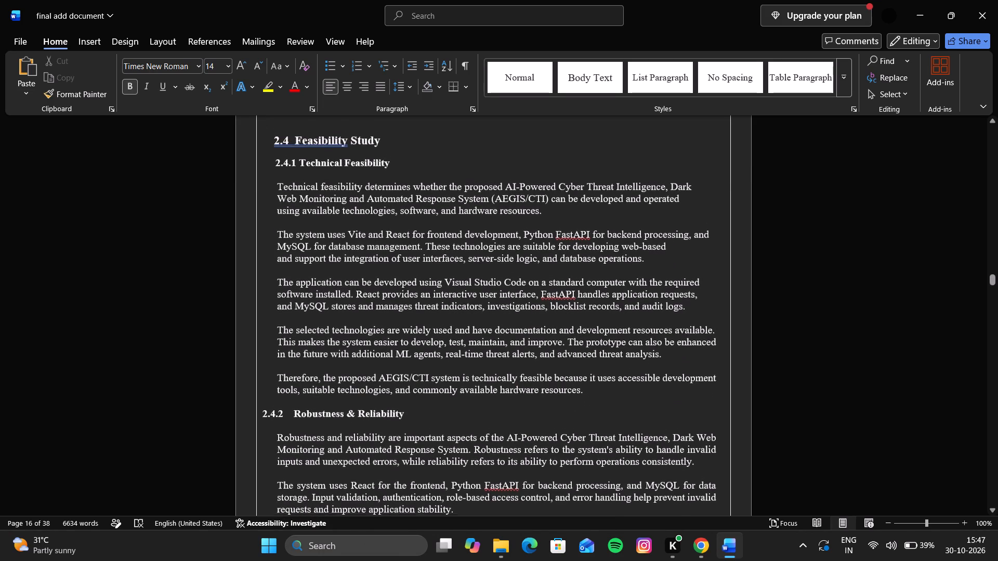
pyautogui.scroll(-1, 353, 311)
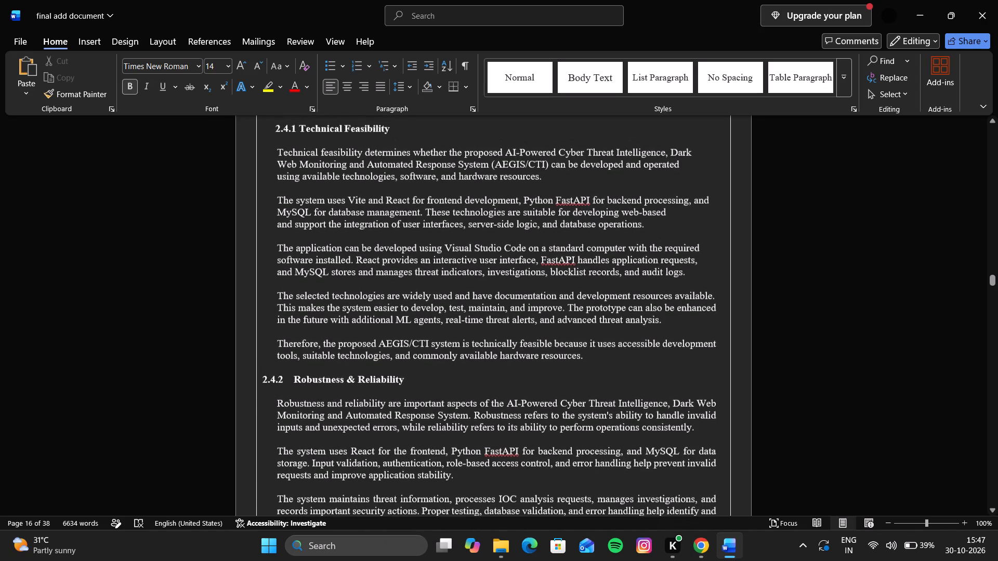
pyautogui.scroll(-1, 353, 311)
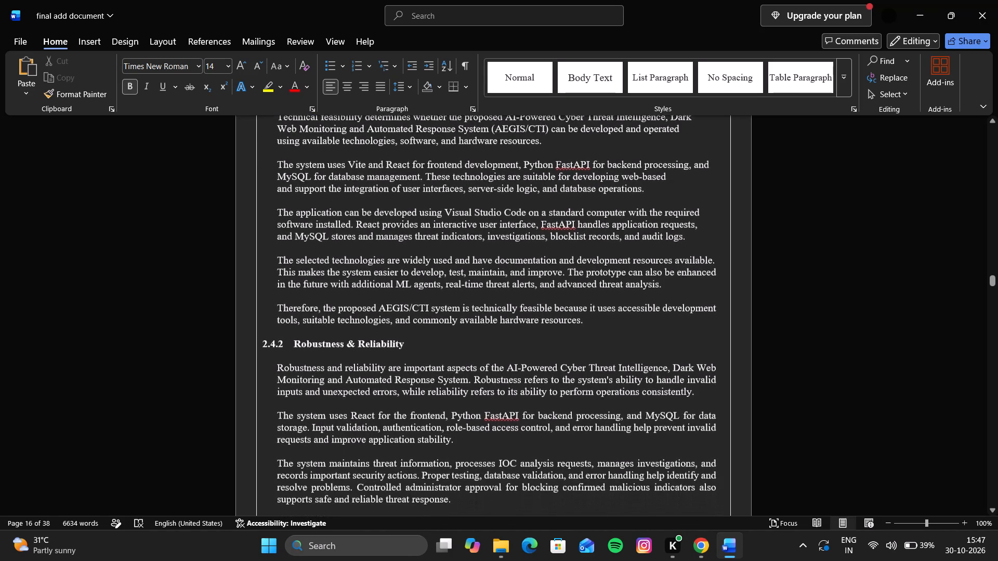
pyautogui.scroll(-1, 353, 311)
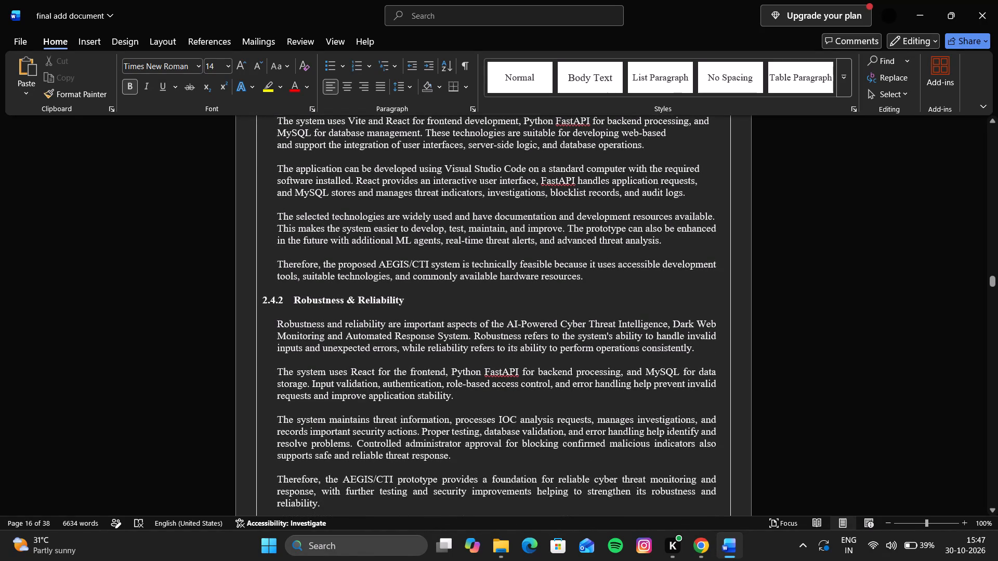
pyautogui.click(269, 301)
pyautogui.press('Left')
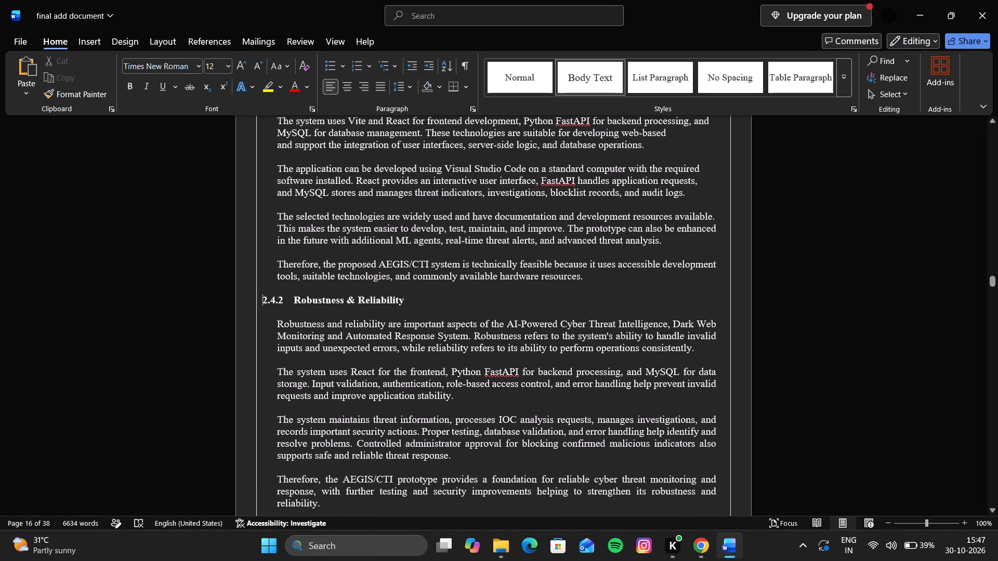
pyautogui.press('space')
pyautogui.press('space')
pyautogui.press('space')
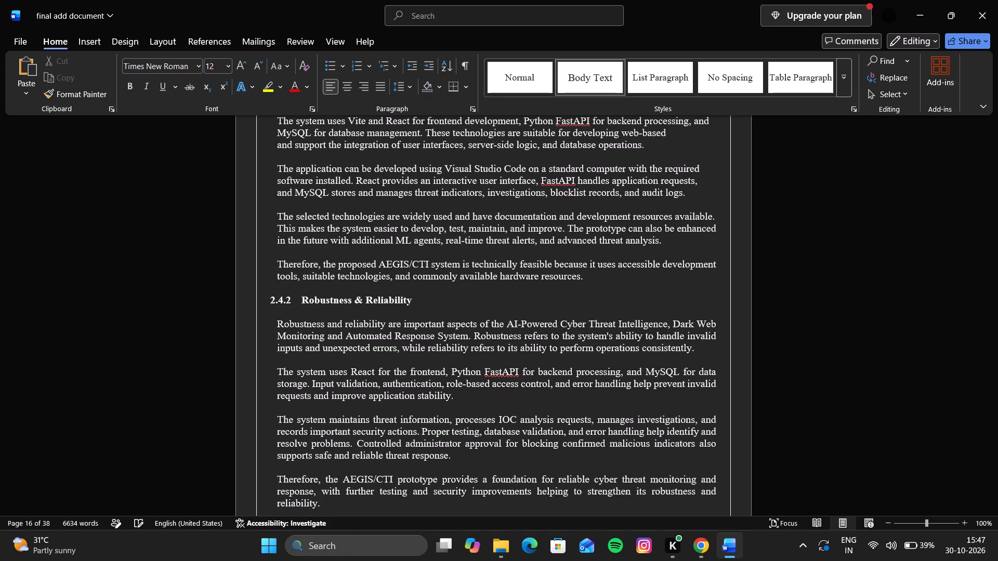
pyautogui.press('space')
pyautogui.press('space')
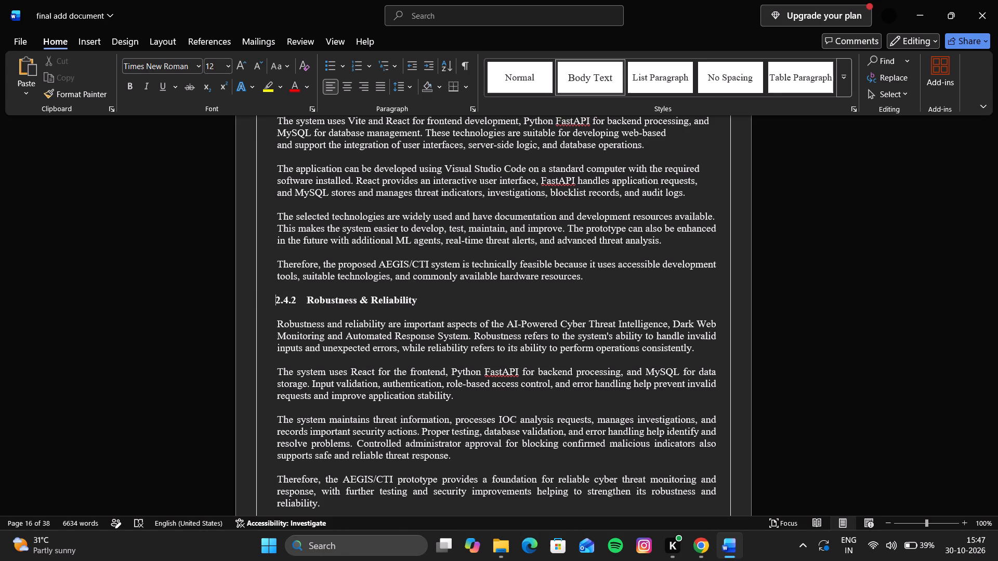
# Replace the automatic number of the Economic Feasibility heading with two leading spaces and a manually entered 2.4.3 followed by a space.
pyautogui.scroll(-3, 287, 299)
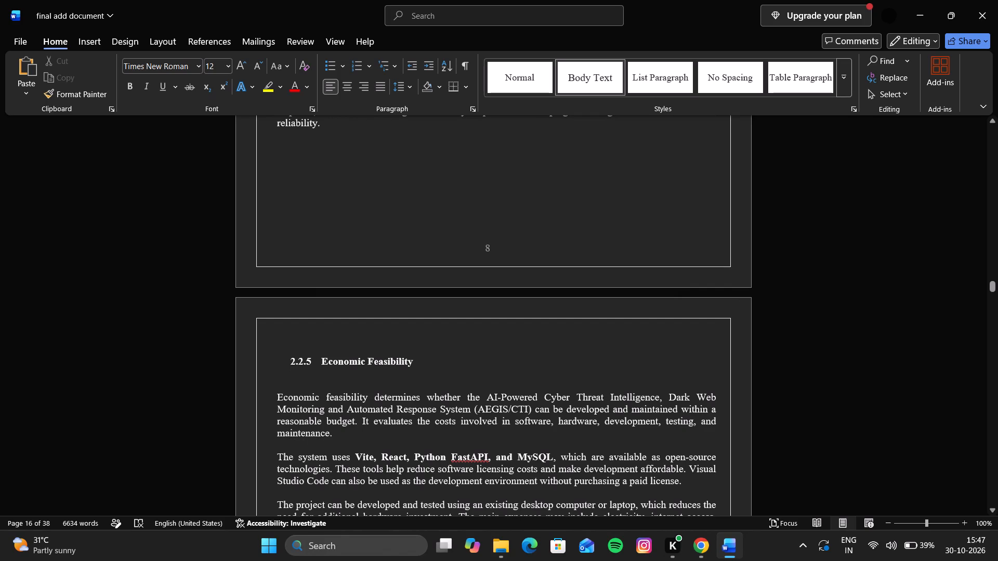
pyautogui.scroll(1, 287, 299)
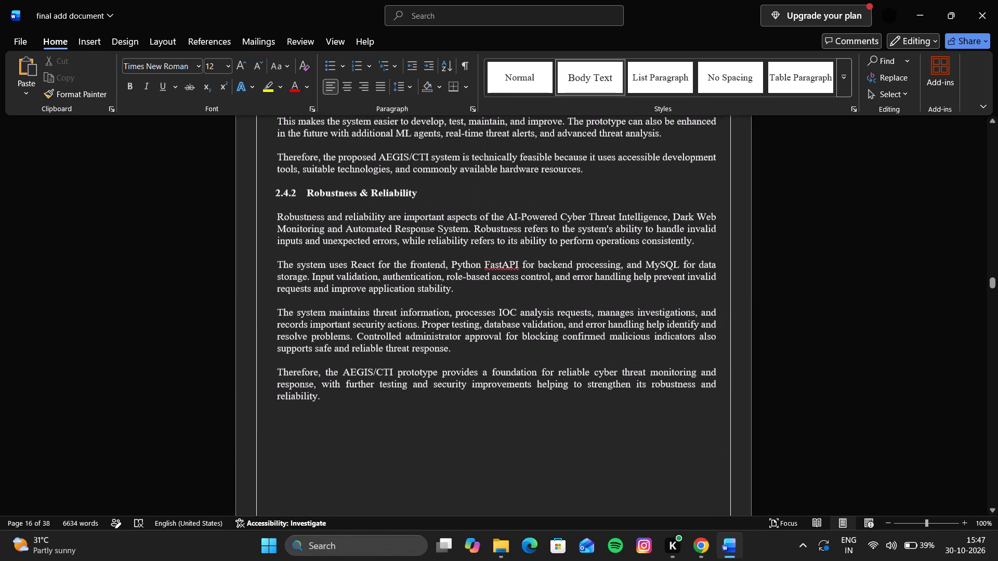
pyautogui.scroll(1, 287, 299)
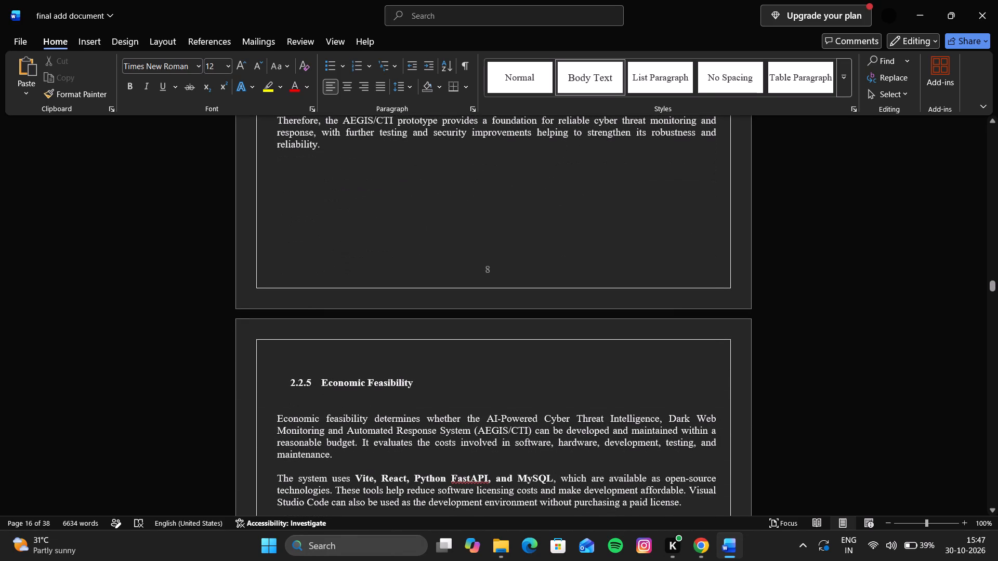
pyautogui.scroll(-1, 287, 299)
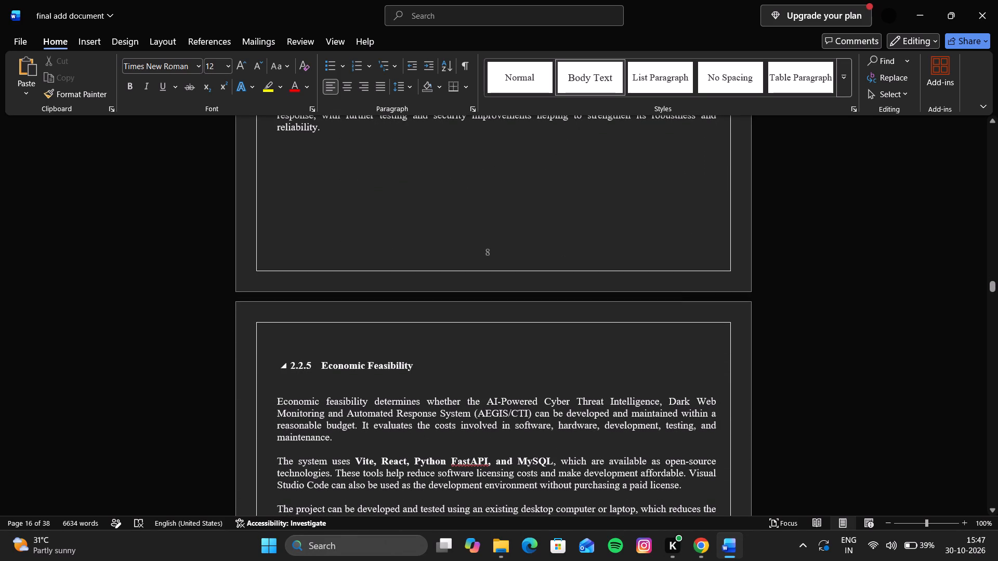
pyautogui.click(321, 368)
pyautogui.click(315, 365)
pyautogui.press('Left')
pyautogui.press('BackSpace')
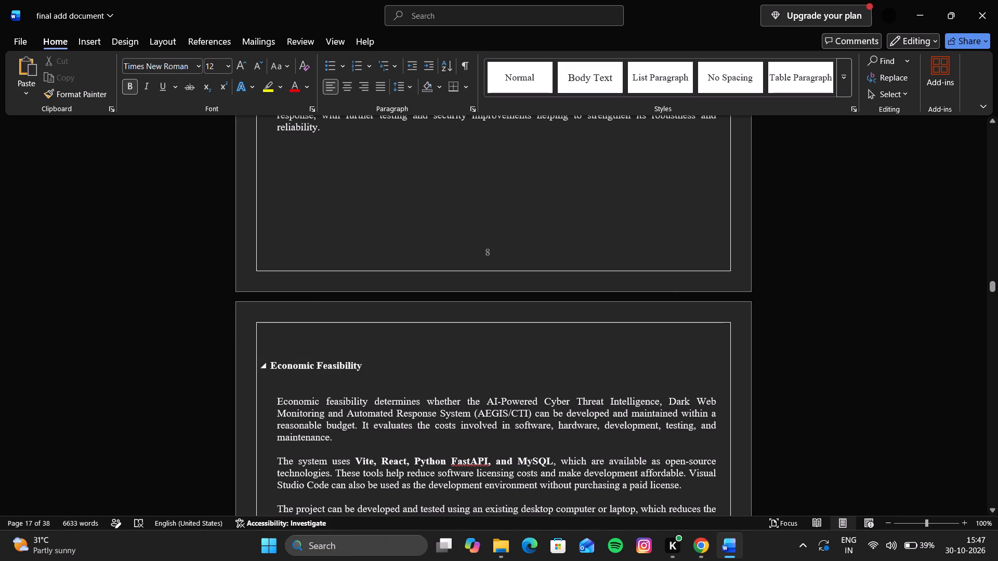
pyautogui.press('space')
pyautogui.press('space')
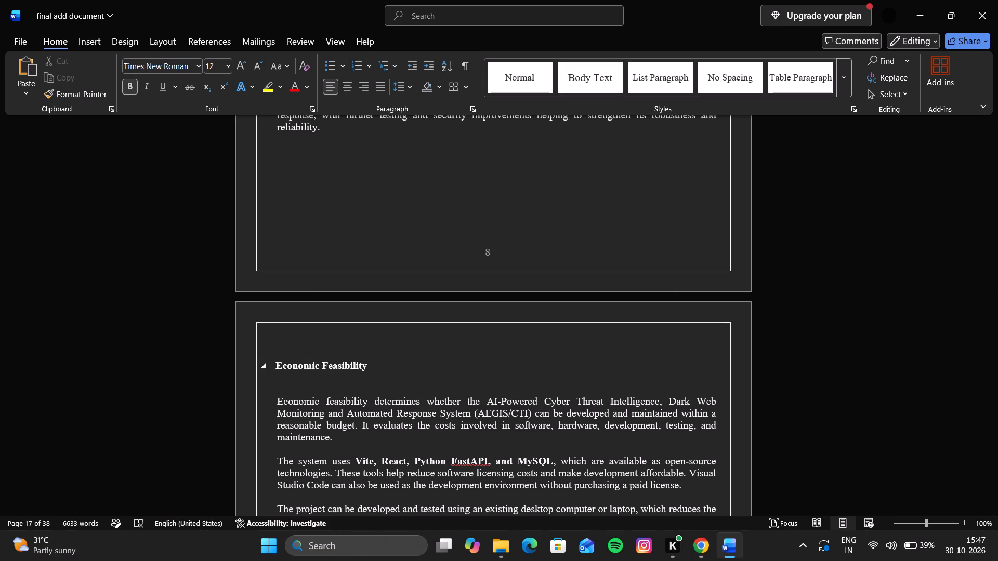
pyautogui.write('2.')
pyautogui.write('4.')
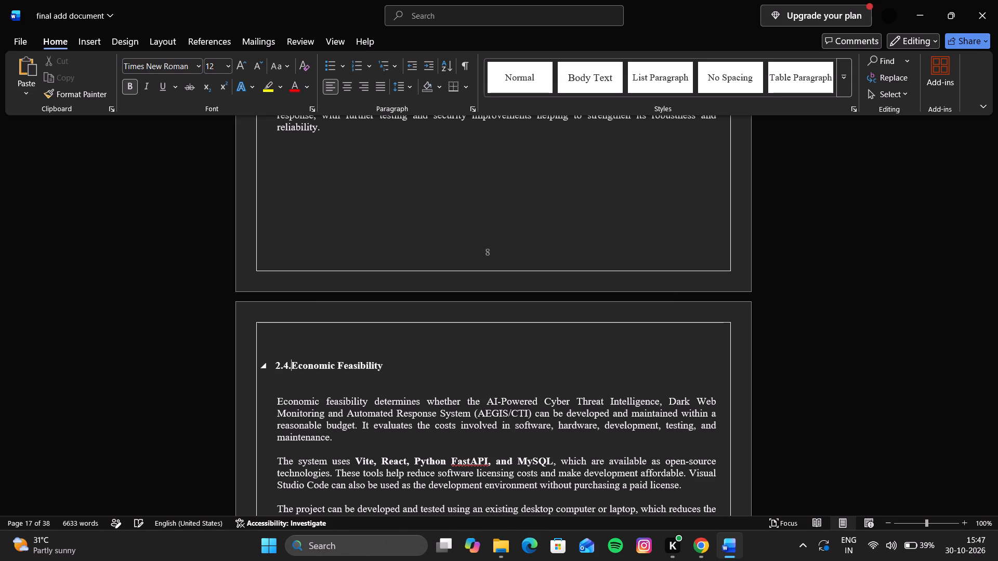
pyautogui.write('3')
pyautogui.press('space')
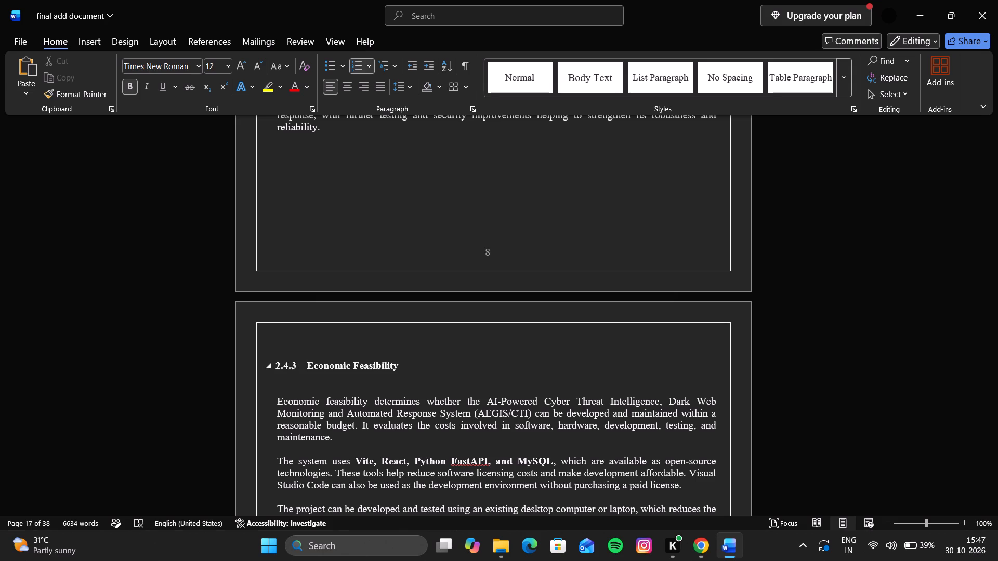
# Review the heading numbering and alignment from Economic Feasibility through Chapter 3's Modules Design and Method & Algorithm Design to Project Architecture.
pyautogui.scroll(-3, 311, 363)
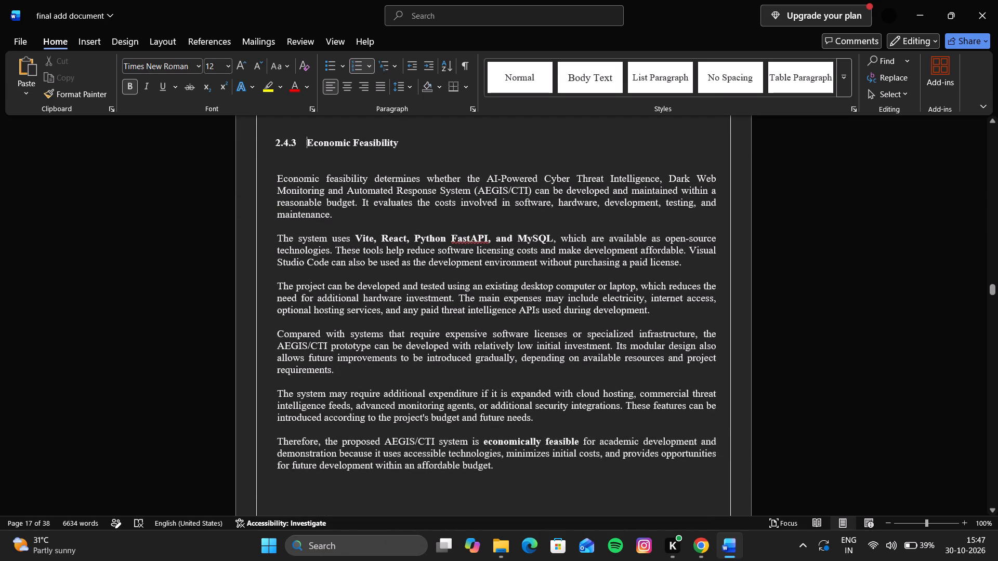
pyautogui.scroll(-3, 311, 363)
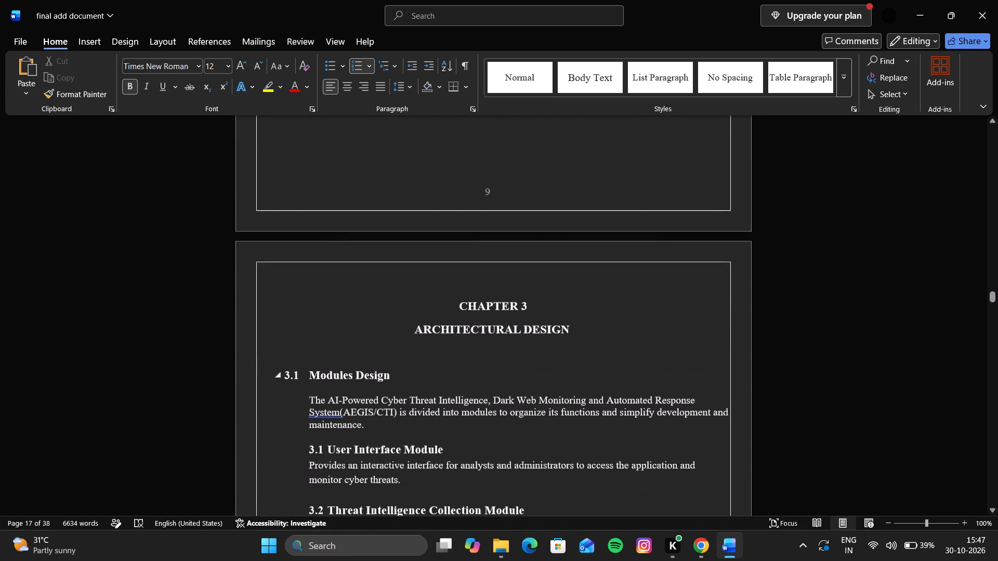
pyautogui.scroll(-1, 311, 363)
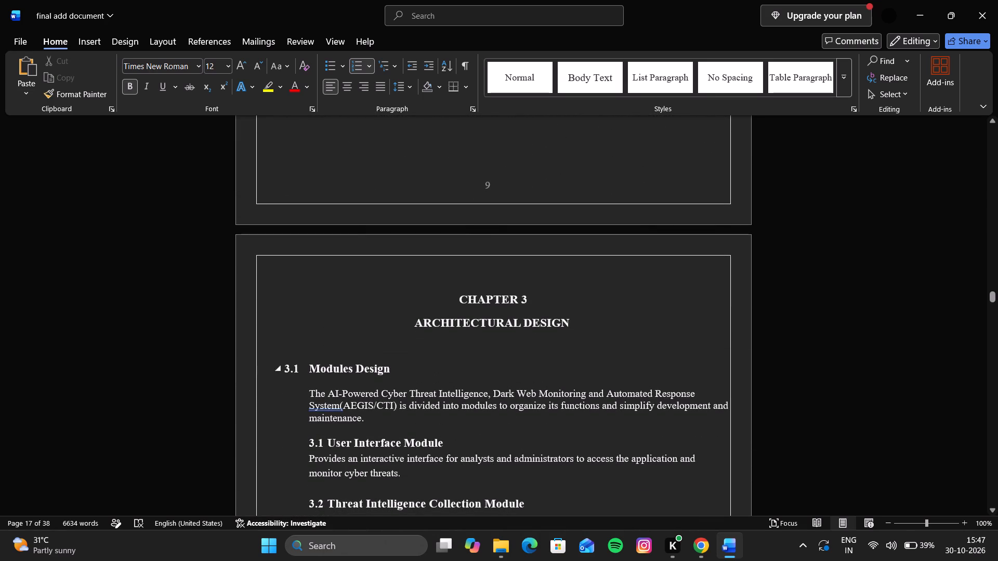
pyautogui.scroll(-2, 311, 363)
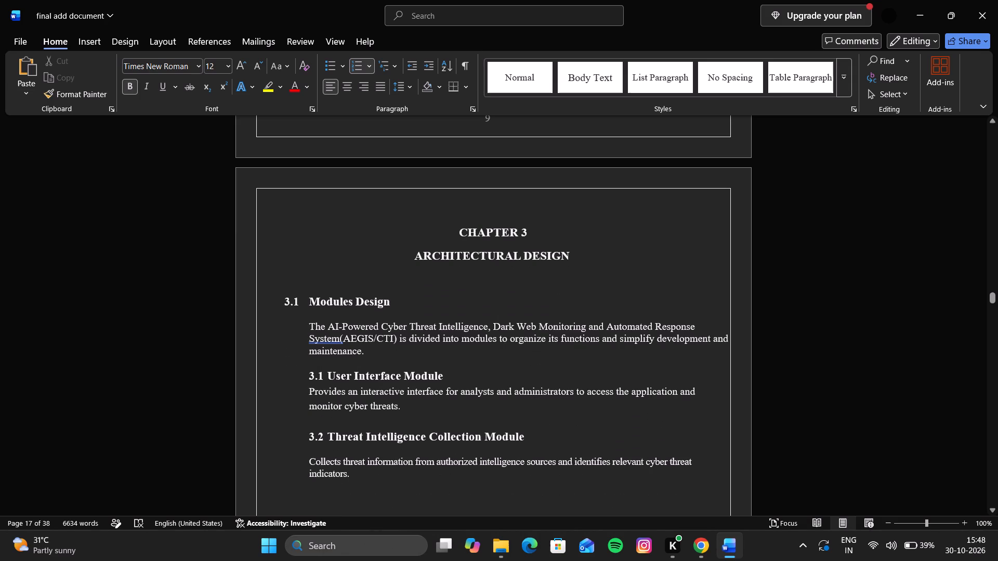
pyautogui.scroll(-1, 311, 363)
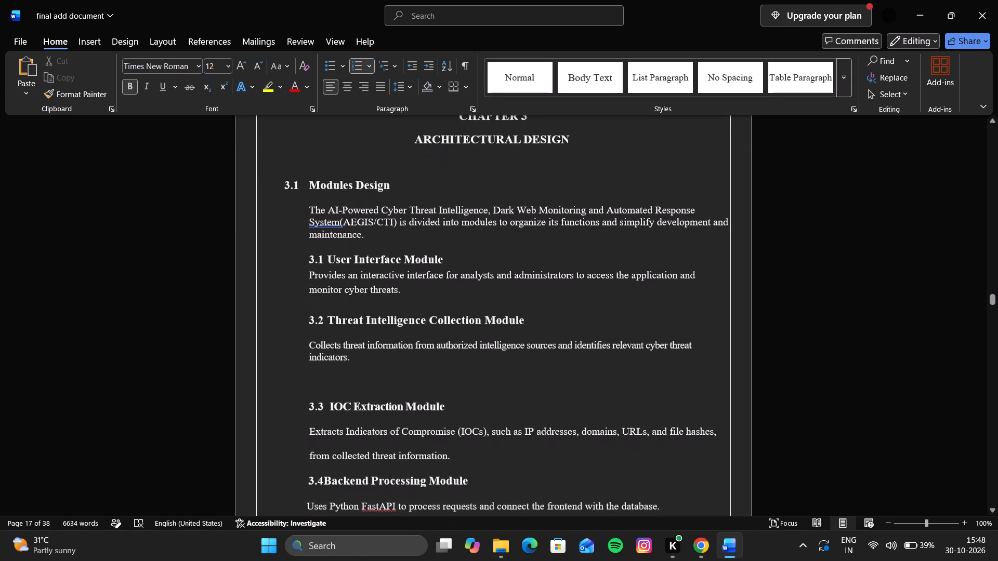
pyautogui.scroll(-2, 311, 363)
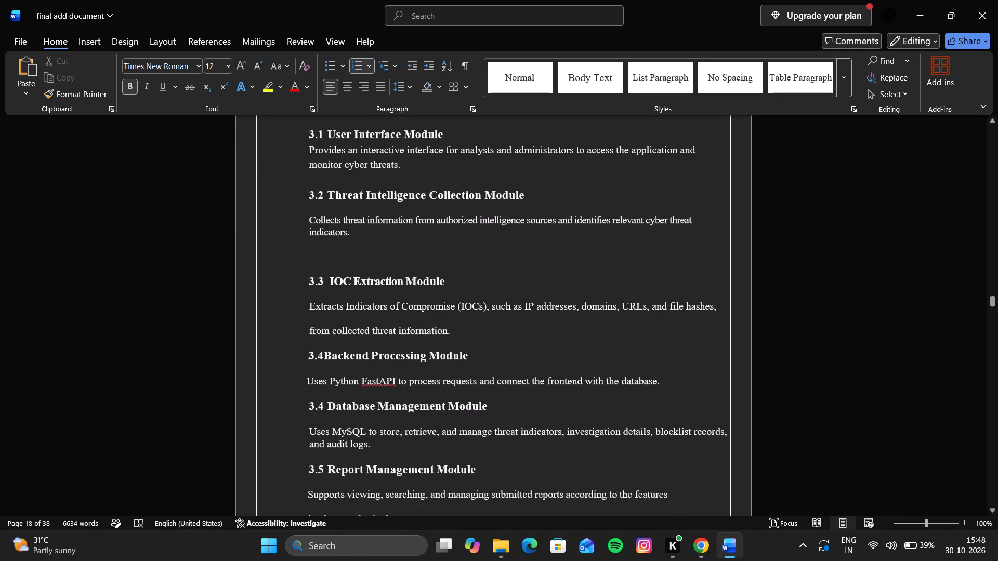
pyautogui.scroll(-3, 311, 363)
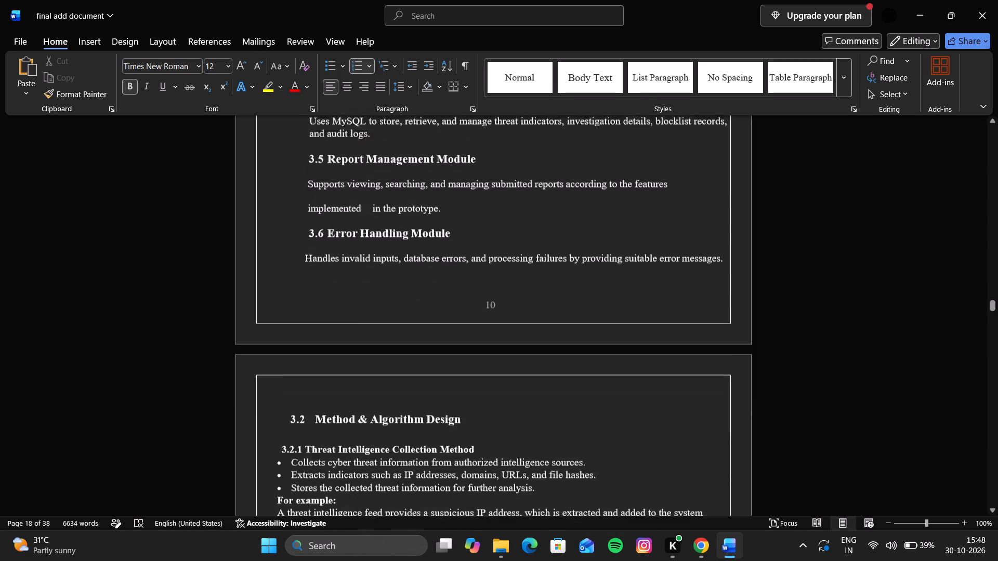
pyautogui.scroll(-1, 311, 363)
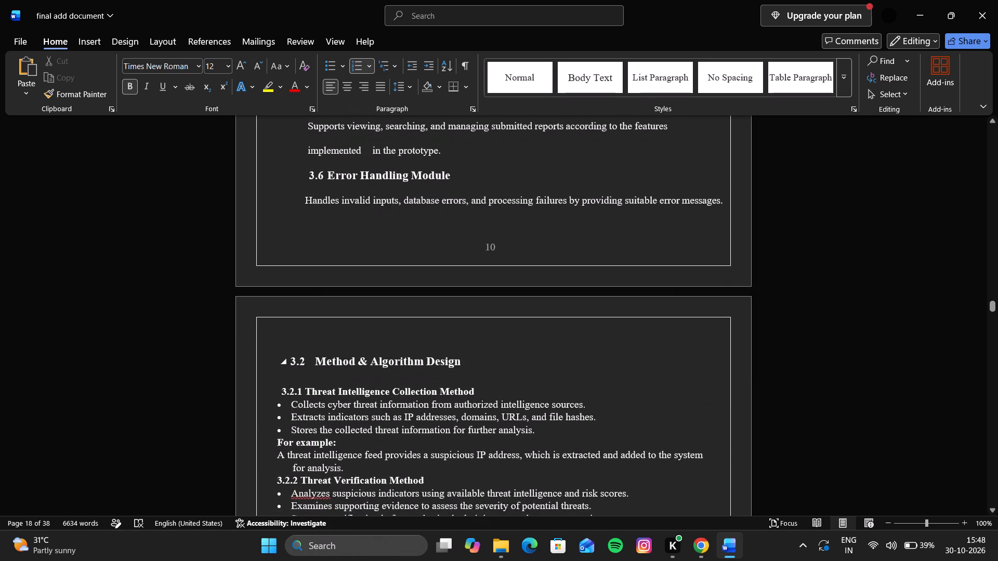
pyautogui.scroll(-1, 311, 363)
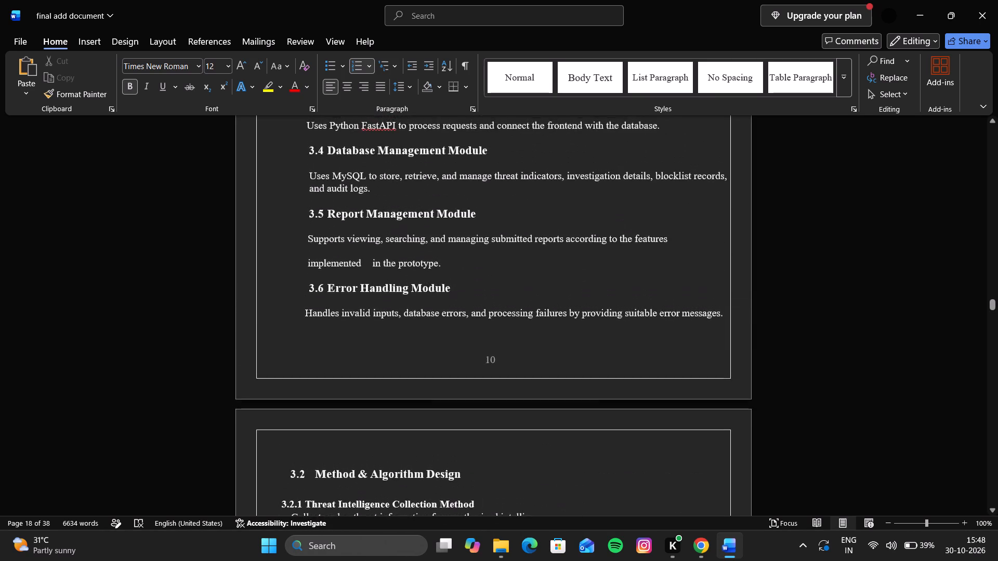
pyautogui.scroll(-1, 311, 363)
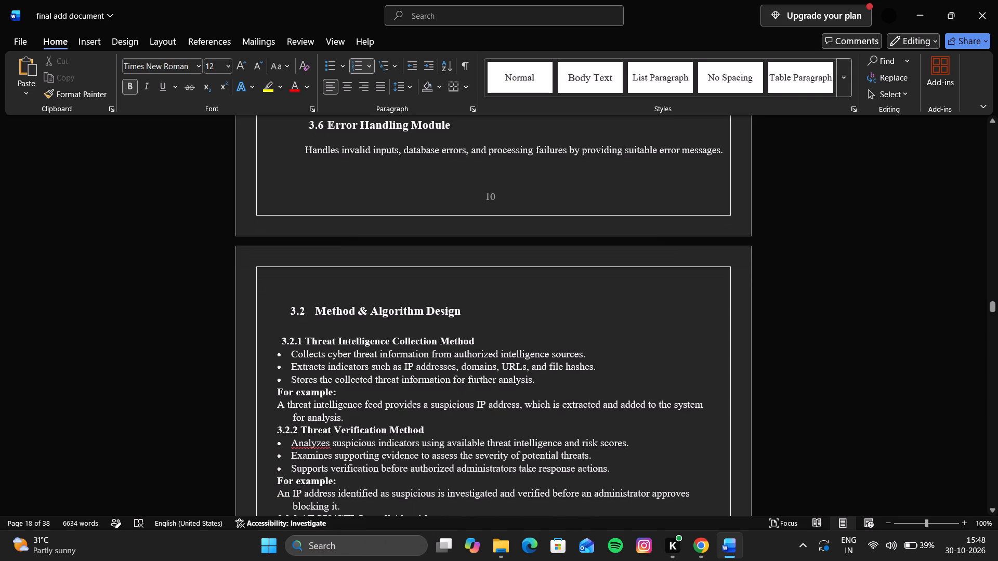
pyautogui.scroll(-1, 311, 363)
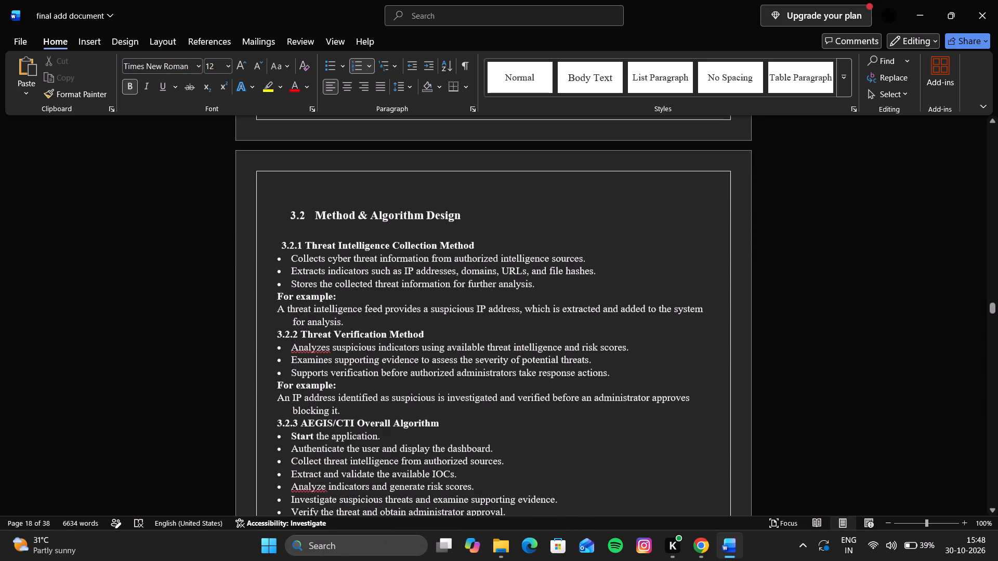
pyautogui.scroll(-1, 311, 363)
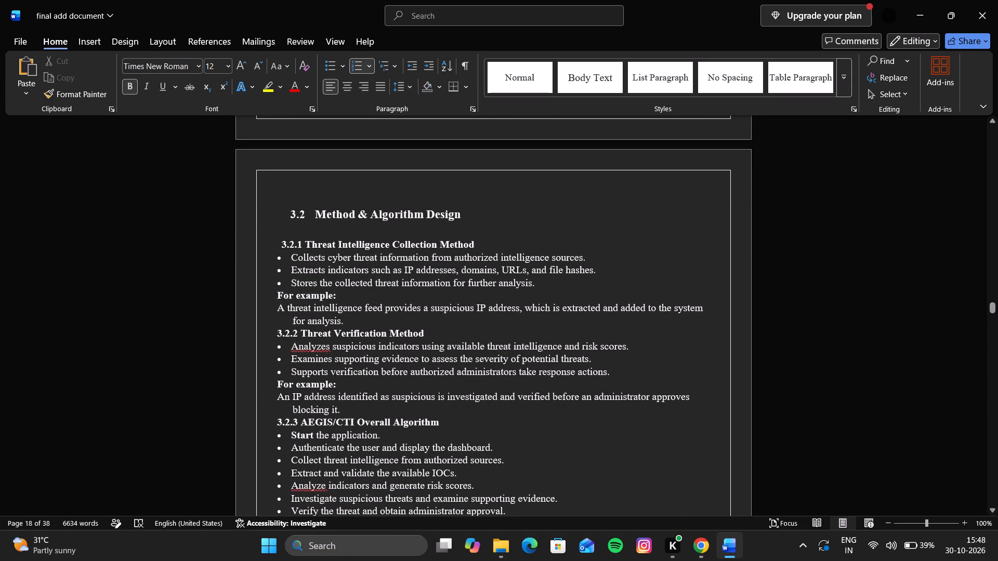
pyautogui.scroll(-1, 256, 369)
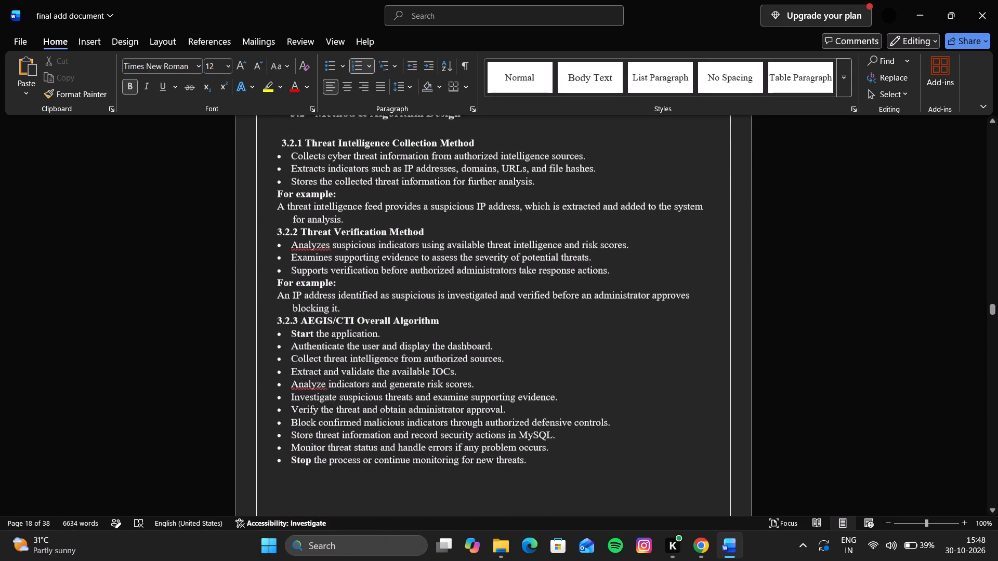
pyautogui.scroll(-1, 256, 369)
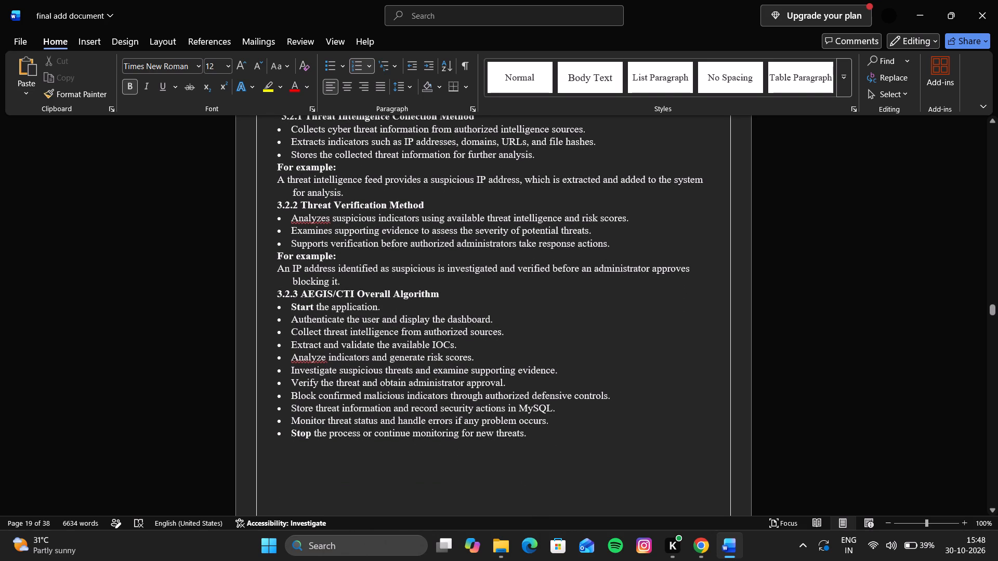
pyautogui.scroll(-3, 256, 369)
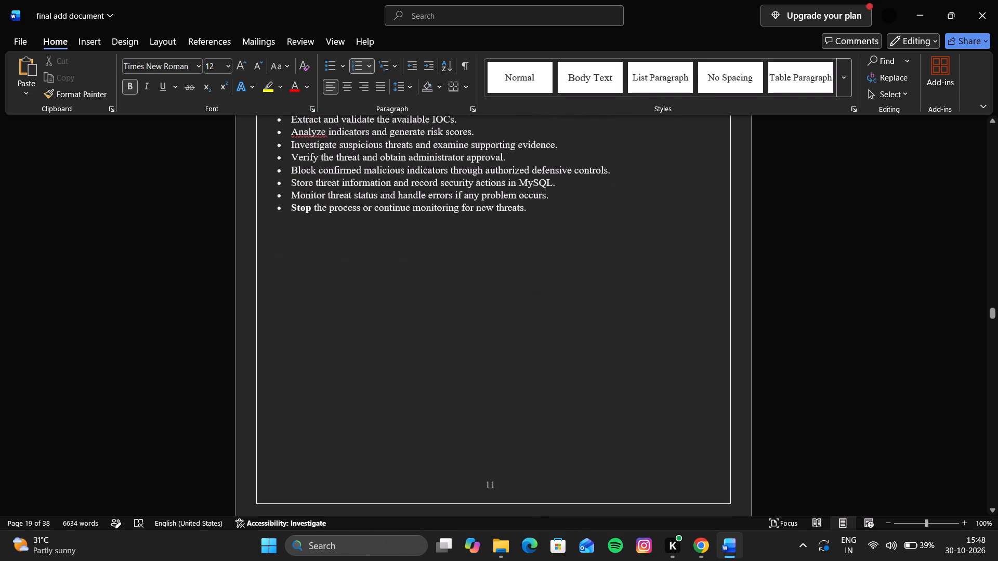
pyautogui.scroll(-3, 256, 369)
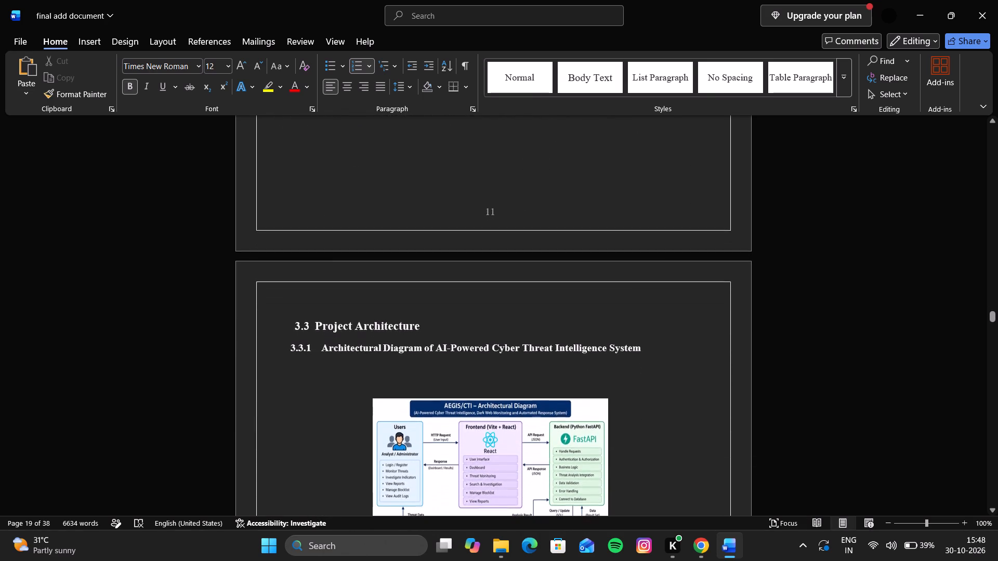
# Review the headings, figures and captions of section 3.3, from the Architectural Diagram through the Use Case Diagram.
pyautogui.scroll(-1, 256, 369)
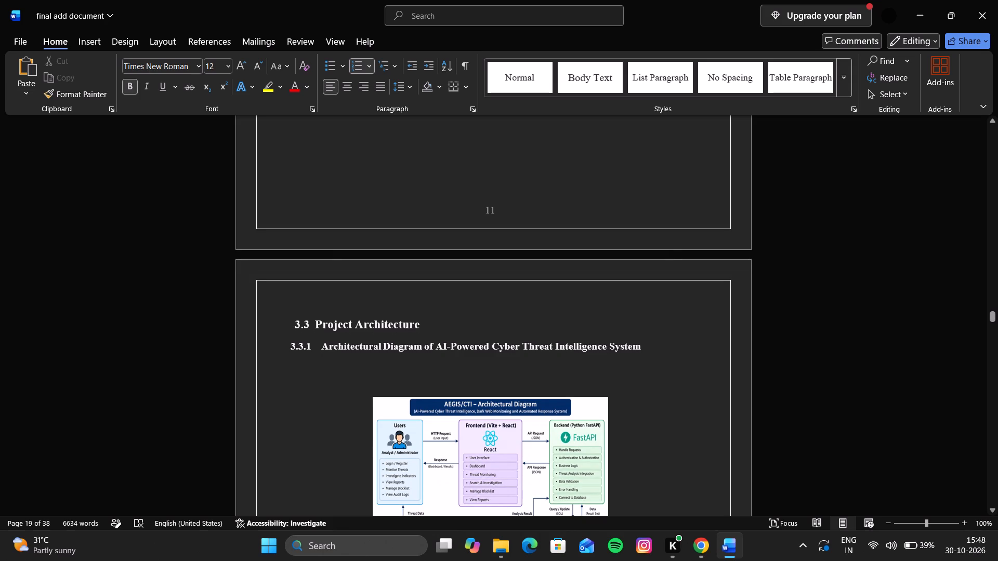
pyautogui.scroll(-2, 397, 383)
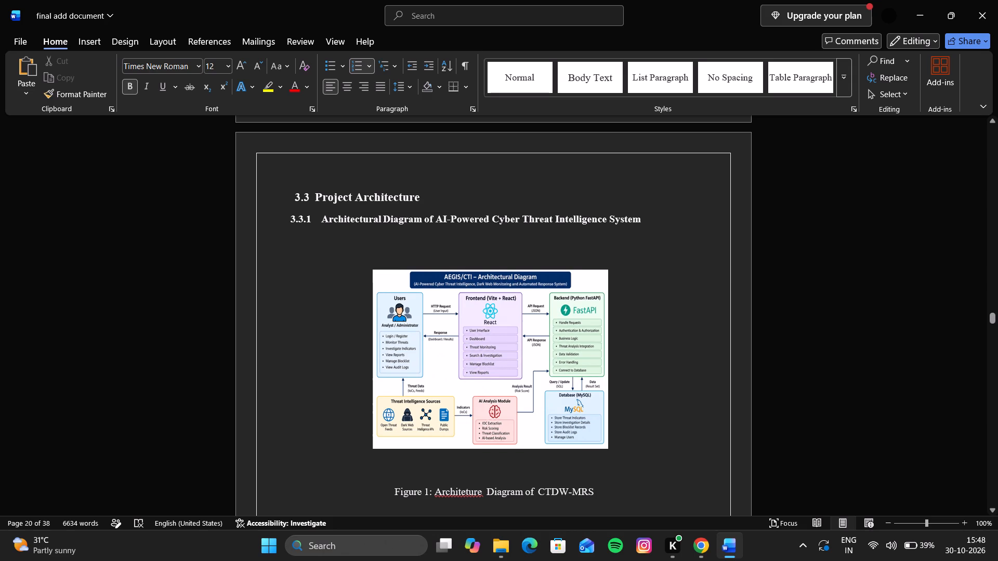
pyautogui.scroll(-1, 397, 383)
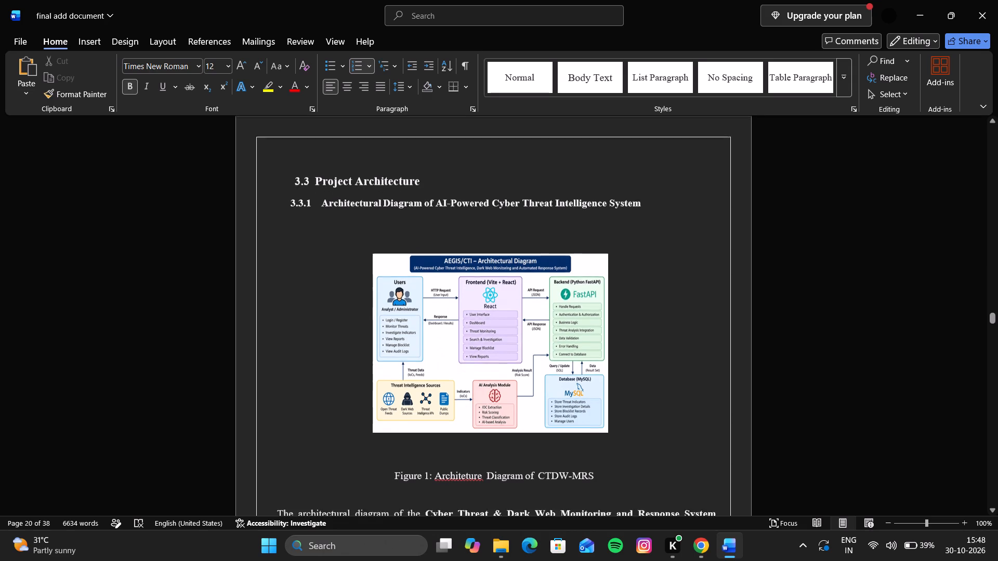
pyautogui.scroll(-1, 397, 383)
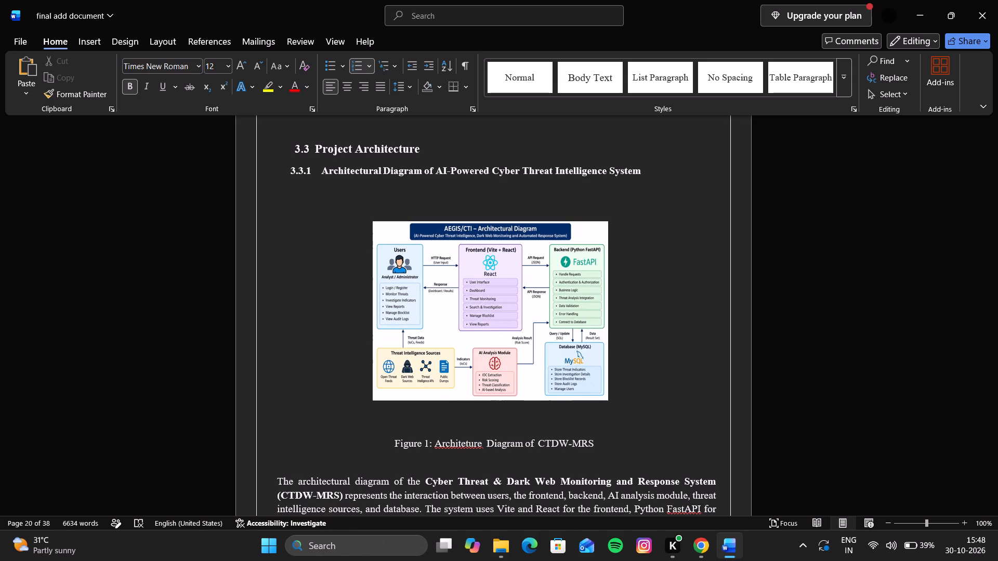
pyautogui.scroll(-1, 397, 383)
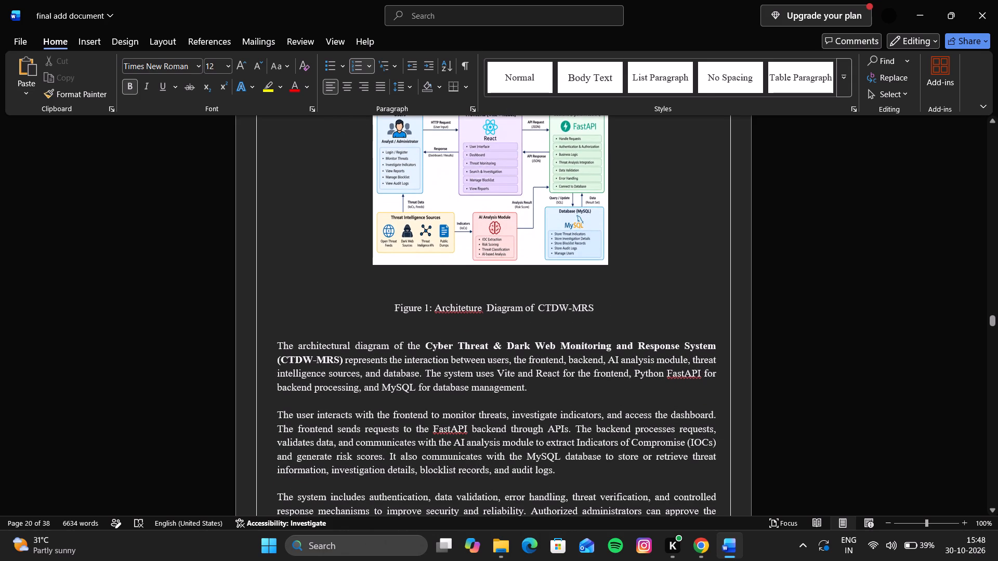
pyautogui.scroll(-1, 397, 383)
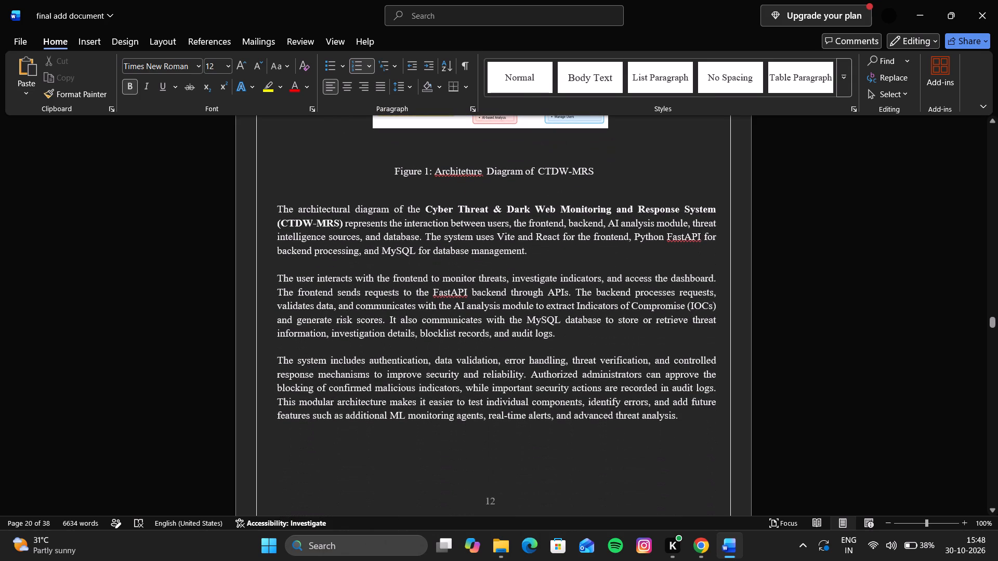
pyautogui.scroll(-2, 397, 383)
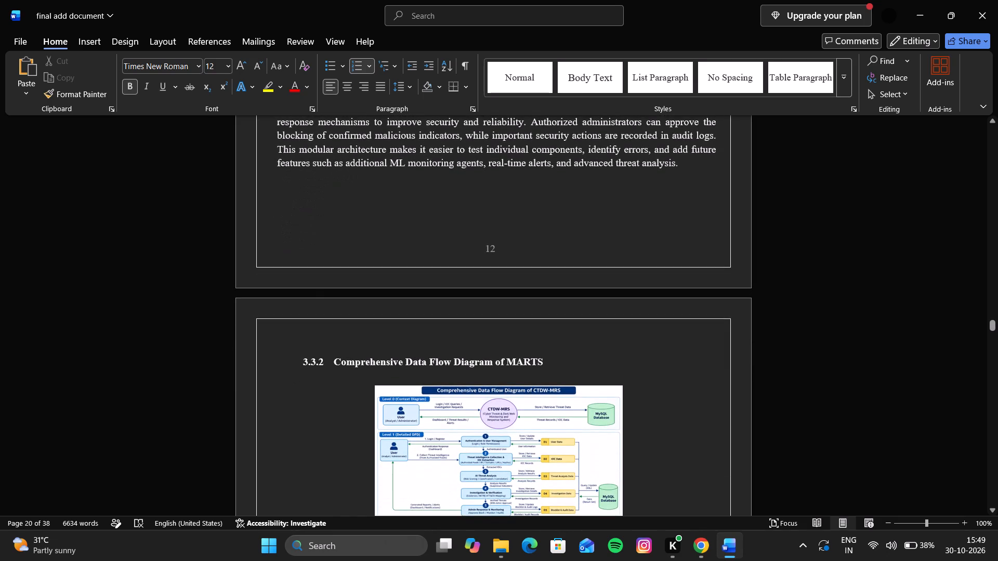
pyautogui.scroll(-4, 397, 383)
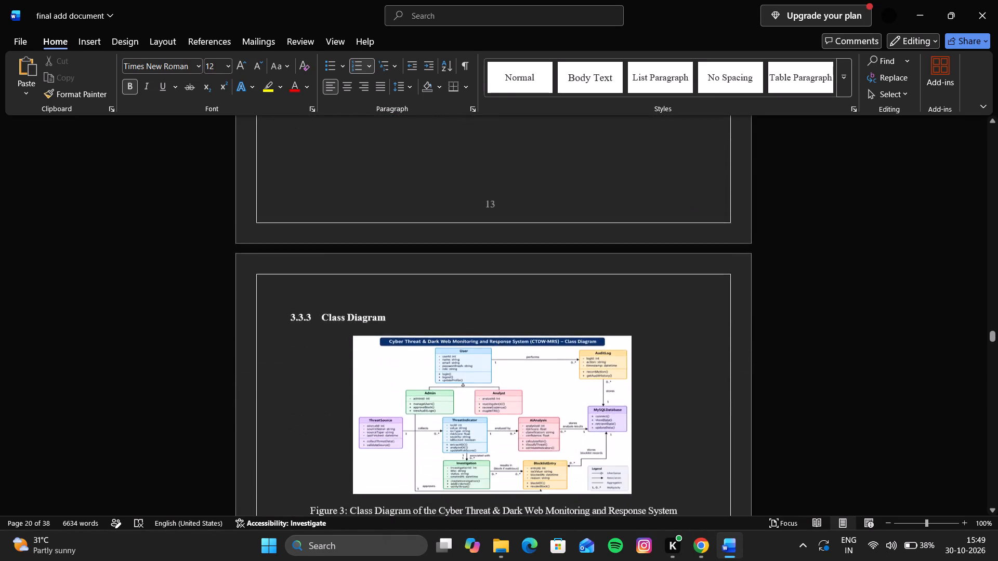
pyautogui.scroll(-1, 397, 383)
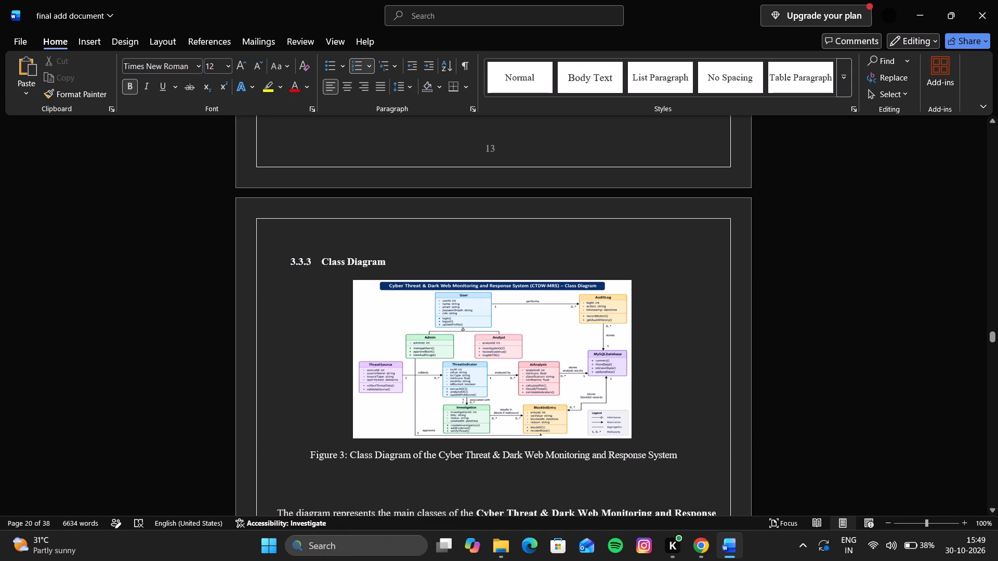
pyautogui.scroll(-2, 397, 383)
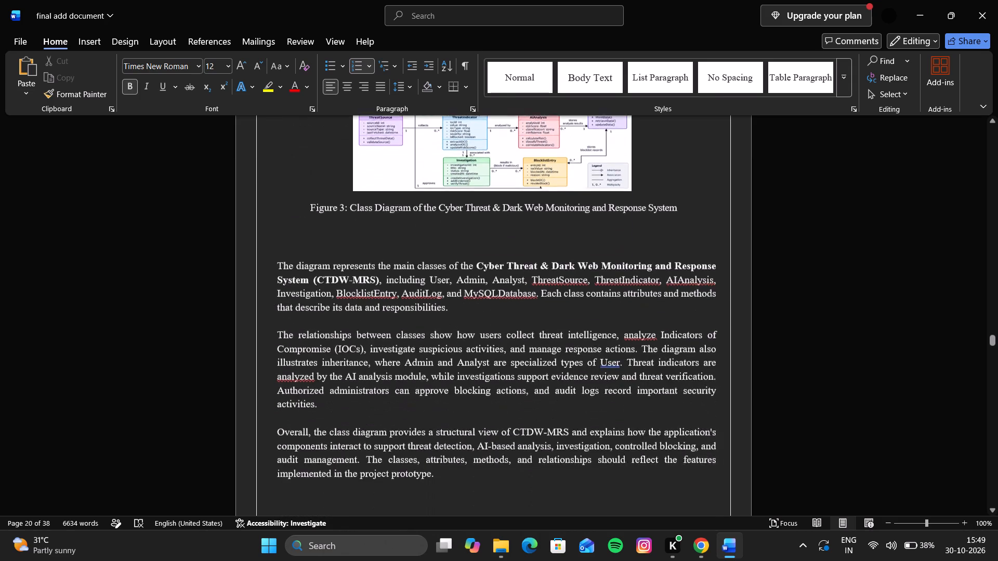
pyautogui.scroll(-1, 397, 383)
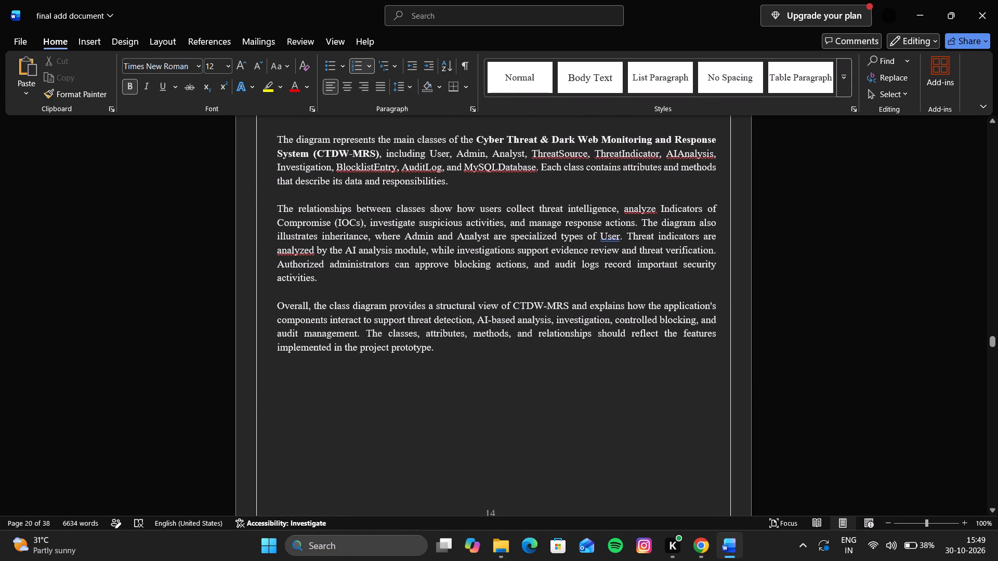
pyautogui.moveTo(278, 140); pyautogui.dragTo(321, 365)
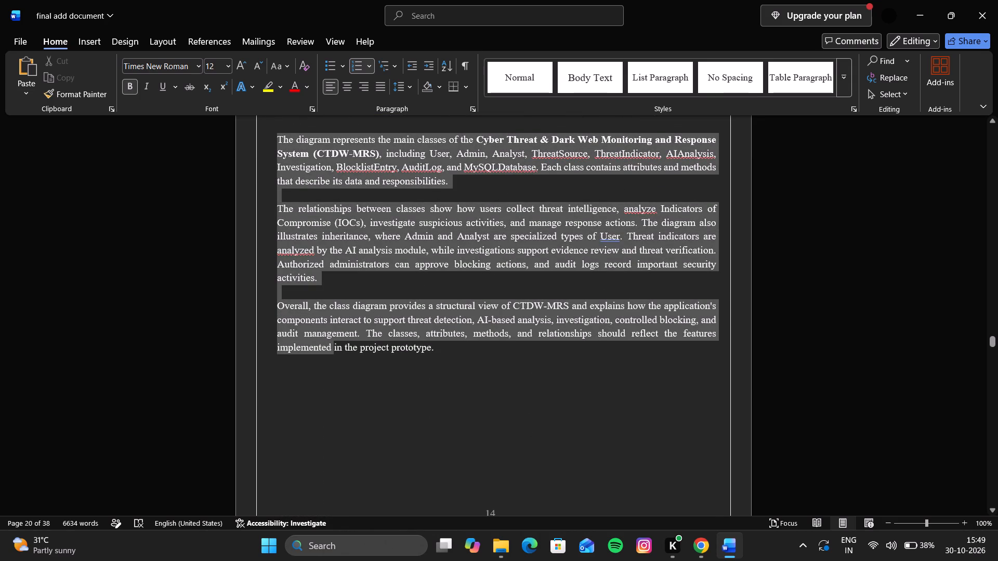
pyautogui.moveTo(321, 365); pyautogui.dragTo(323, 365)
pyautogui.click(323, 365)
pyautogui.scroll(-2, 323, 365)
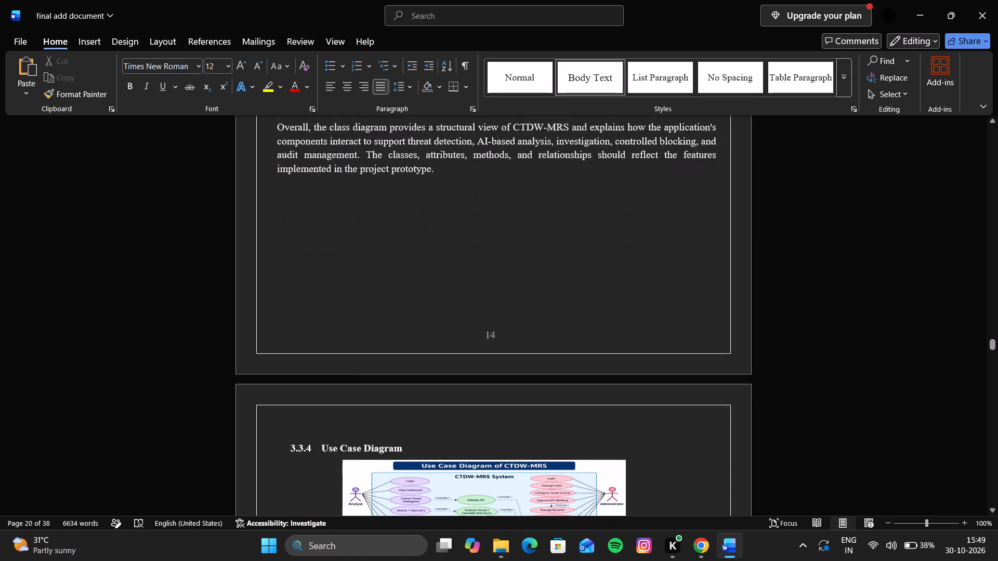
pyautogui.scroll(-1, 323, 365)
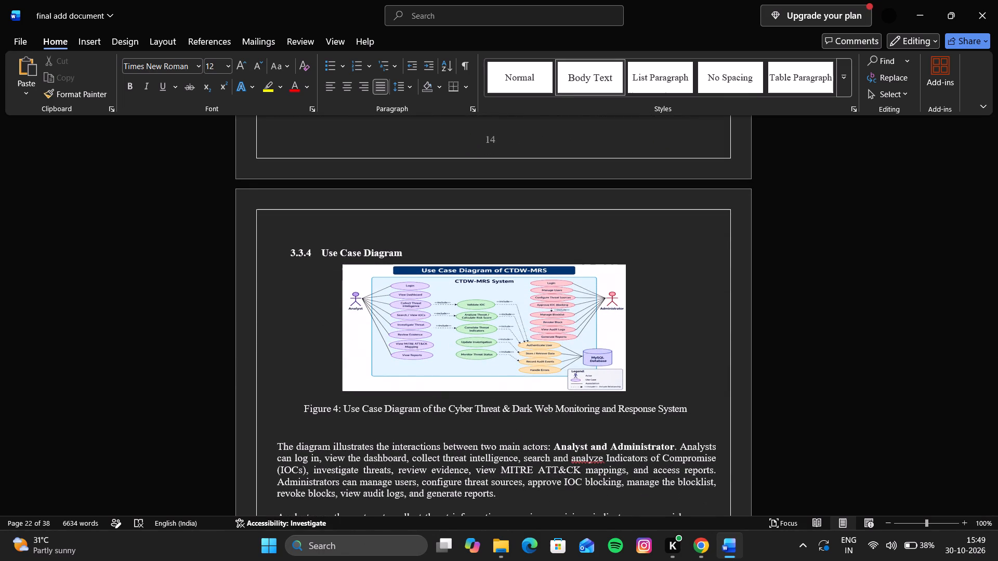
pyautogui.scroll(-1, 323, 365)
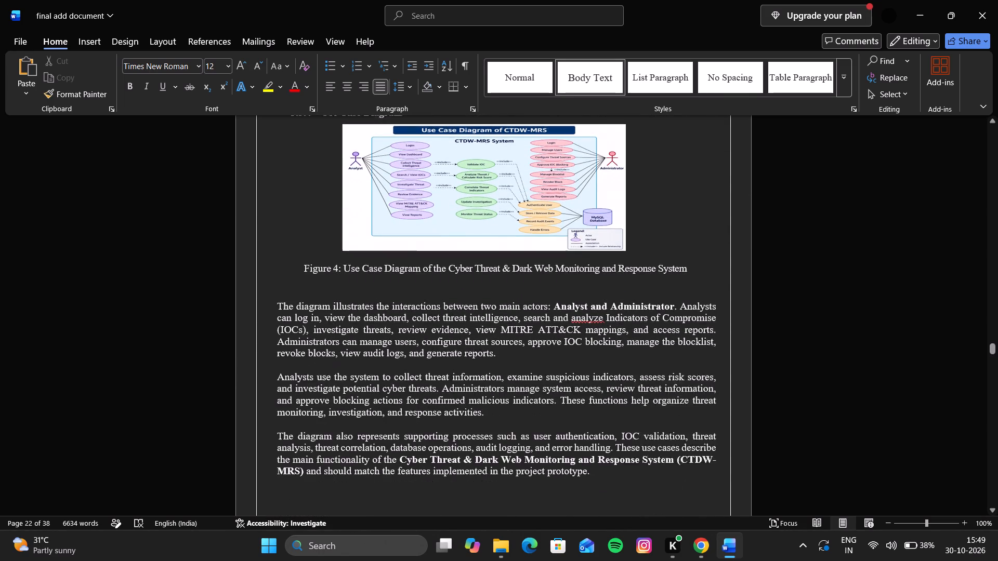
# Skim Chapter 4 from Coding Blocks to Test Case Study, checking the heading numbers against the chapter number.
pyautogui.scroll(-4, 323, 365)
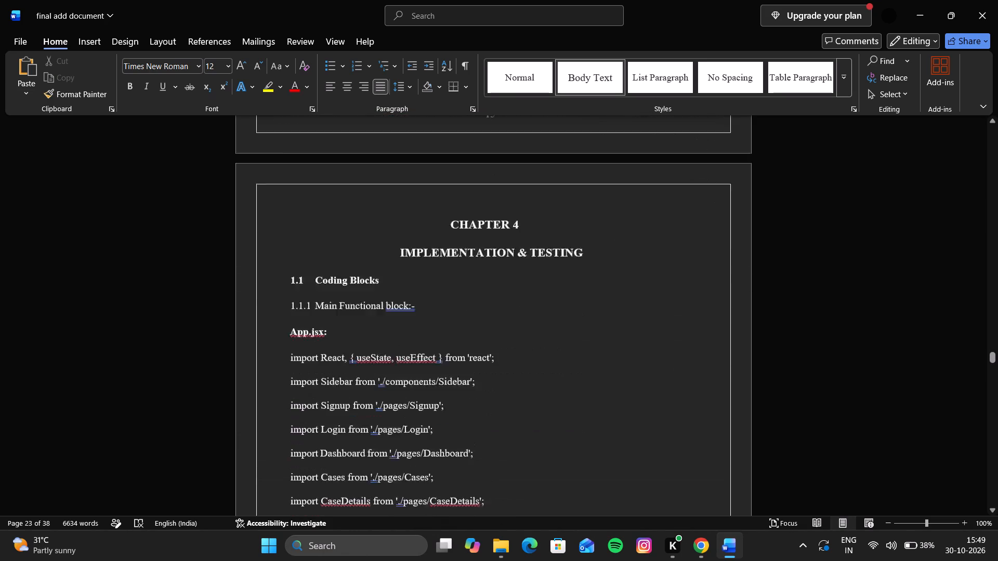
pyautogui.scroll(-8, 323, 365)
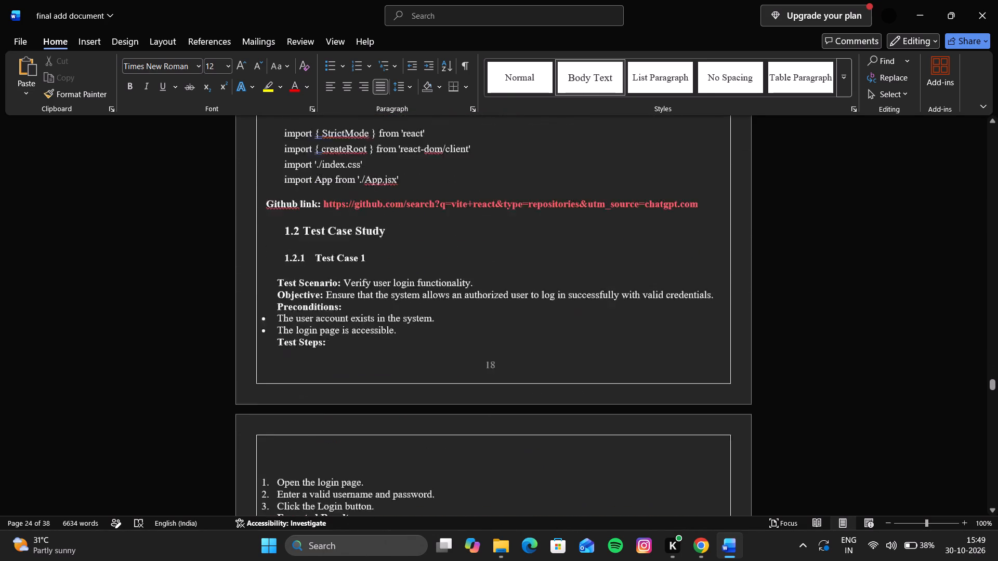
pyautogui.scroll(-1, 323, 365)
# Replace the automatic number of the Main Functional block heading in Chapter 4 with 4.1.1 followed by a space.
pyautogui.scroll(6, 323, 365)
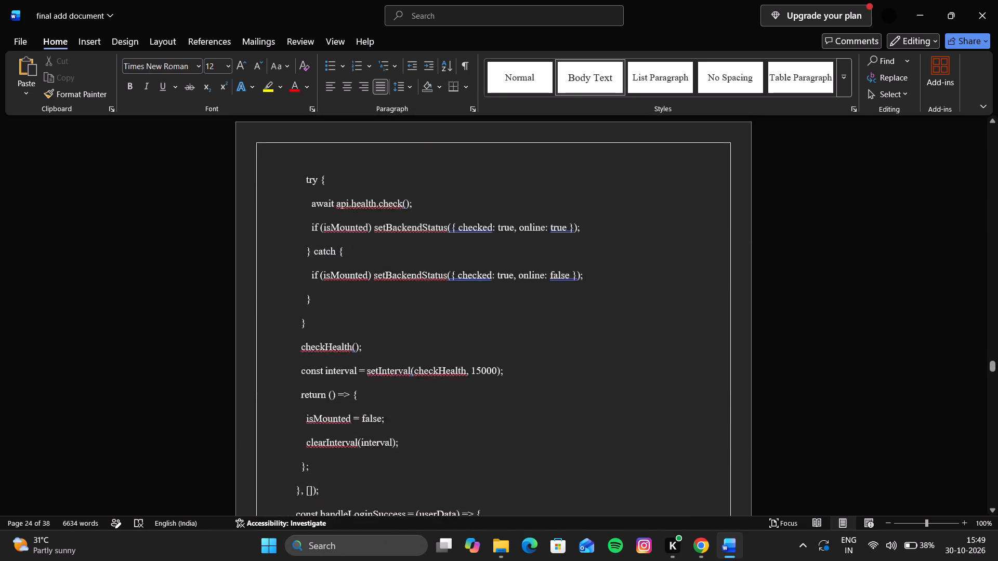
pyautogui.scroll(5, 323, 365)
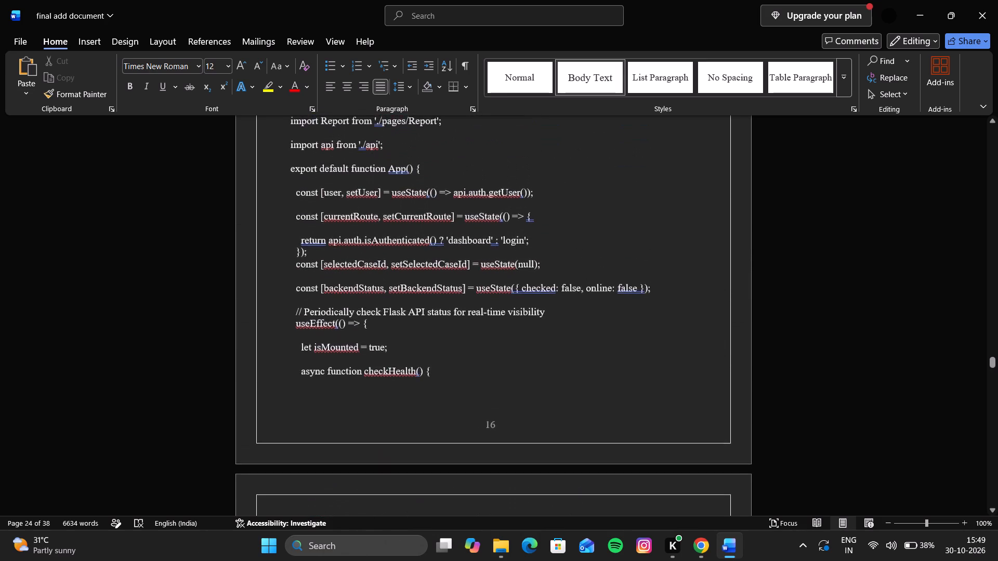
pyautogui.scroll(2, 323, 365)
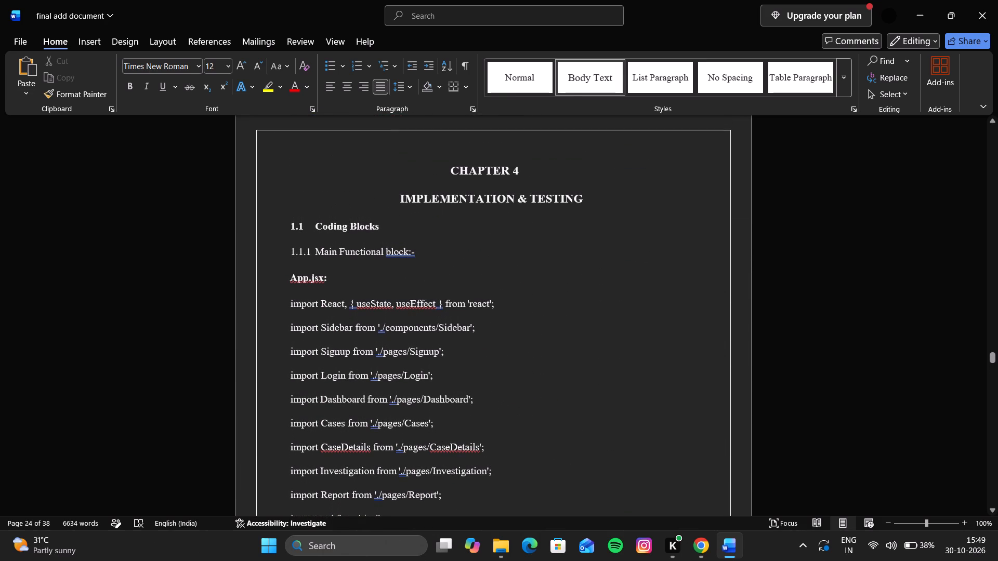
pyautogui.click(297, 249)
pyautogui.press('BackSpace')
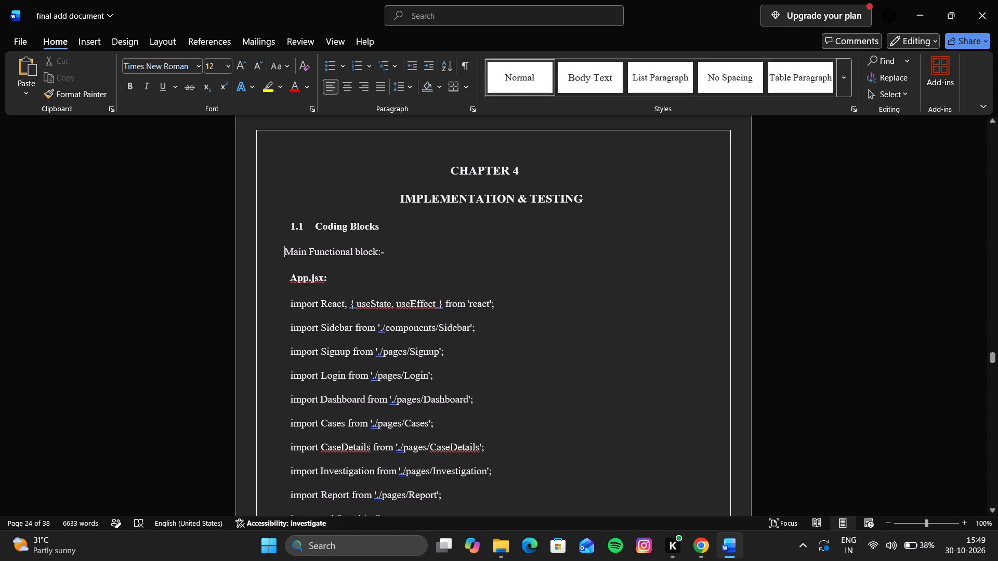
pyautogui.write('4.1.1')
pyautogui.press('space')
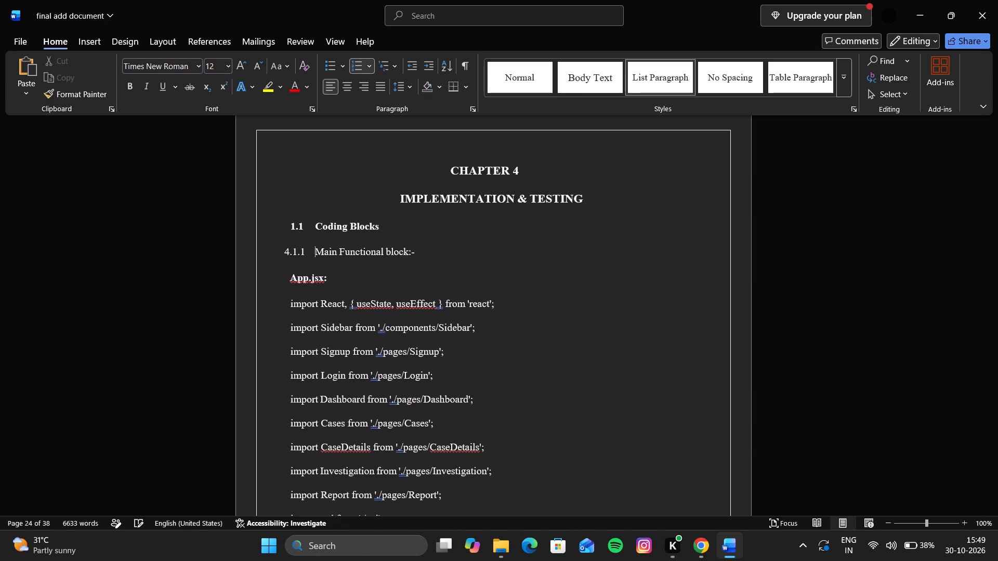
# Replace the automatic number of the Coding Blocks heading with 4.1 followed by a space.
pyautogui.click(301, 227)
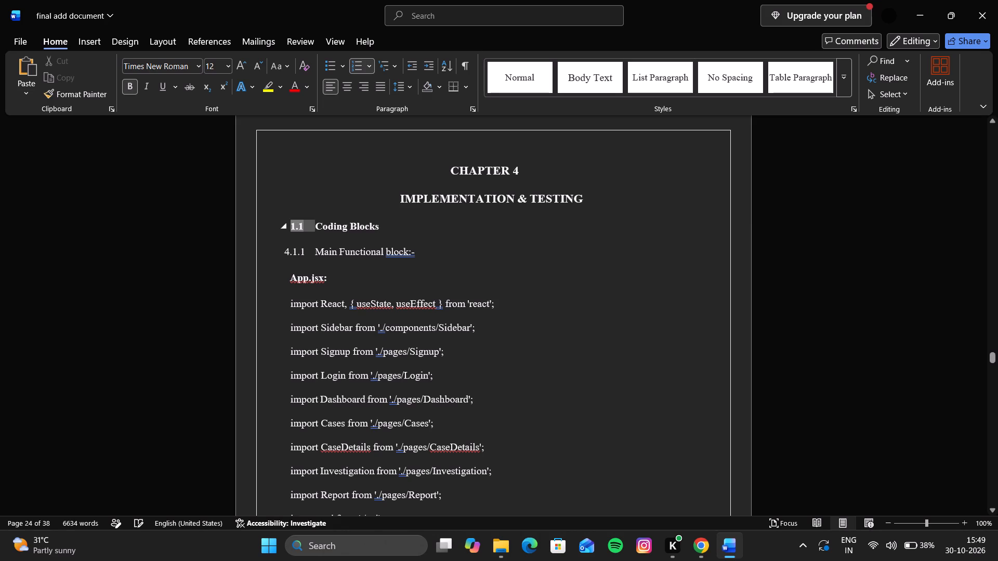
pyautogui.press('BackSpace')
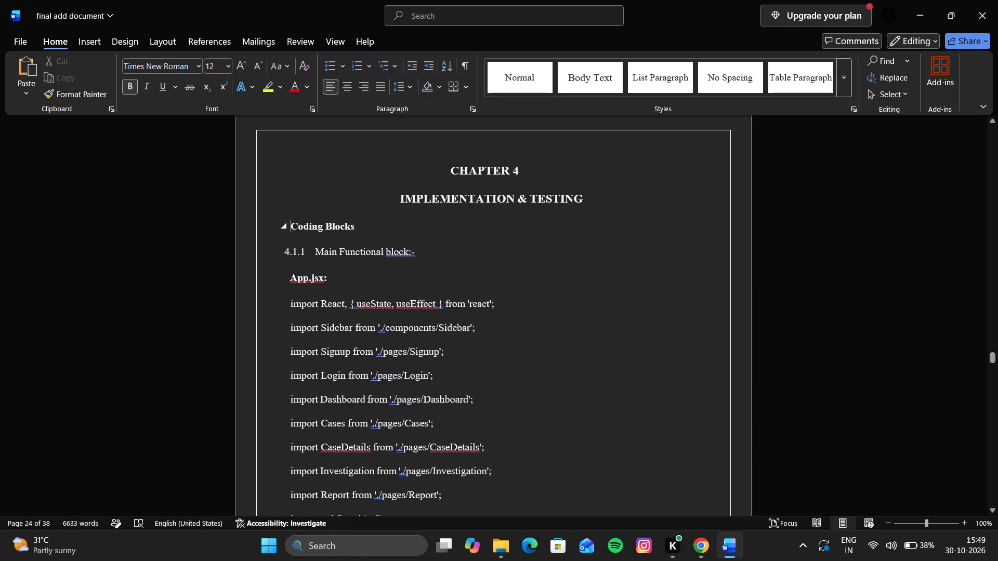
pyautogui.write('4.')
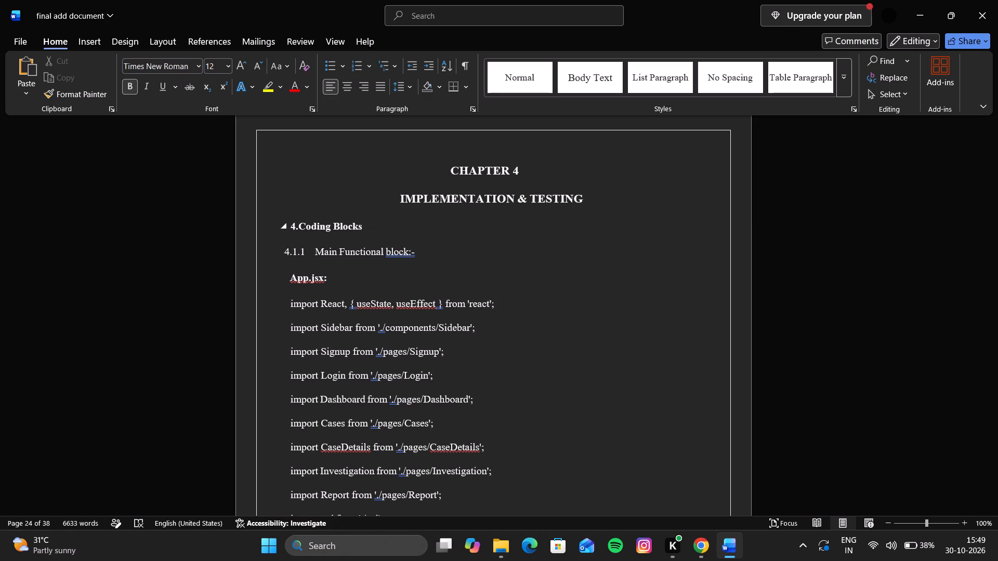
pyautogui.write('1')
pyautogui.press('space')
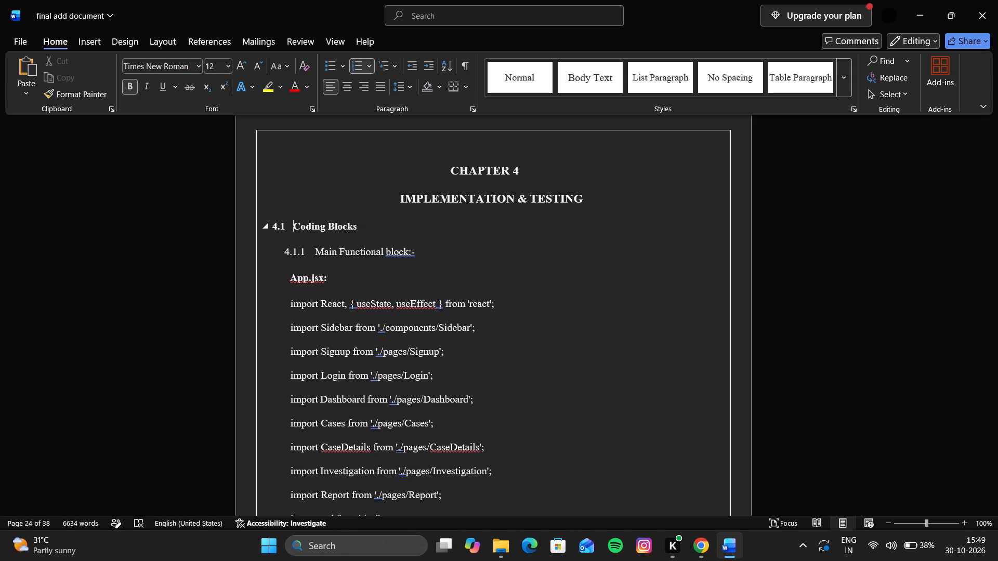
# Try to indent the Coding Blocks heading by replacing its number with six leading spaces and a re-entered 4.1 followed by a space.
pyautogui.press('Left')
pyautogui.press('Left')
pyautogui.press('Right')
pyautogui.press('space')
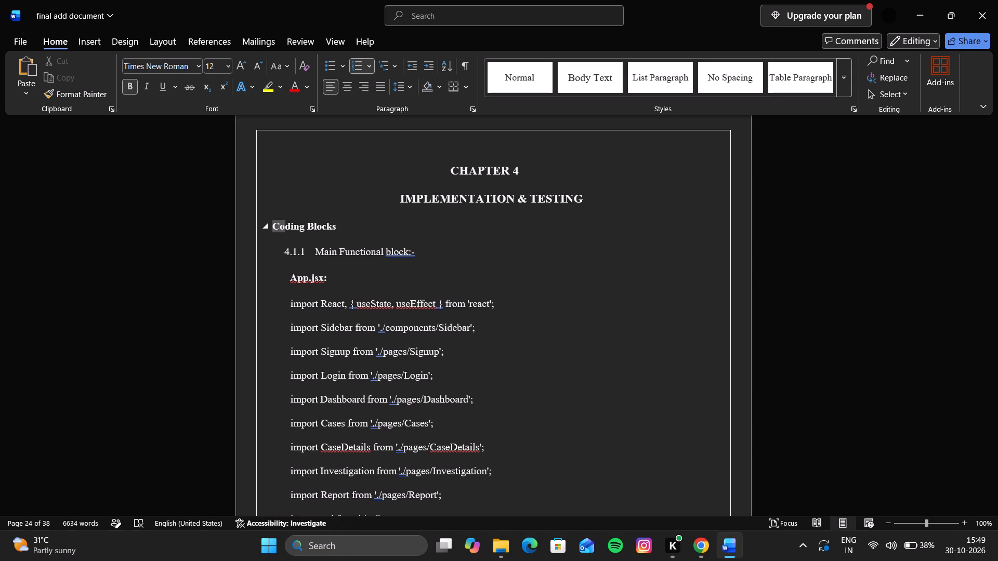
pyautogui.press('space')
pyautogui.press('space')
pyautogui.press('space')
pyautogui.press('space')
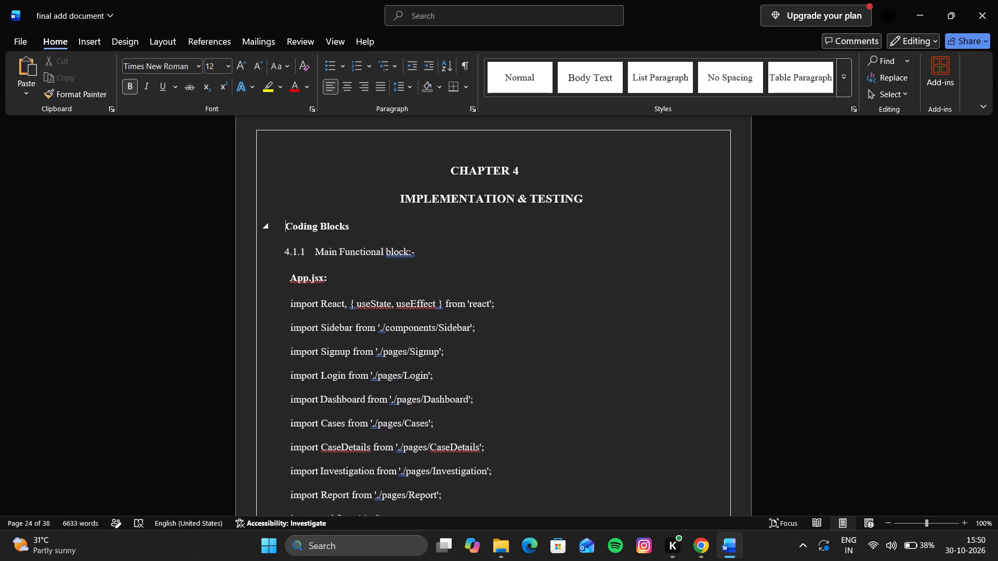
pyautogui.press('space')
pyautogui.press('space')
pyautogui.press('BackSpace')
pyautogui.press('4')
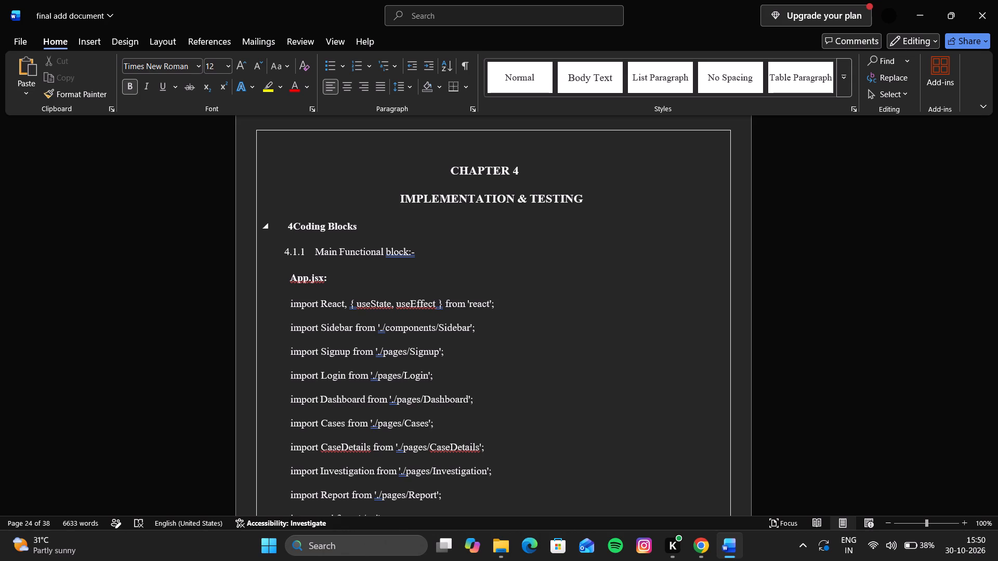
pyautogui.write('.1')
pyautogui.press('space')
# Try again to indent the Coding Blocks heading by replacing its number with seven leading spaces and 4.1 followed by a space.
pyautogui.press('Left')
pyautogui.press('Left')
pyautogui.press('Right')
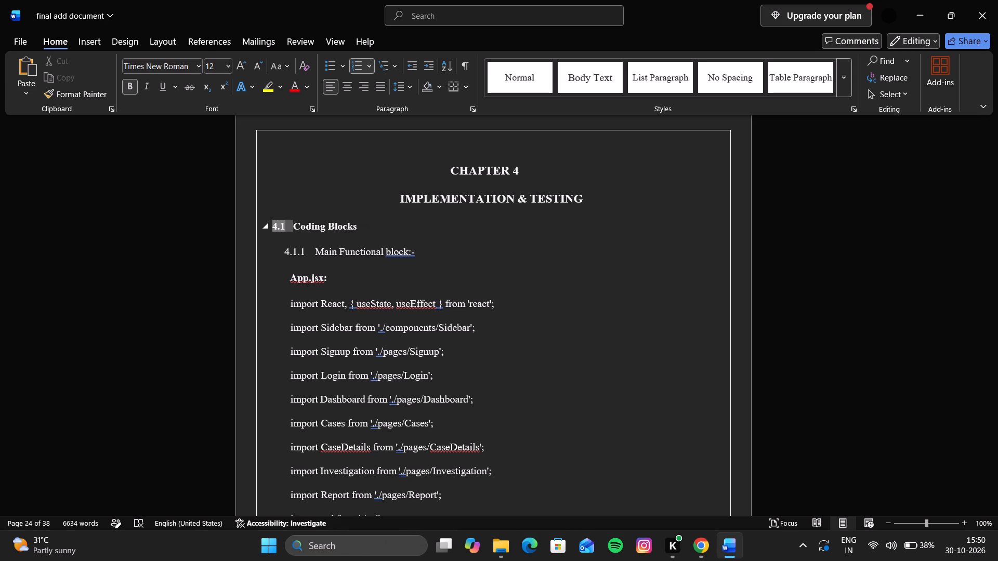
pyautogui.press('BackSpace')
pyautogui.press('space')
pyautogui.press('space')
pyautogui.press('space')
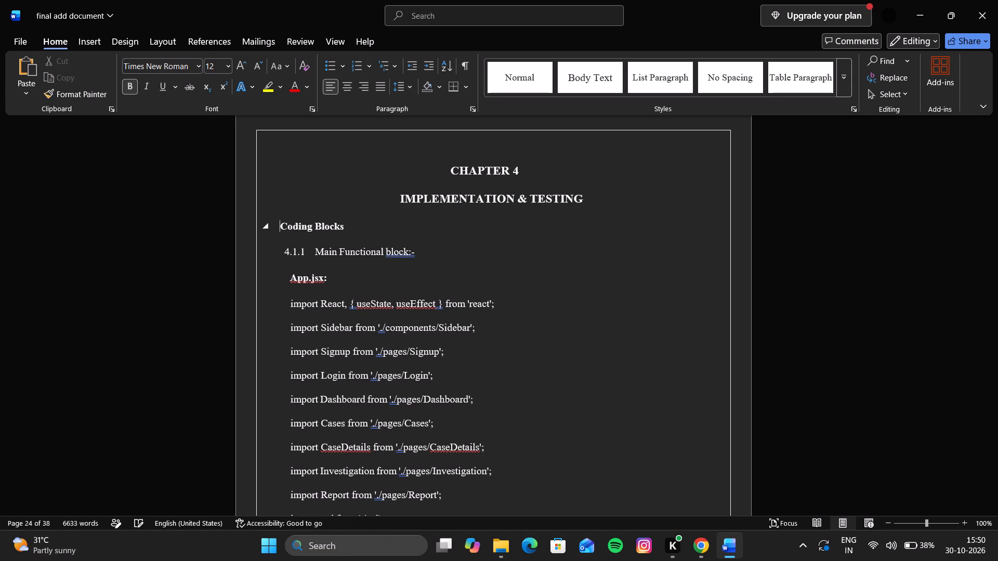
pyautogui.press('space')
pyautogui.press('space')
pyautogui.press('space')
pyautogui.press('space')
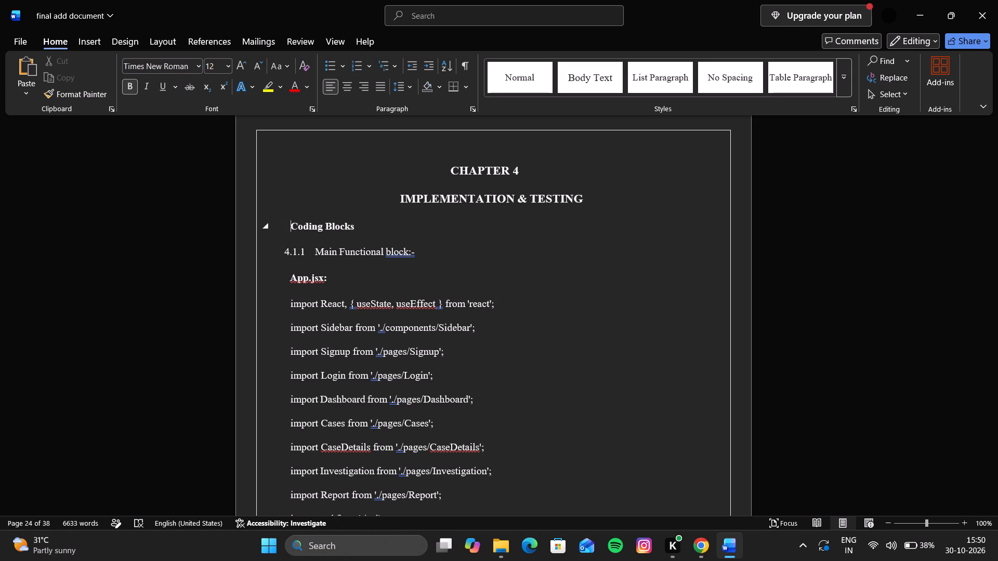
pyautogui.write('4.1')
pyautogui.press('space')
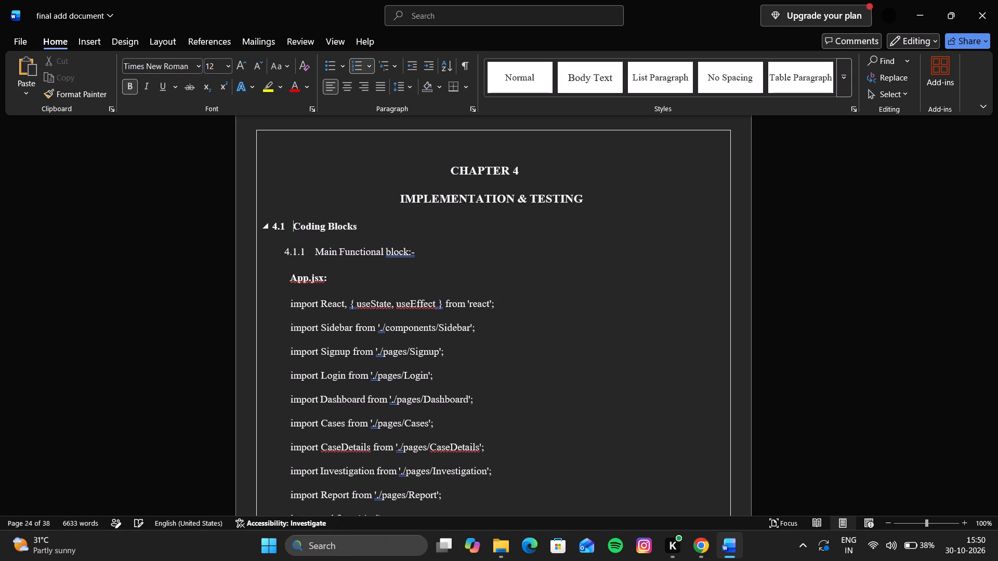
# Skim the Chapter 4 code listings from App.jsx through Main.tst to the Test Case Study heading.
pyautogui.scroll(-2, 301, 228)
pyautogui.rightClick(301, 228)
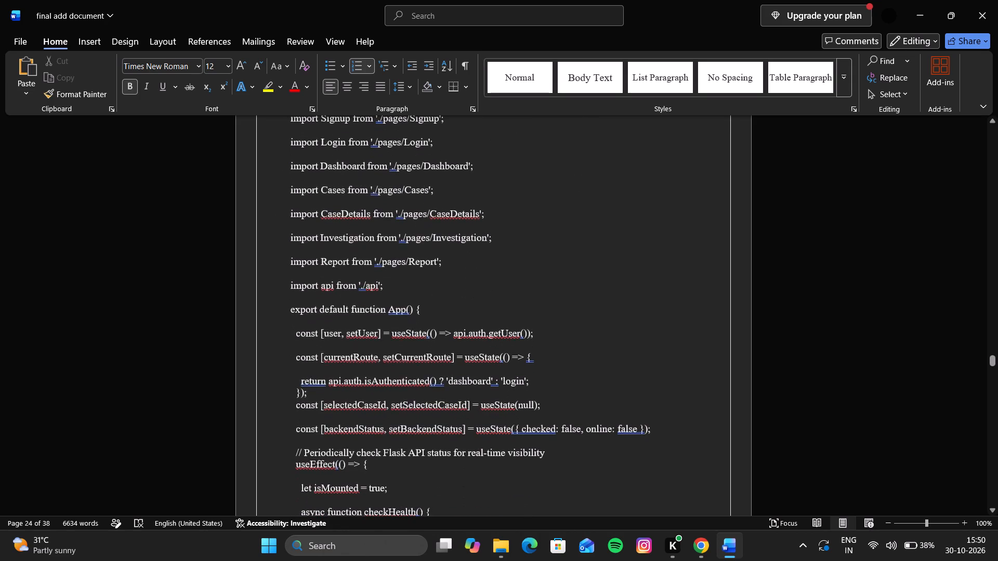
pyautogui.click(615, 298)
pyautogui.scroll(-2, 615, 298)
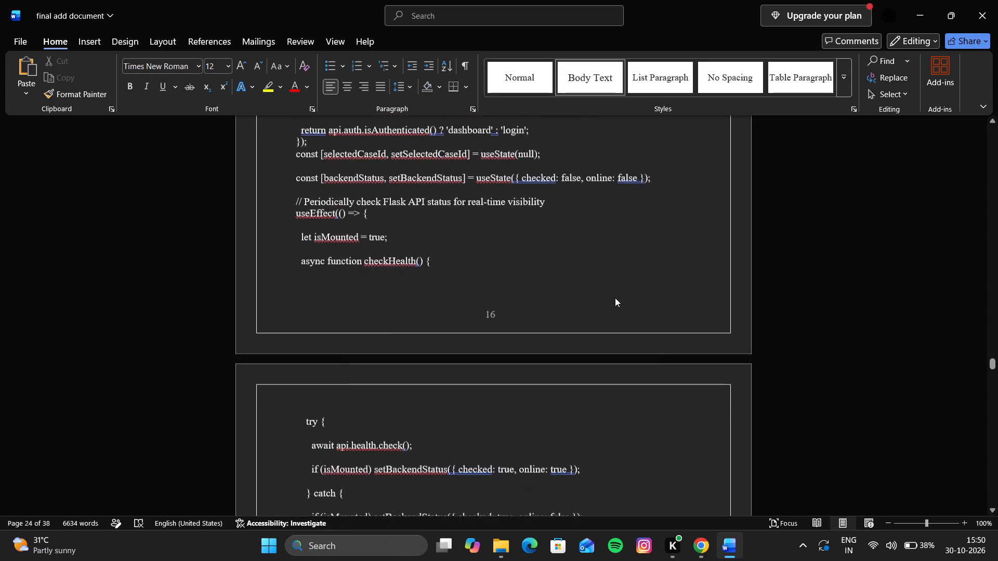
pyautogui.scroll(-7, 615, 298)
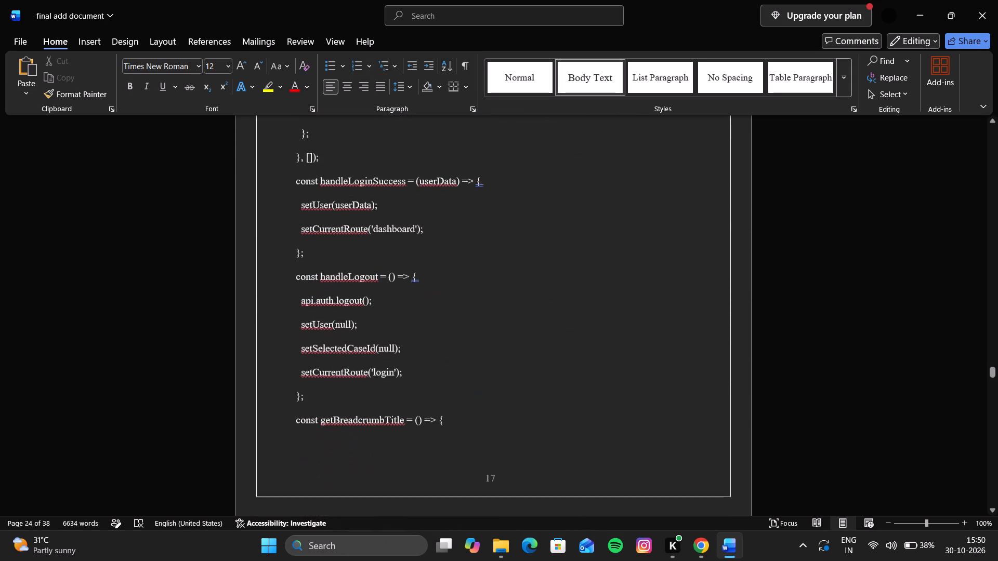
pyautogui.scroll(-3, 615, 298)
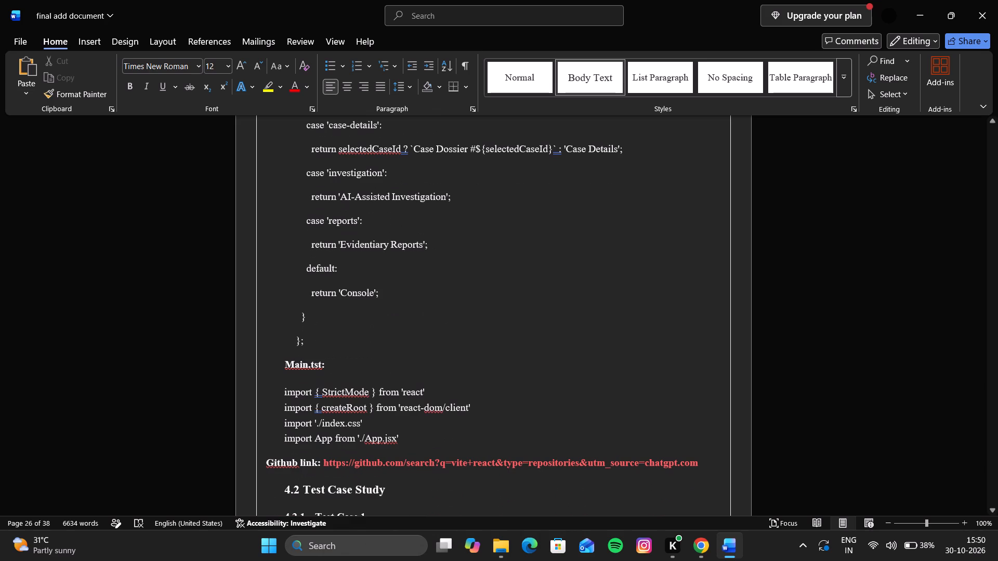
pyautogui.scroll(-1, 615, 298)
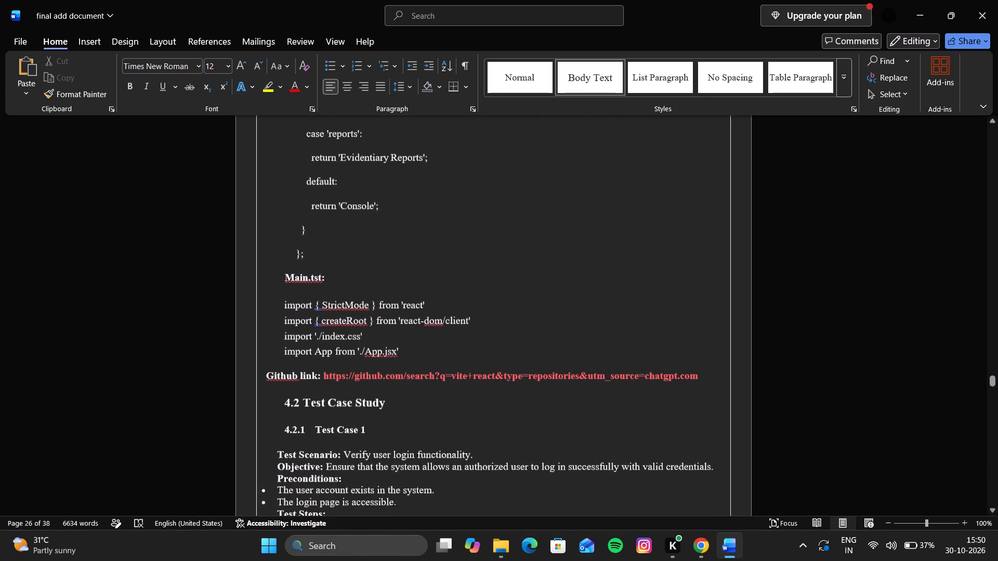
pyautogui.scroll(-1, 615, 298)
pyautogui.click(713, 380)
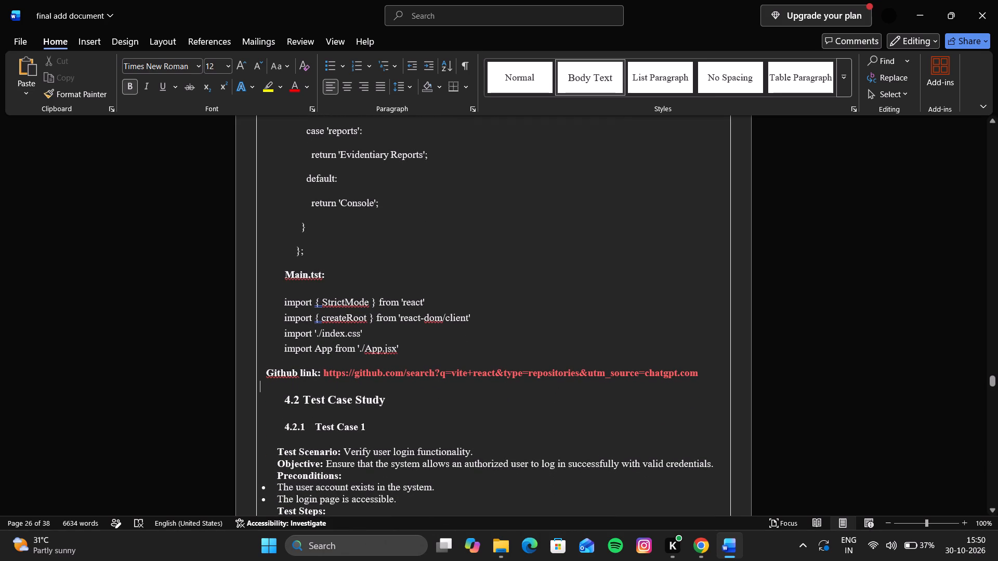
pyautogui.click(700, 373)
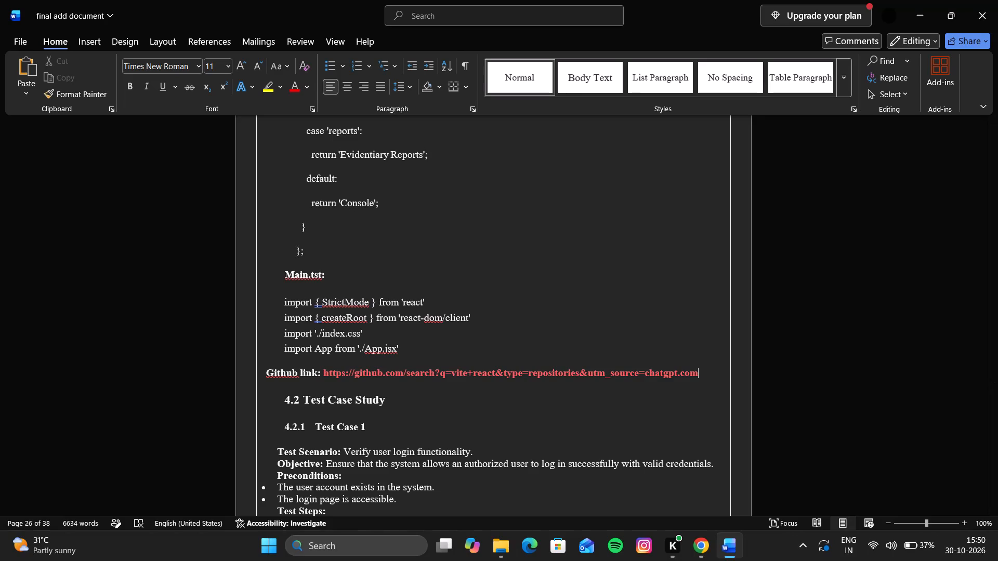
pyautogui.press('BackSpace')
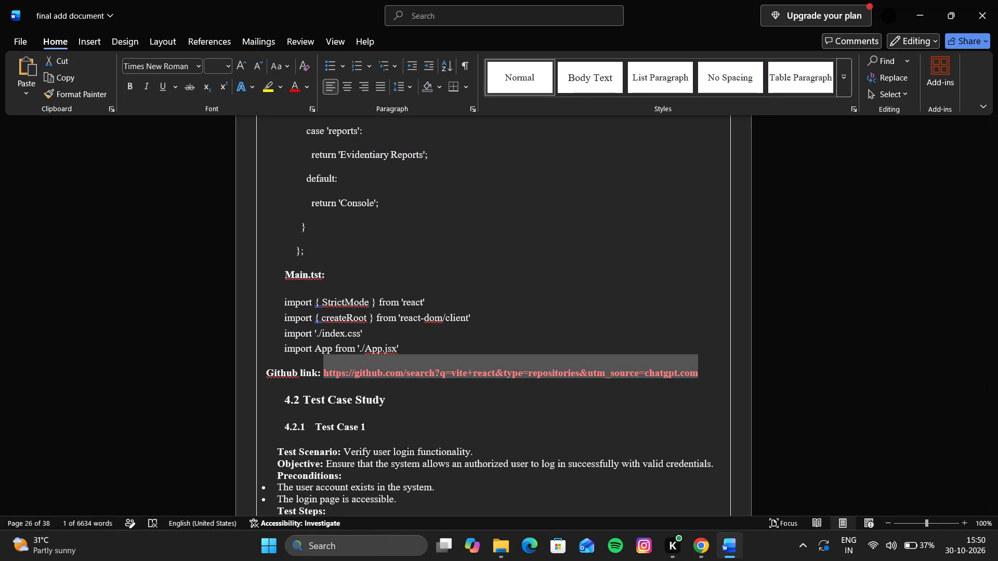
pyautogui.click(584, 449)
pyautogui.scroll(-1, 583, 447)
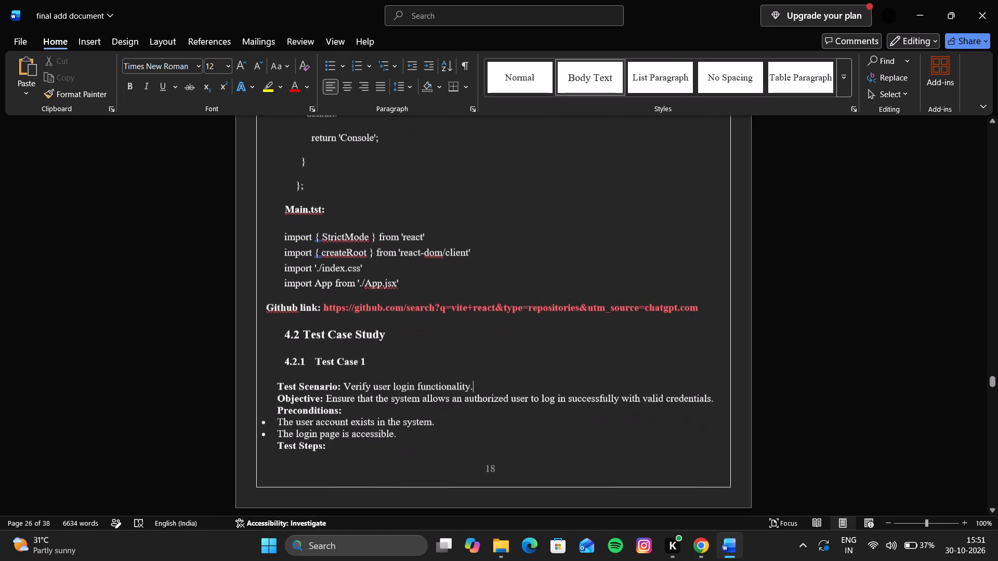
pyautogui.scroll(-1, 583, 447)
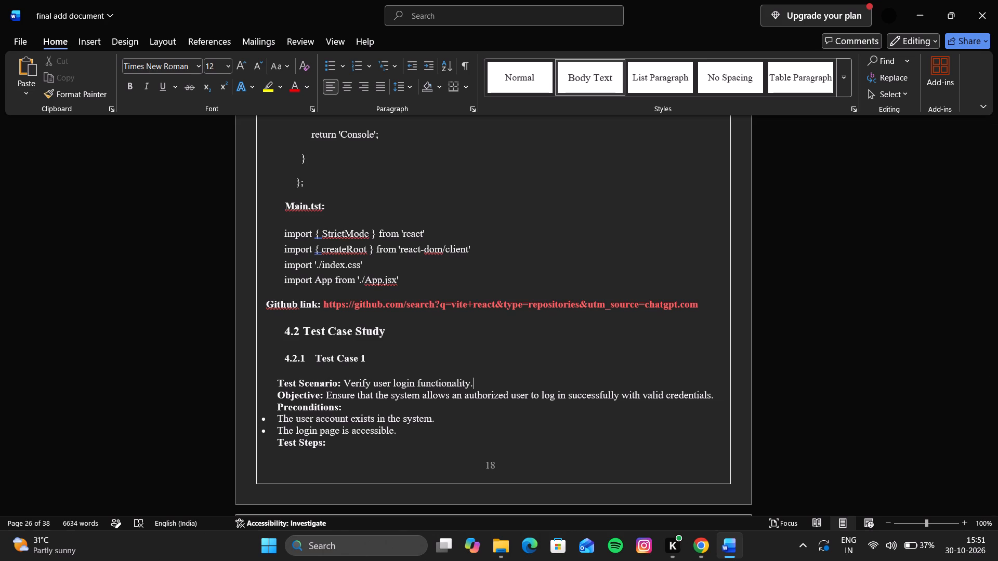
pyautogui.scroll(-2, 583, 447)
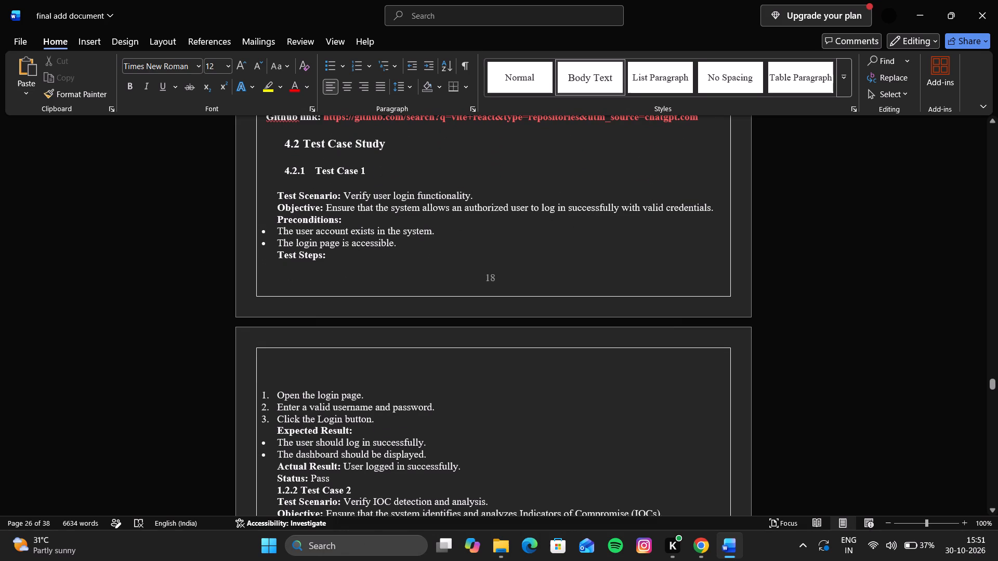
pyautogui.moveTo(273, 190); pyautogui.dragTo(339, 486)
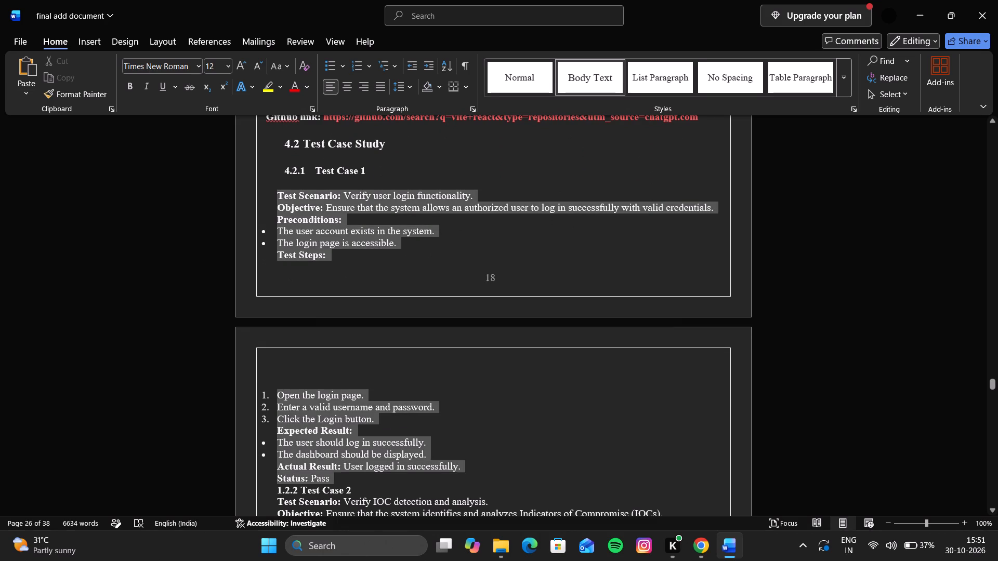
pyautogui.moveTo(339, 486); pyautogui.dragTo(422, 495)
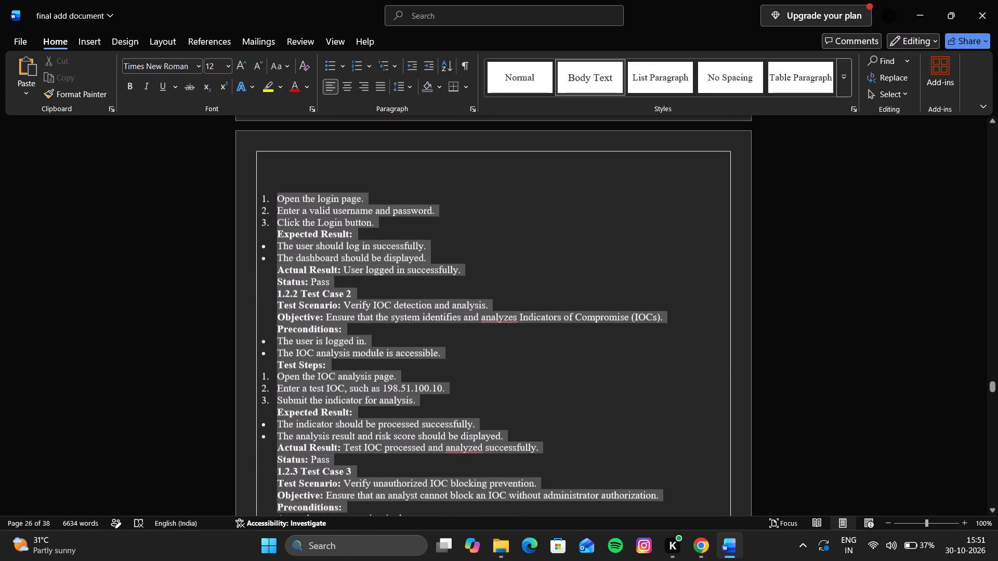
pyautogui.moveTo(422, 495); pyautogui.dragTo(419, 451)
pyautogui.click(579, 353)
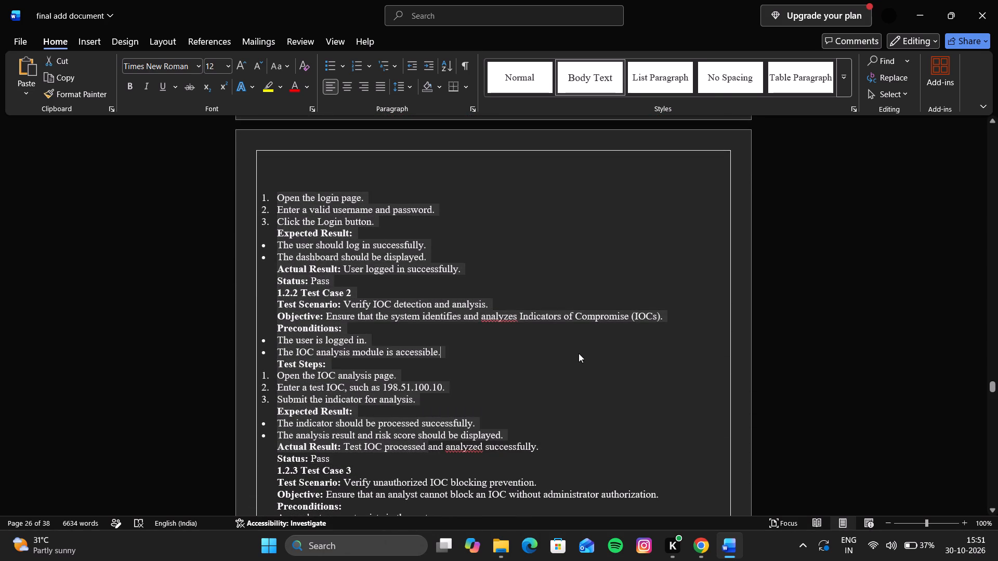
# Check the layout and heading numbers of the test cases under the Test Case Study section.
pyautogui.scroll(-4, 579, 353)
pyautogui.scroll(1, 579, 353)
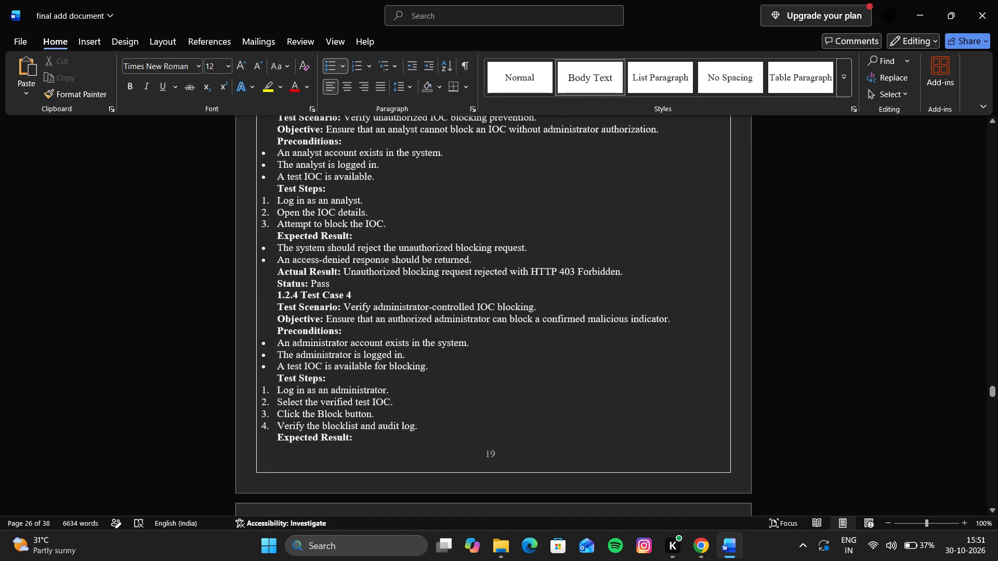
pyautogui.scroll(3, 579, 353)
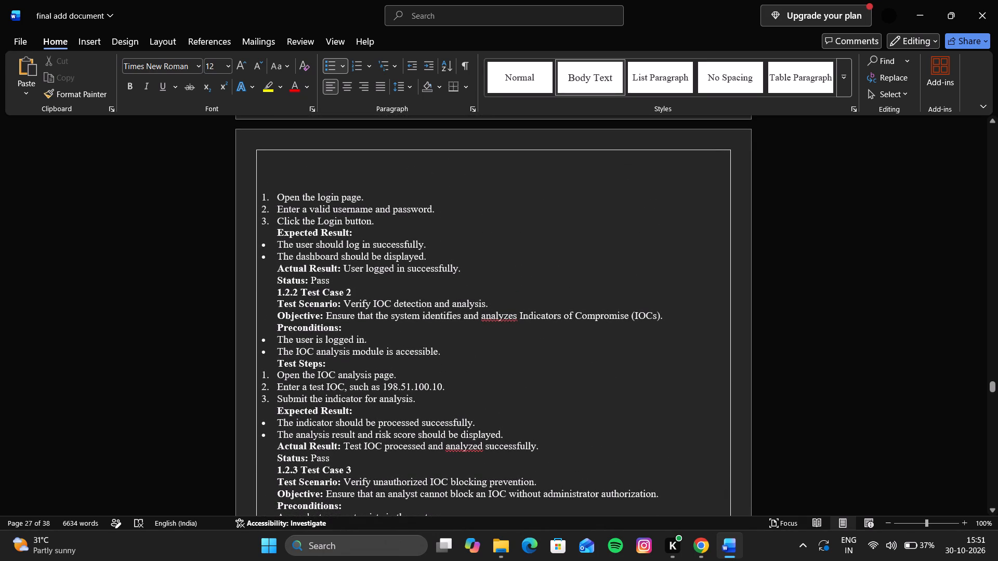
pyautogui.scroll(1, 579, 353)
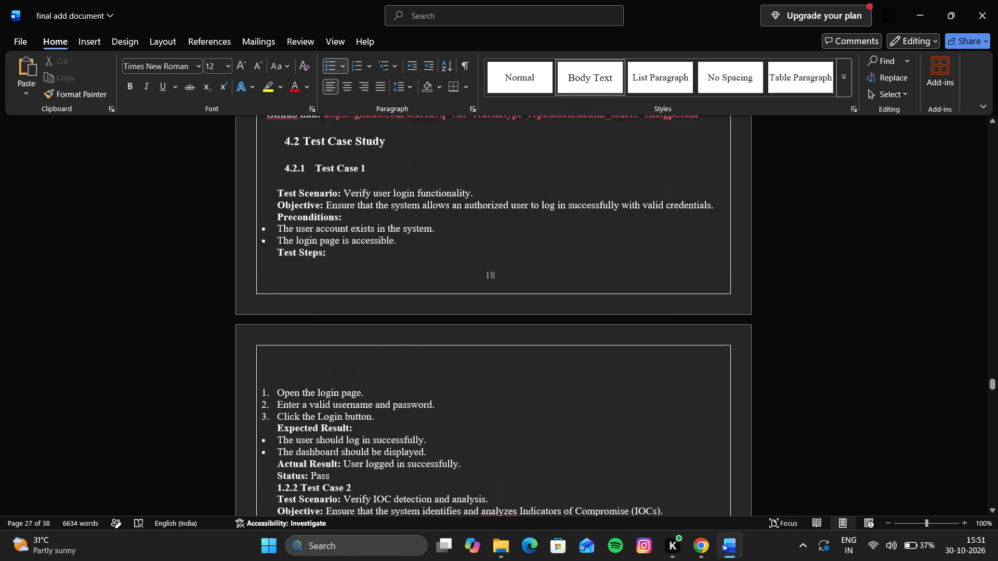
pyautogui.scroll(1, 579, 353)
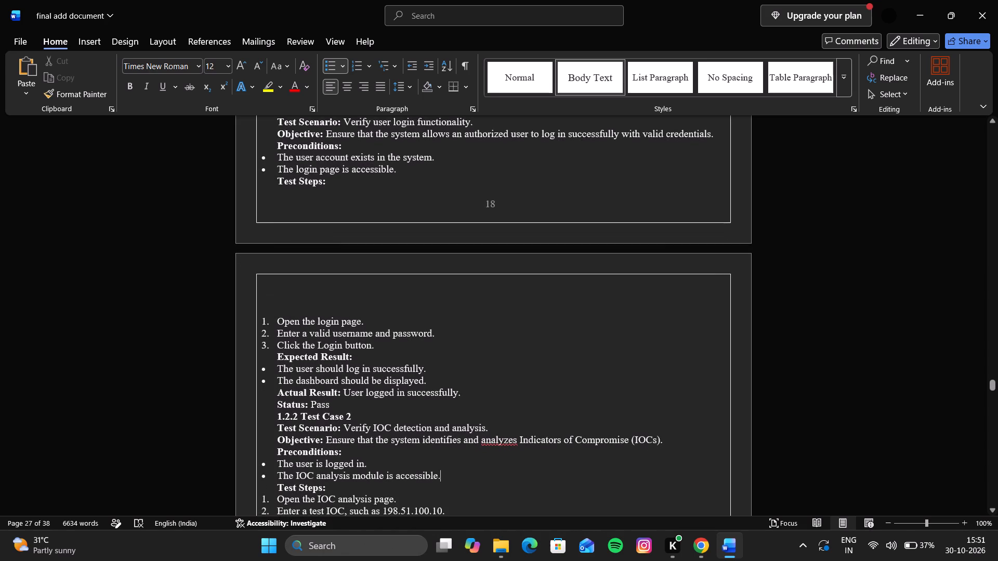
pyautogui.scroll(1, 579, 353)
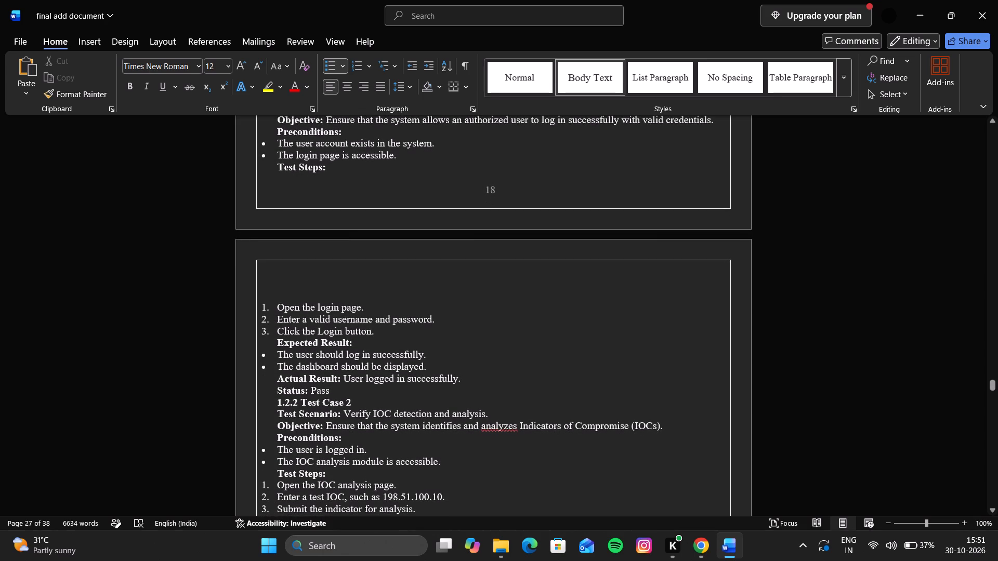
pyautogui.scroll(1, 579, 353)
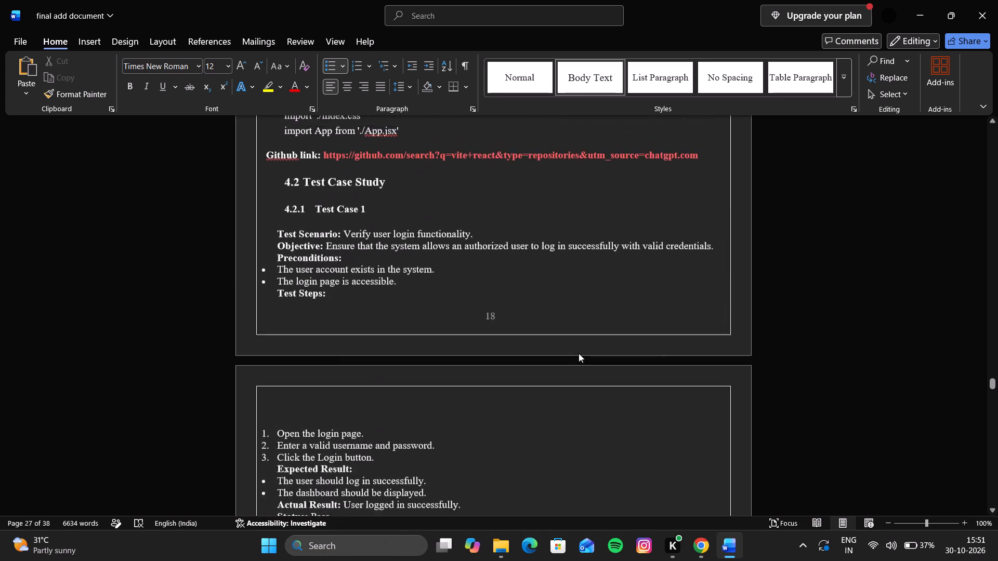
pyautogui.scroll(1, 579, 353)
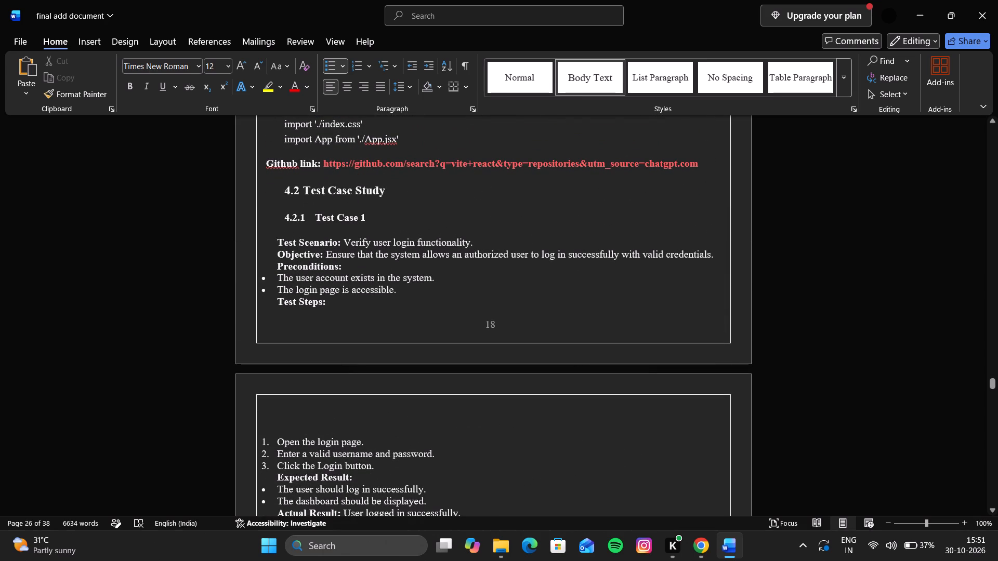
# Replace the number of the Test Case 2 heading with 4.2.2 followed by an extra space.
pyautogui.scroll(-2, 509, 395)
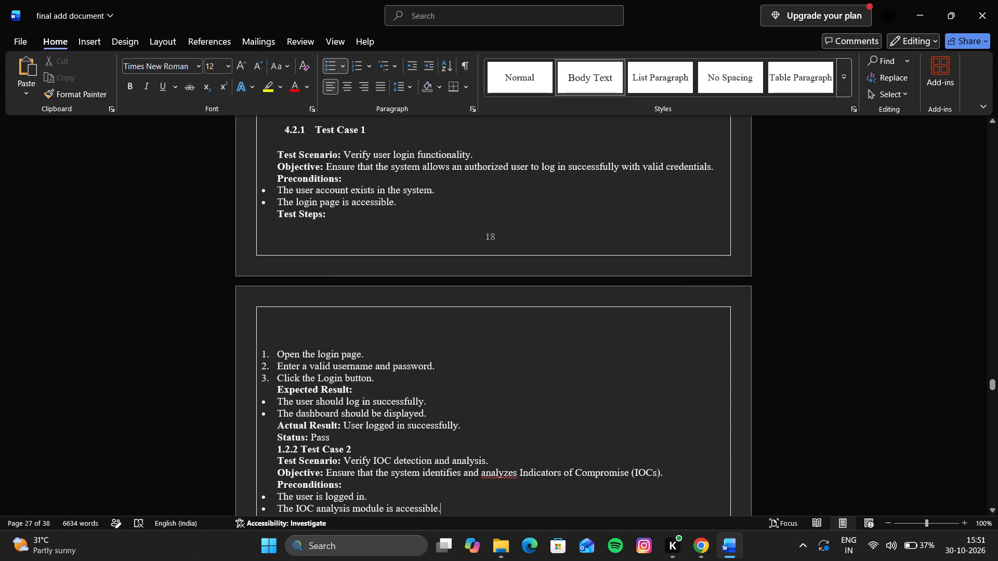
pyautogui.click(295, 450)
pyautogui.press('BackSpace')
pyautogui.press('BackSpace')
pyautogui.press('BackSpace')
pyautogui.press('BackSpace')
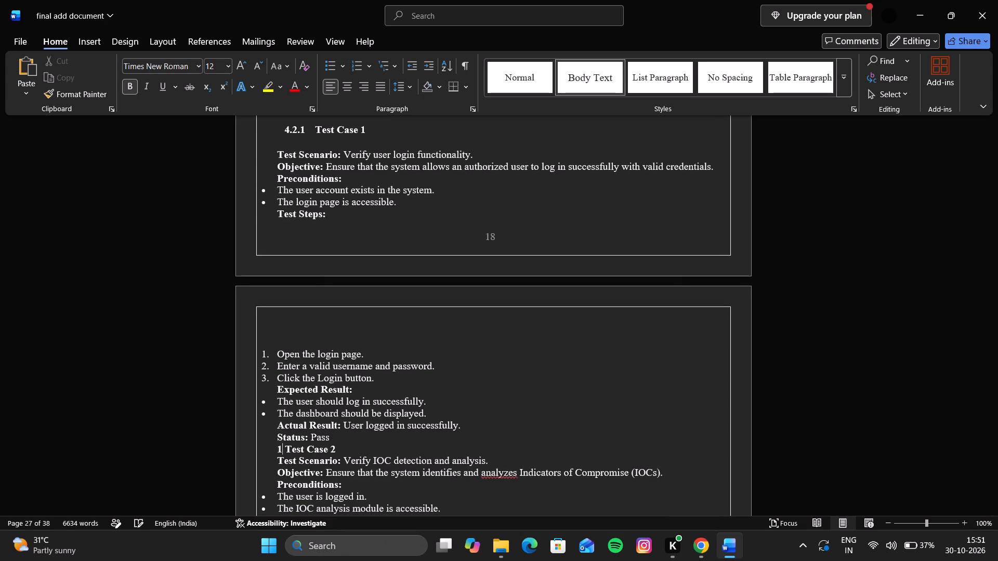
pyautogui.press('BackSpace')
pyautogui.write('4.')
pyautogui.write('2.2')
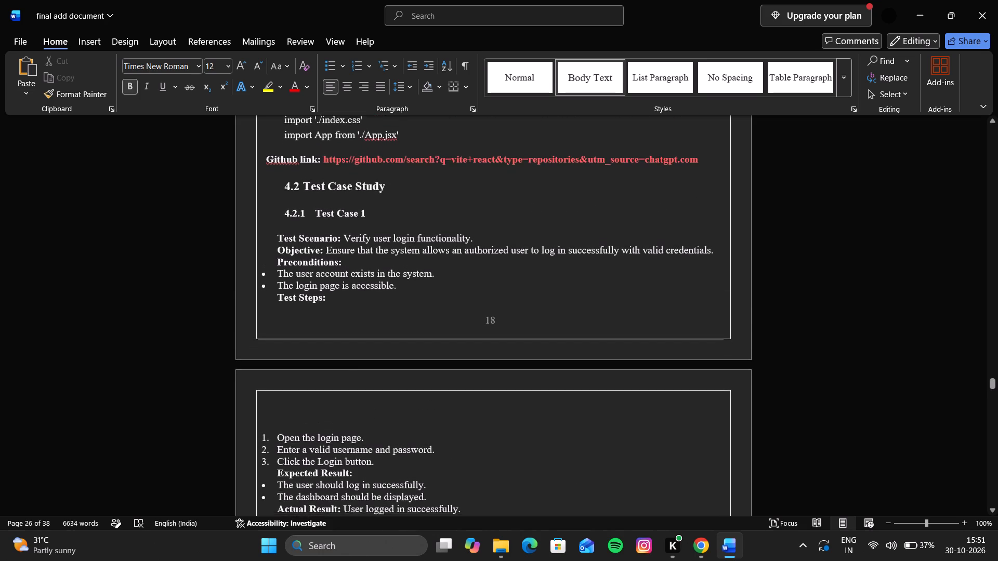
pyautogui.press('space')
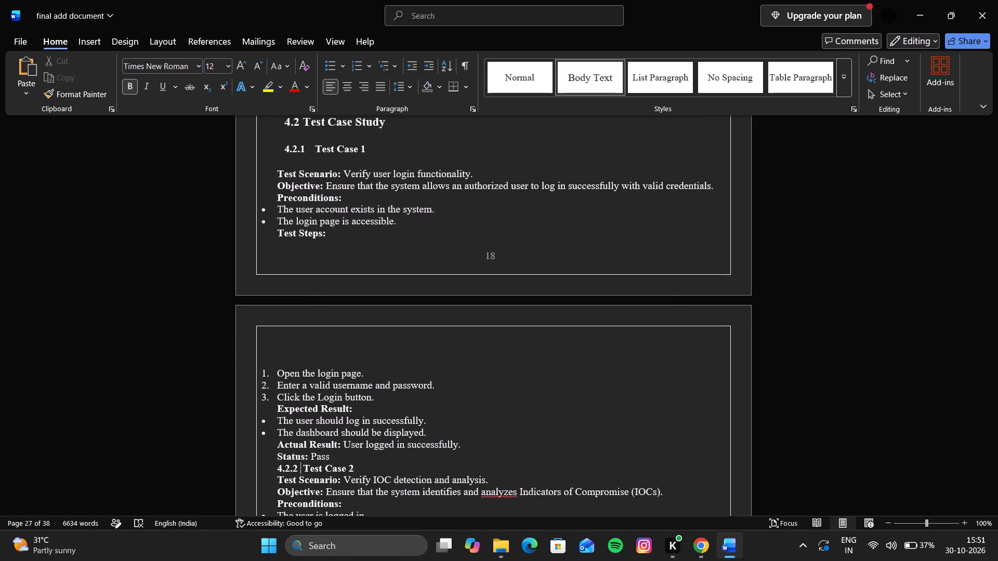
# Replace the number of the Test Case 3 heading with 4.2.3.
pyautogui.scroll(-2, 295, 450)
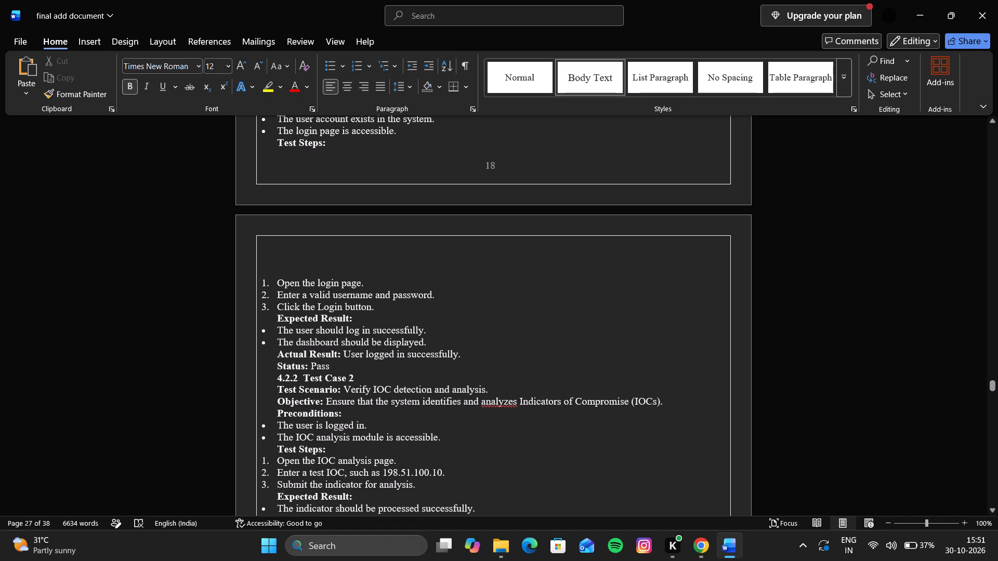
pyautogui.scroll(-1, 298, 418)
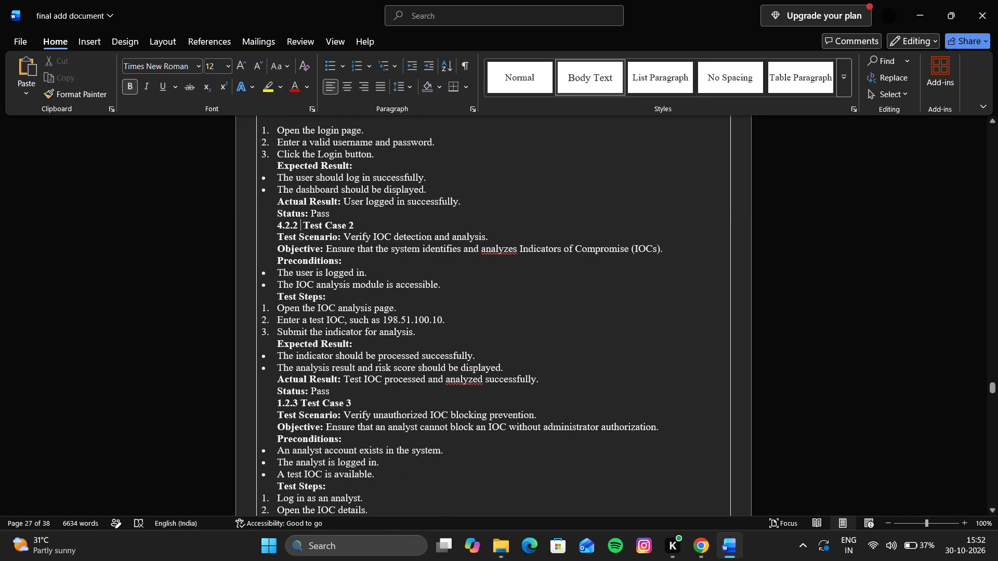
pyautogui.click(297, 404)
pyautogui.press('BackSpace')
pyautogui.press('BackSpace')
pyautogui.press('BackSpace')
pyautogui.press('BackSpace')
pyautogui.press('BackSpace')
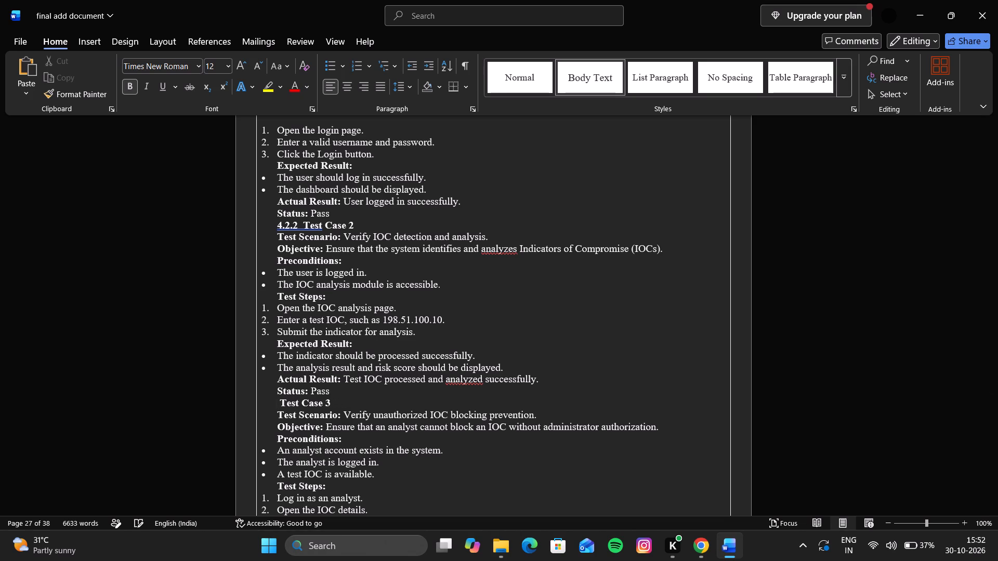
pyautogui.write('4.2.4')
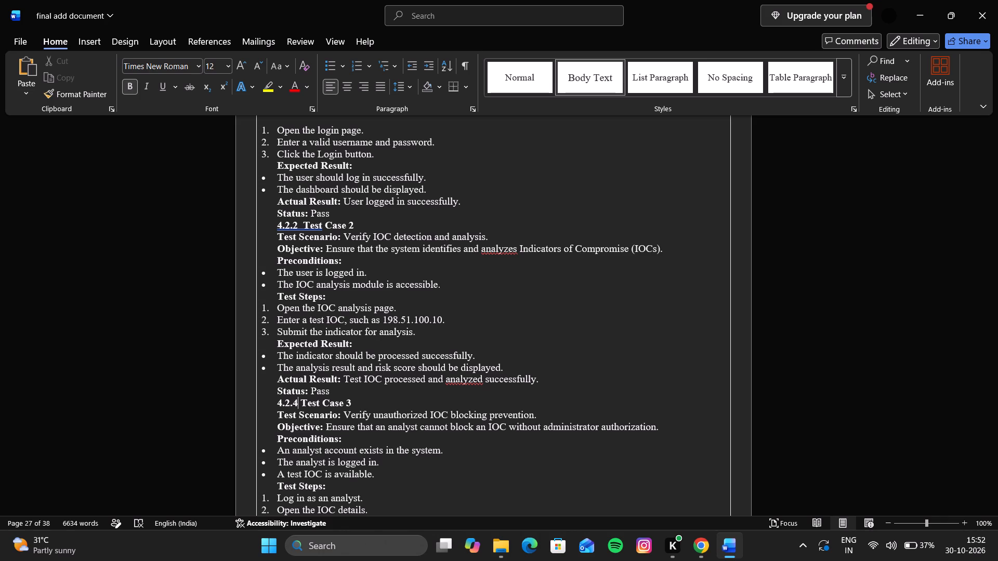
pyautogui.press('BackSpace')
pyautogui.press('3')
# Correct the first digit of the Test Case 4 heading number so that it reads 4.2.4.
pyautogui.scroll(-2, 294, 403)
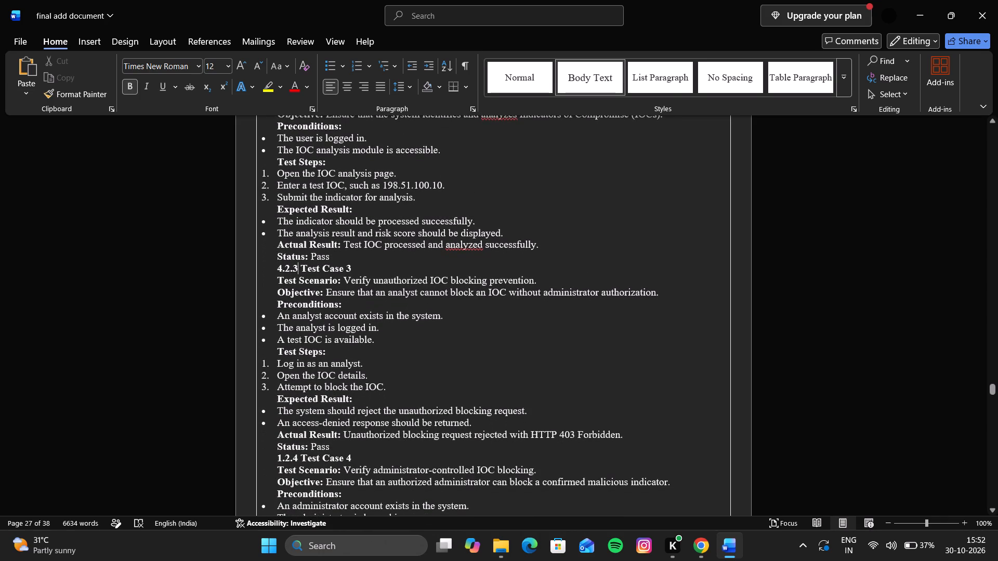
pyautogui.scroll(-2, 294, 403)
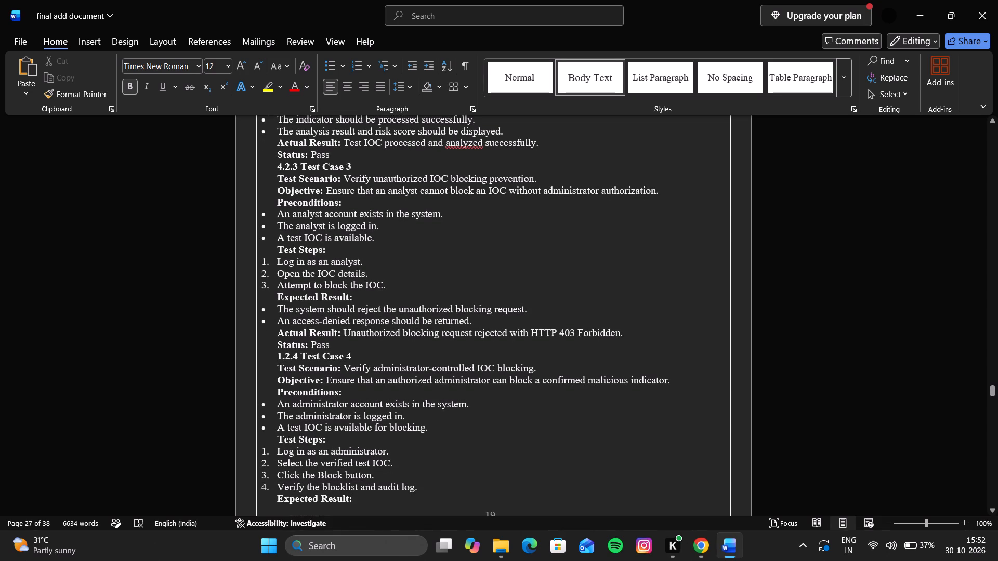
pyautogui.click(282, 353)
pyautogui.press('BackSpace')
pyautogui.press('4')
# Check the layout, headings and figure captions of the Chapter 5 Results pages from Sign In Page to AI Threat Engine.
pyautogui.scroll(-1, 298, 385)
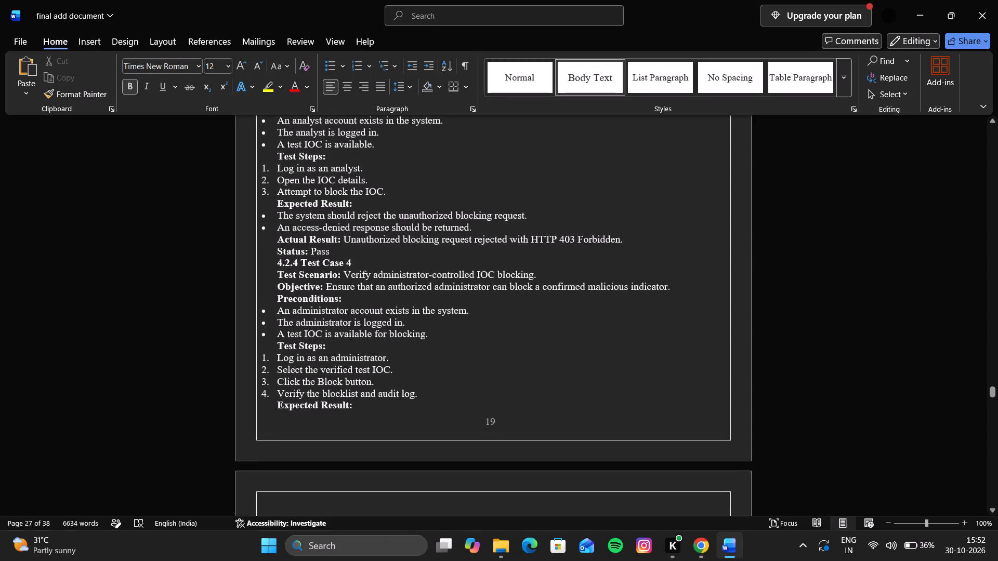
pyautogui.scroll(-5, 298, 385)
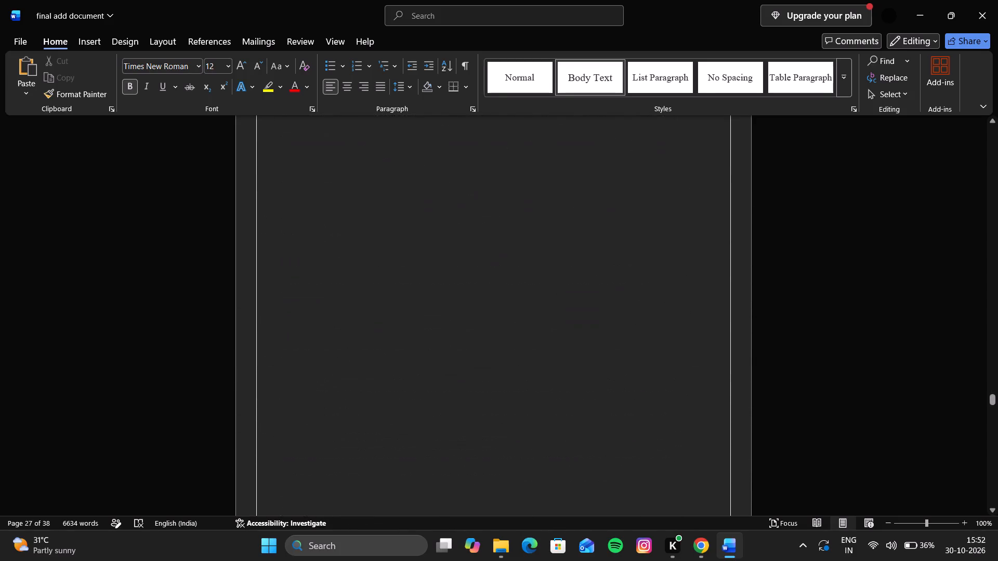
pyautogui.scroll(-3, 298, 385)
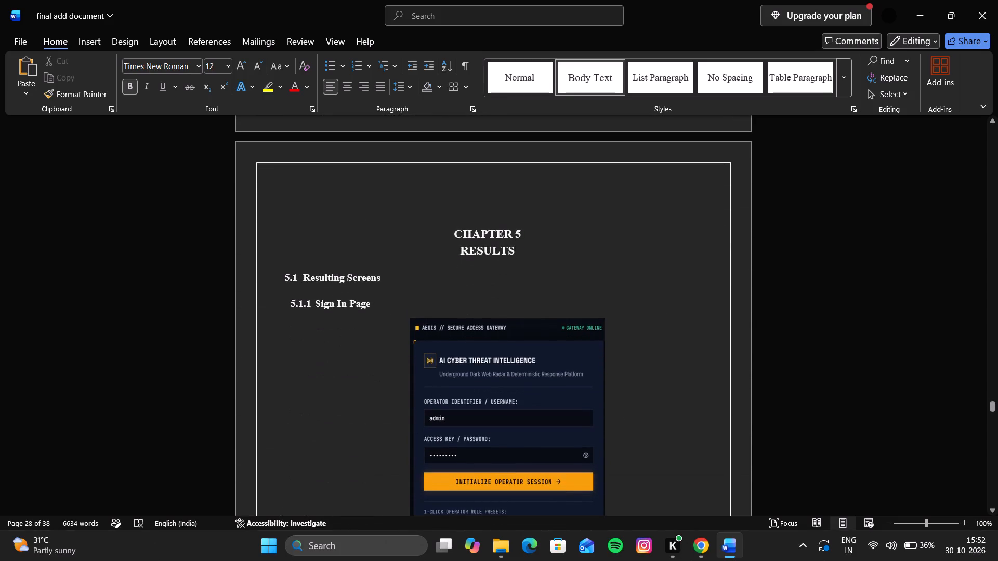
pyautogui.scroll(-1, 298, 385)
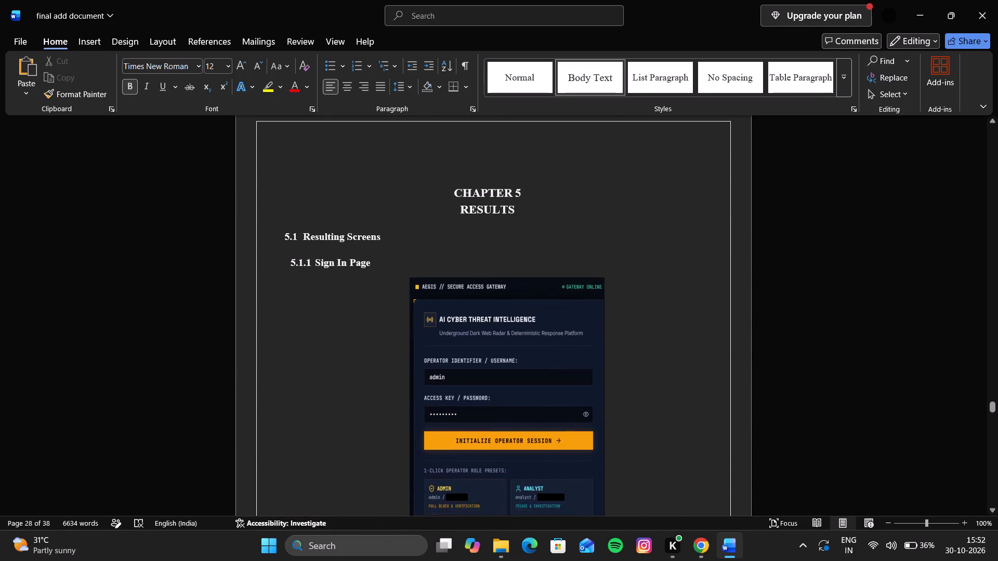
pyautogui.scroll(-3, 298, 385)
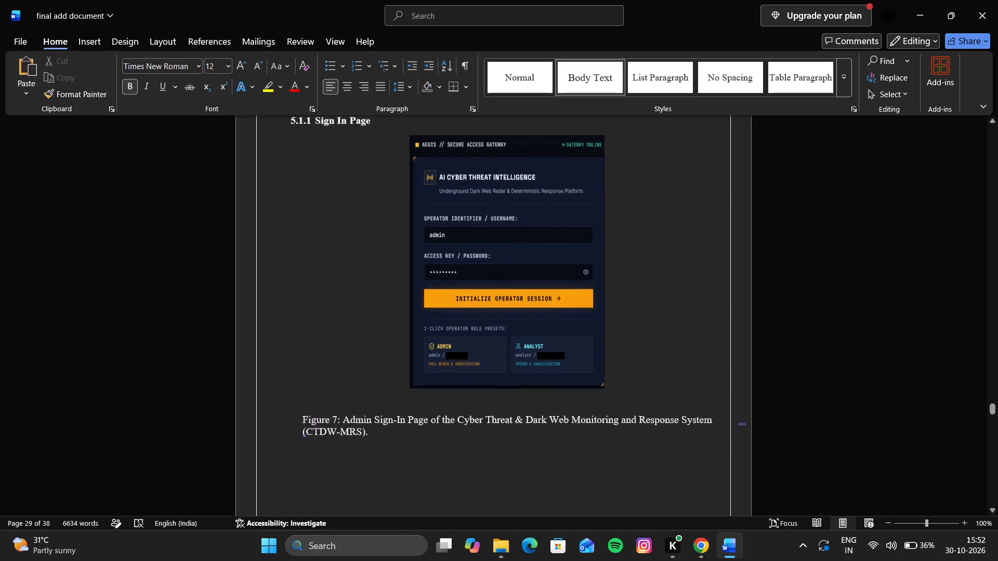
pyautogui.scroll(-3, 298, 385)
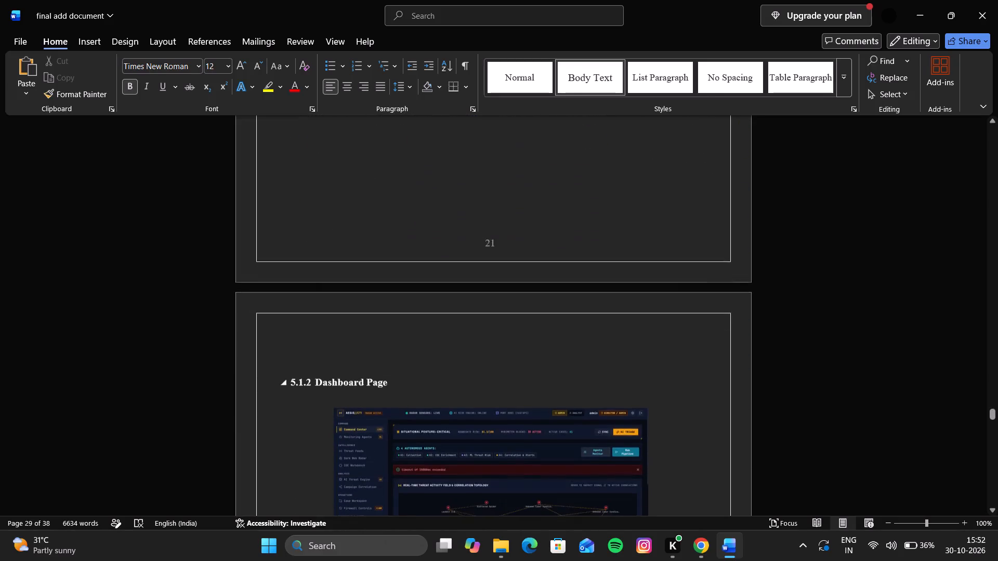
pyautogui.scroll(-2, 298, 385)
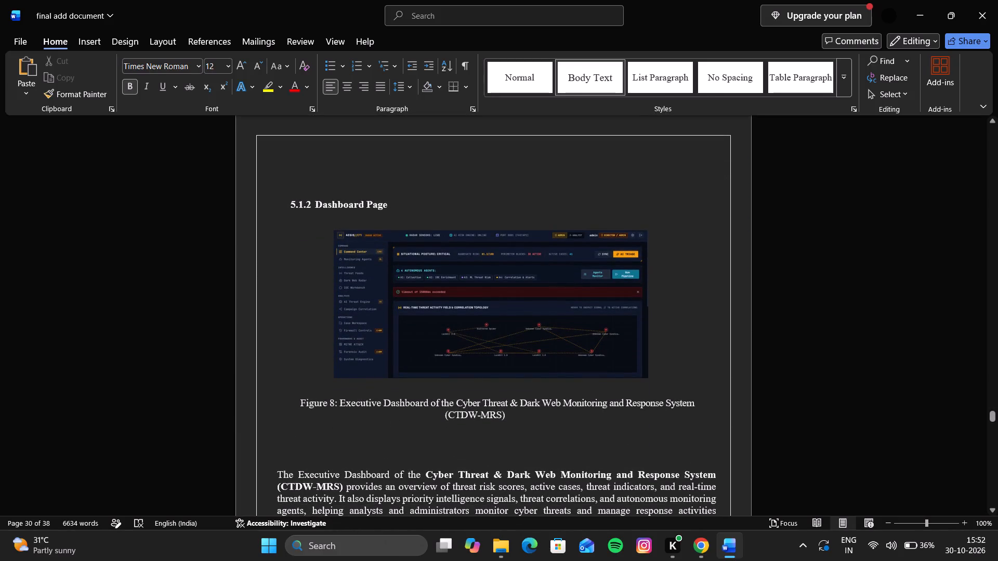
pyautogui.scroll(-2, 298, 385)
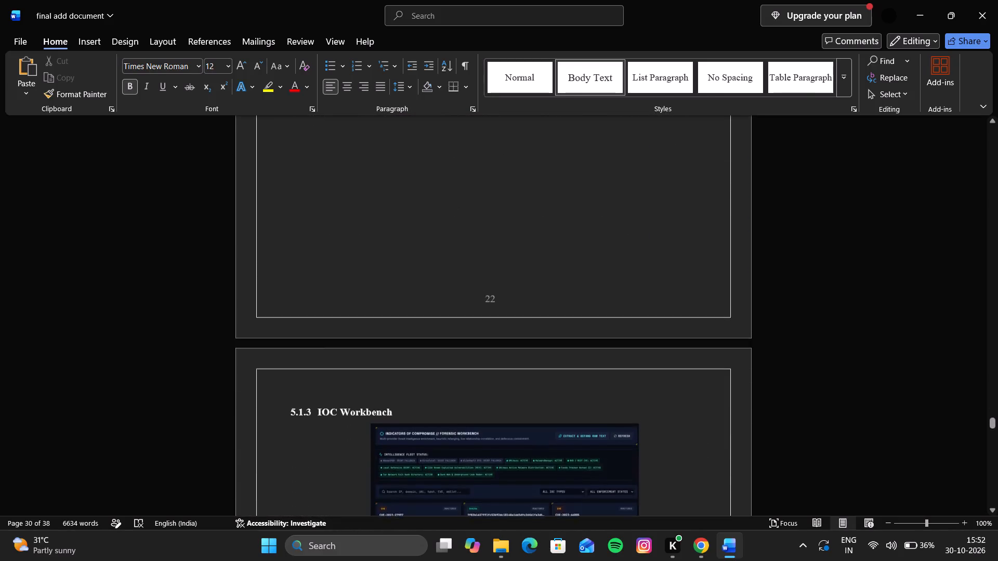
pyautogui.scroll(-3, 298, 385)
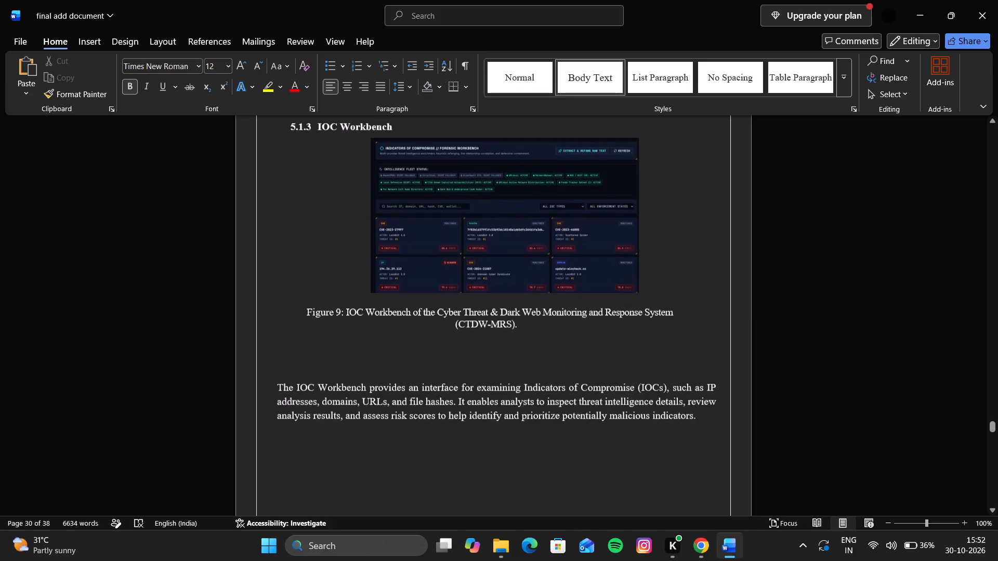
pyautogui.scroll(2, 298, 385)
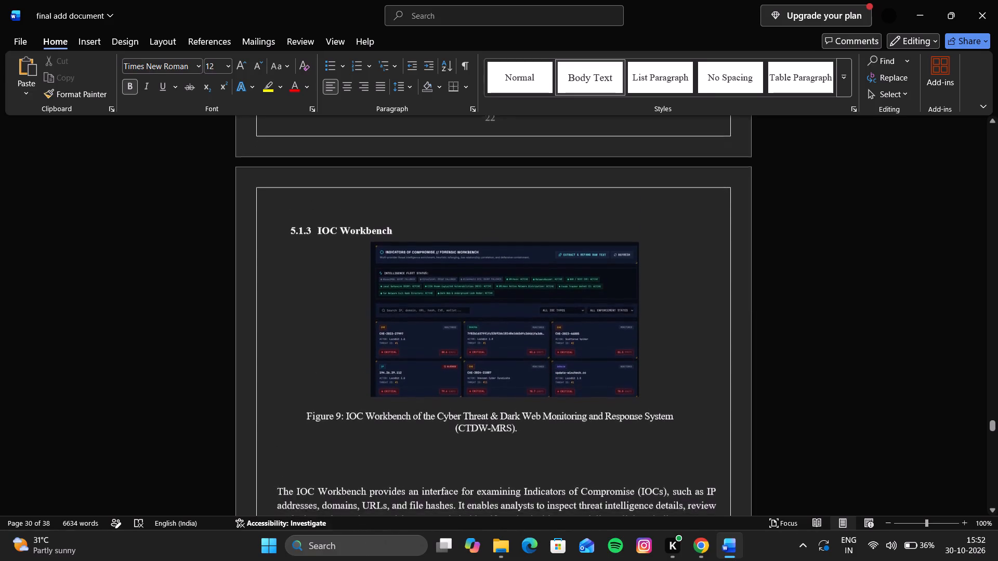
pyautogui.scroll(-3, 298, 385)
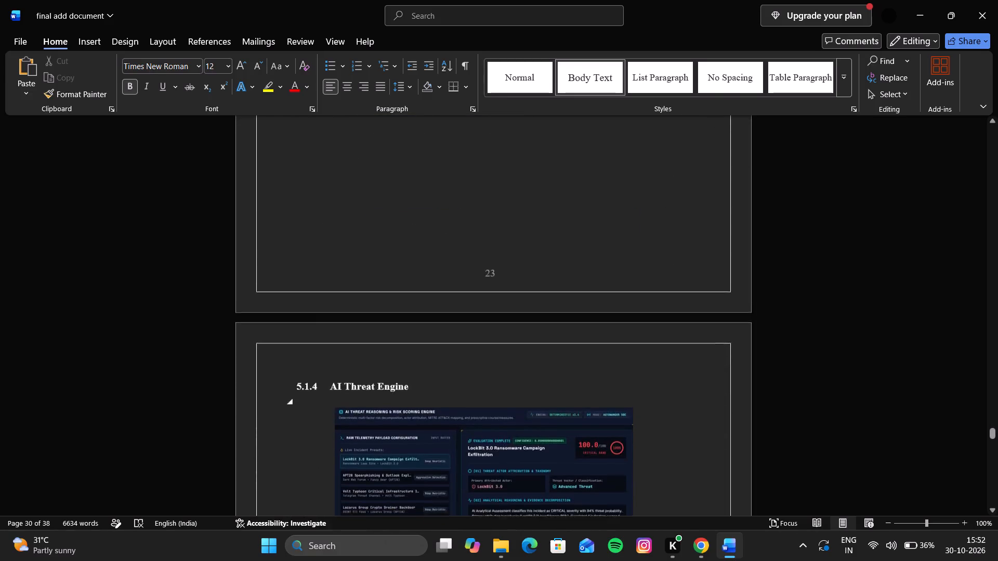
pyautogui.scroll(-3, 298, 385)
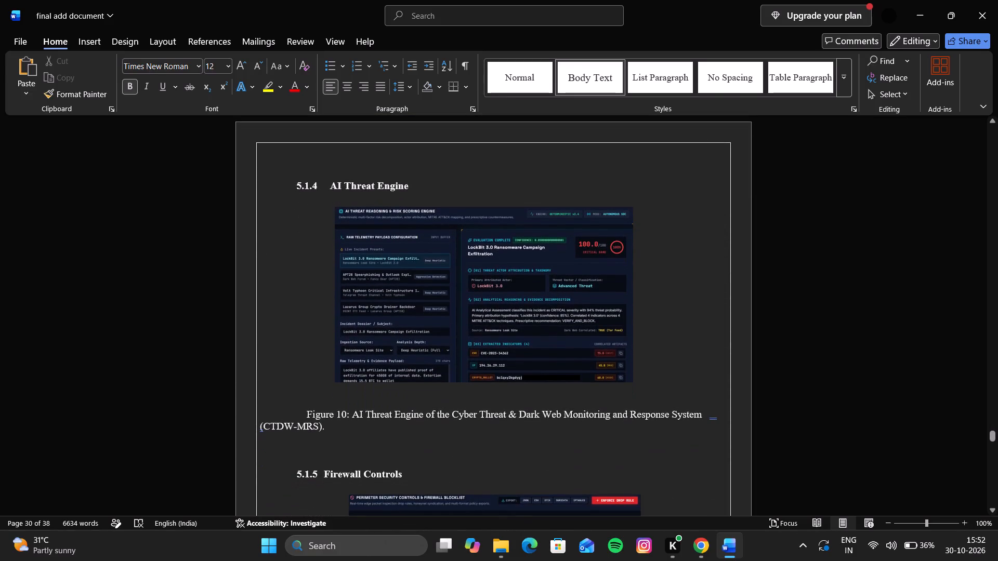
# Delete "(CTDW-MRS)." and the extra spaces before it from the end of the Figure 10 AI Threat Engine caption.
pyautogui.scroll(-1, 308, 429)
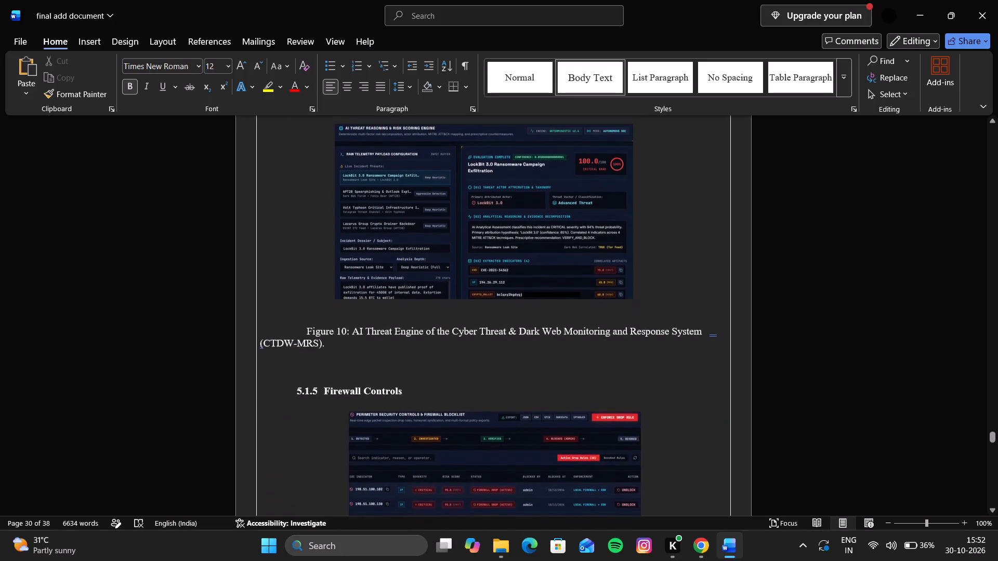
pyautogui.click(323, 345)
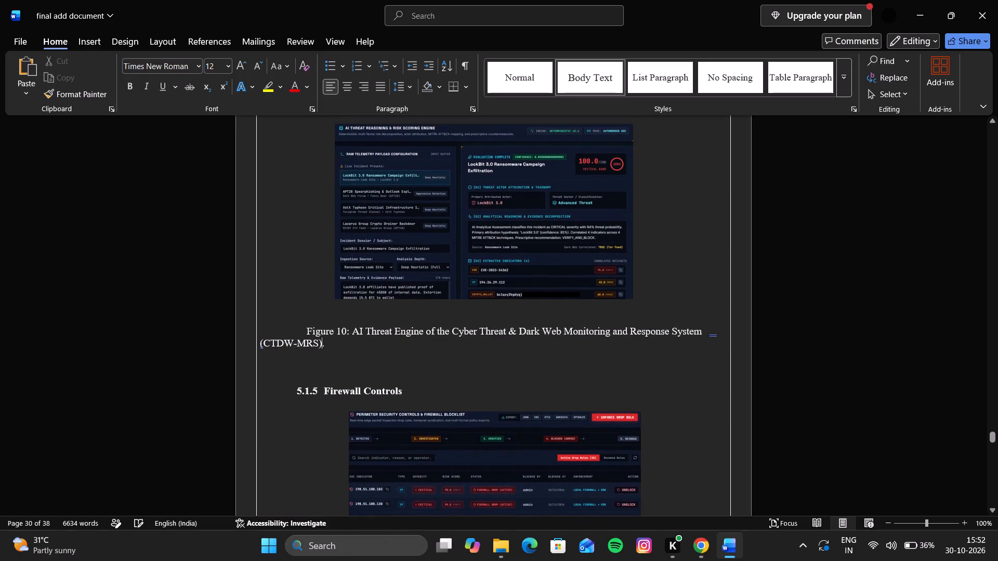
pyautogui.press('Right')
pyautogui.press('BackSpace')
pyautogui.press('BackSpace')
pyautogui.press('BackSpace')
pyautogui.press('BackSpace')
pyautogui.press('BackSpace')
pyautogui.press('BackSpace')
pyautogui.press('BackSpace')
pyautogui.press('BackSpace')
pyautogui.press('BackSpace')
pyautogui.press('BackSpace')
pyautogui.press('BackSpace')
pyautogui.press('BackSpace')
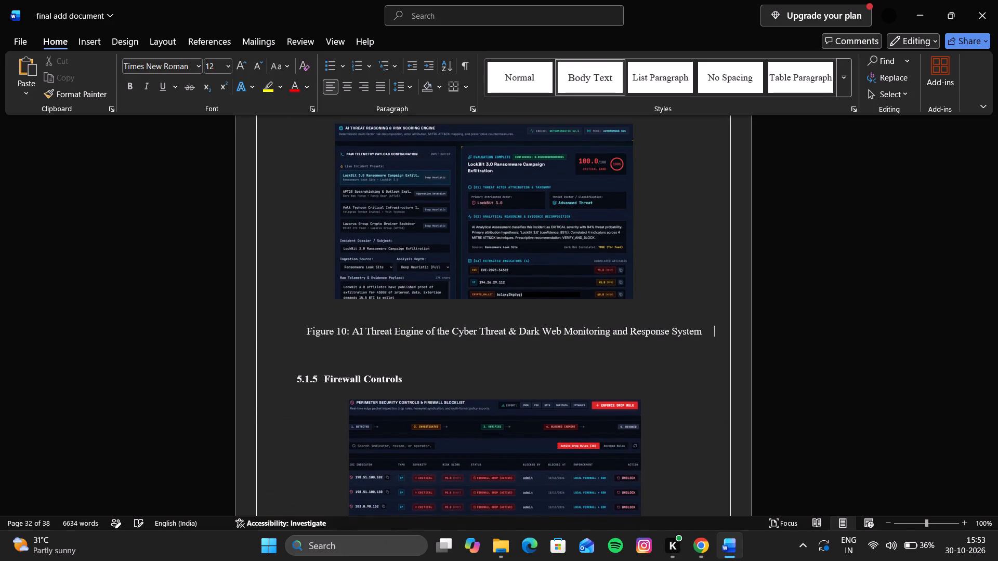
pyautogui.press('BackSpace')
pyautogui.press('BackSpace')
pyautogui.press('BackSpace')
pyautogui.press('BackSpace')
# Delete "(CTDW-MRS)." and the extra spaces before it from the end of the Figure 11 Firewall Controls caption.
pyautogui.scroll(1, 436, 309)
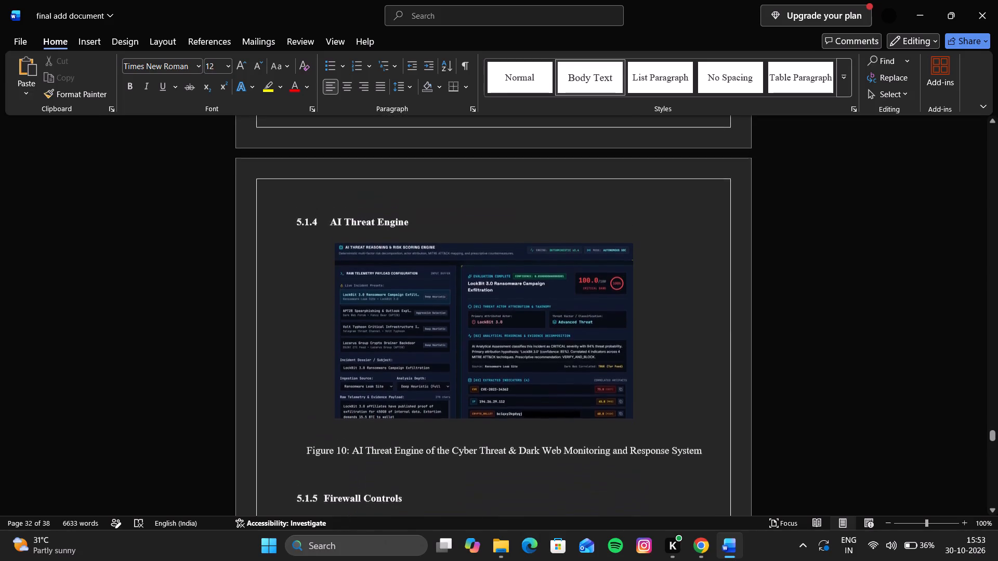
pyautogui.scroll(1, 436, 309)
pyautogui.scroll(-2, 436, 309)
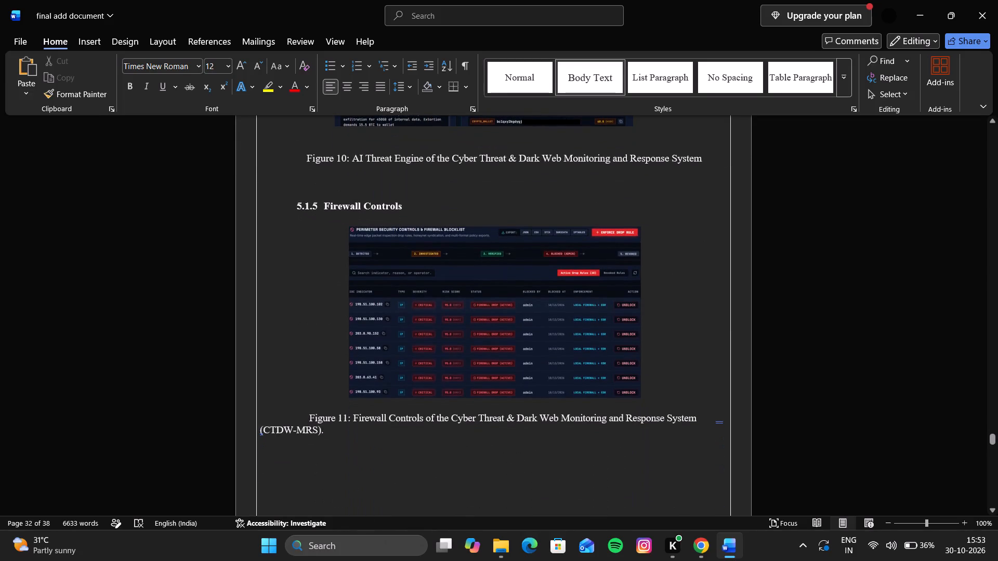
pyautogui.click(334, 431)
pyautogui.press('BackSpace')
pyautogui.press('BackSpace')
pyautogui.press('BackSpace')
pyautogui.press('BackSpace')
pyautogui.press('BackSpace')
pyautogui.press('BackSpace')
pyautogui.press('BackSpace')
pyautogui.press('BackSpace')
pyautogui.press('BackSpace')
pyautogui.press('BackSpace')
pyautogui.press('BackSpace')
pyautogui.press('BackSpace')
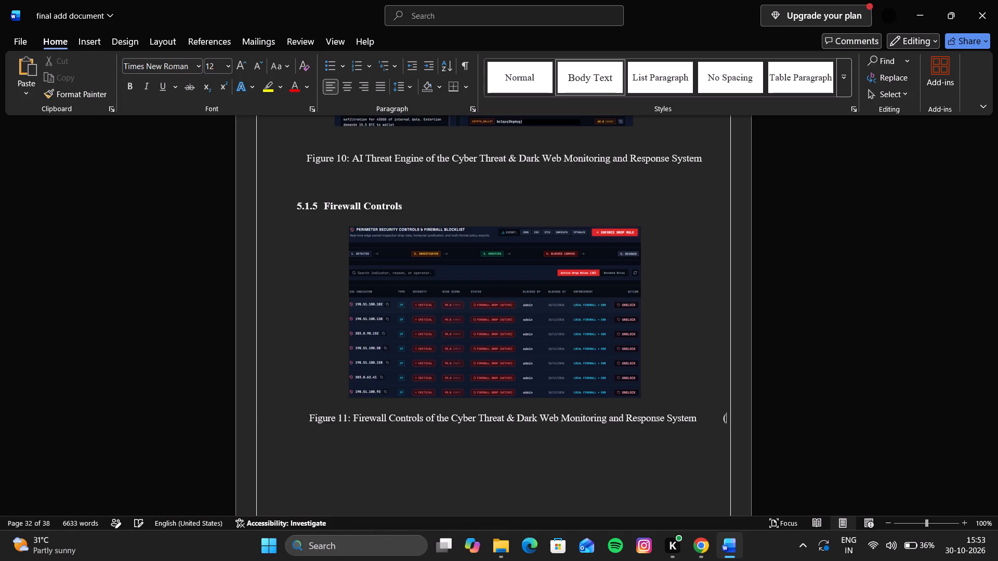
pyautogui.press('BackSpace')
pyautogui.press('BackSpace')
pyautogui.press('BackSpace')
pyautogui.press('BackSpace')
pyautogui.press('BackSpace')
# Recheck the figure captions and text layout on the section 5.1 pages from the Executive Dashboard to Firewall Controls.
pyautogui.scroll(1, 312, 415)
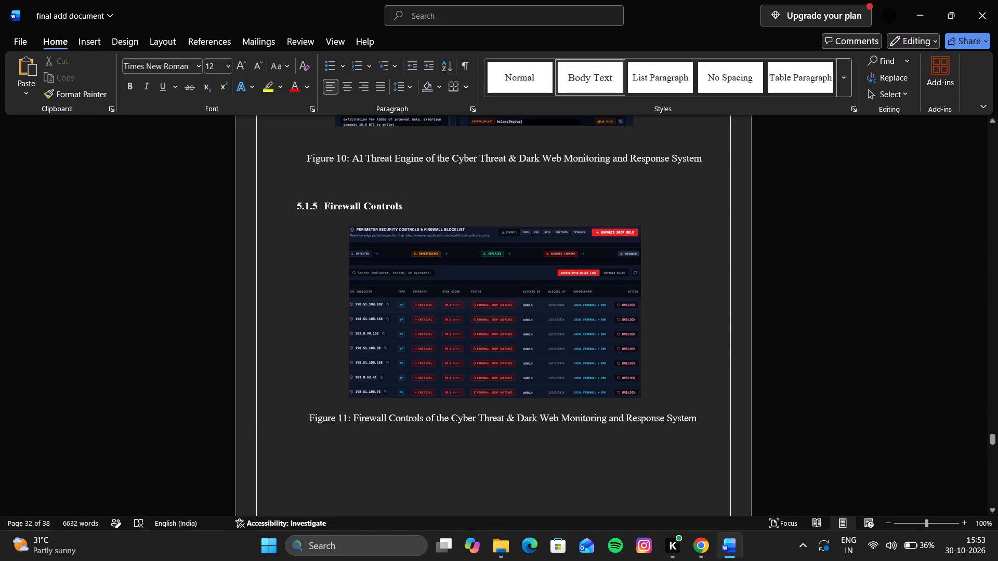
pyautogui.scroll(6, 312, 415)
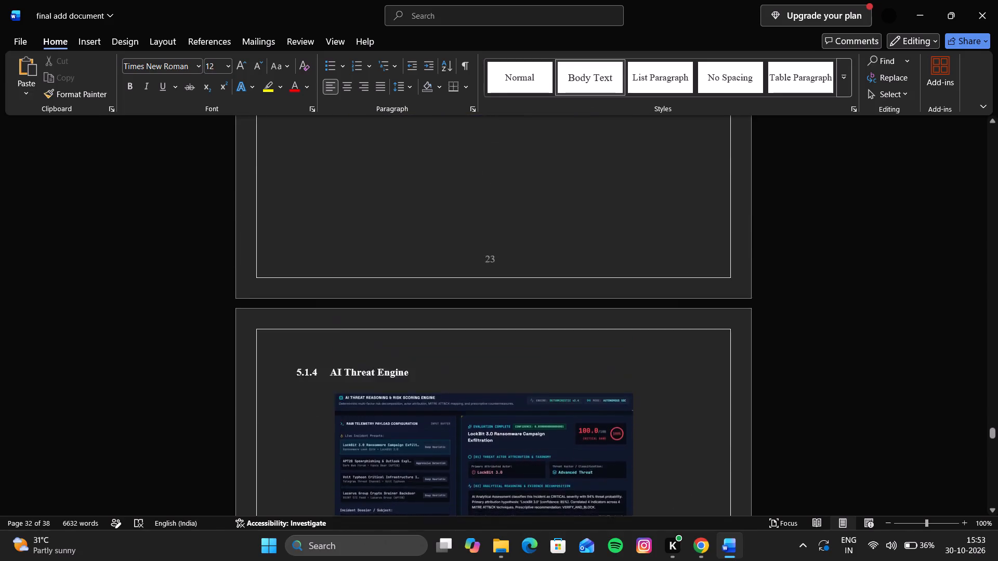
pyautogui.scroll(6, 312, 415)
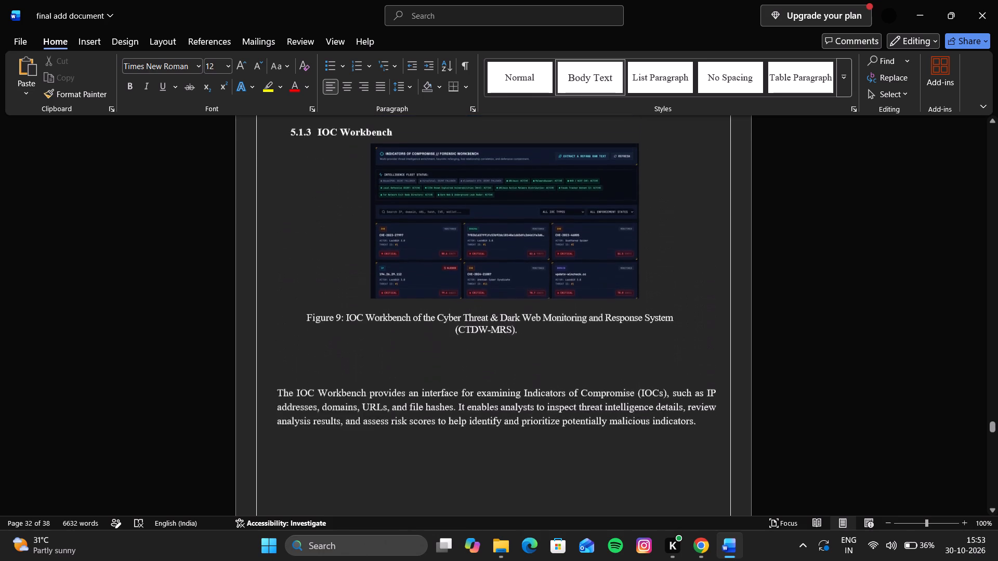
pyautogui.scroll(4, 312, 415)
pyautogui.scroll(-1, 312, 415)
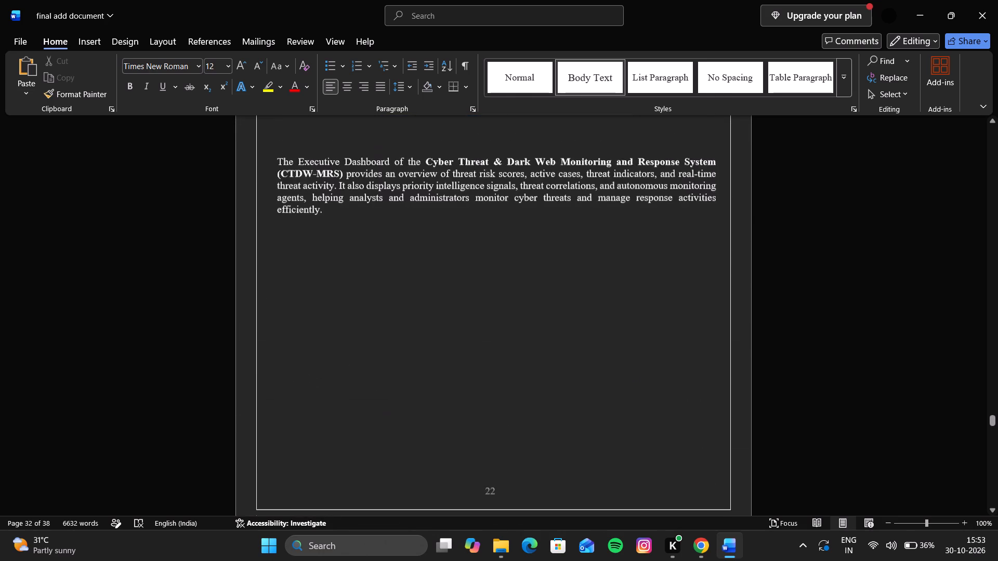
pyautogui.scroll(-8, 312, 415)
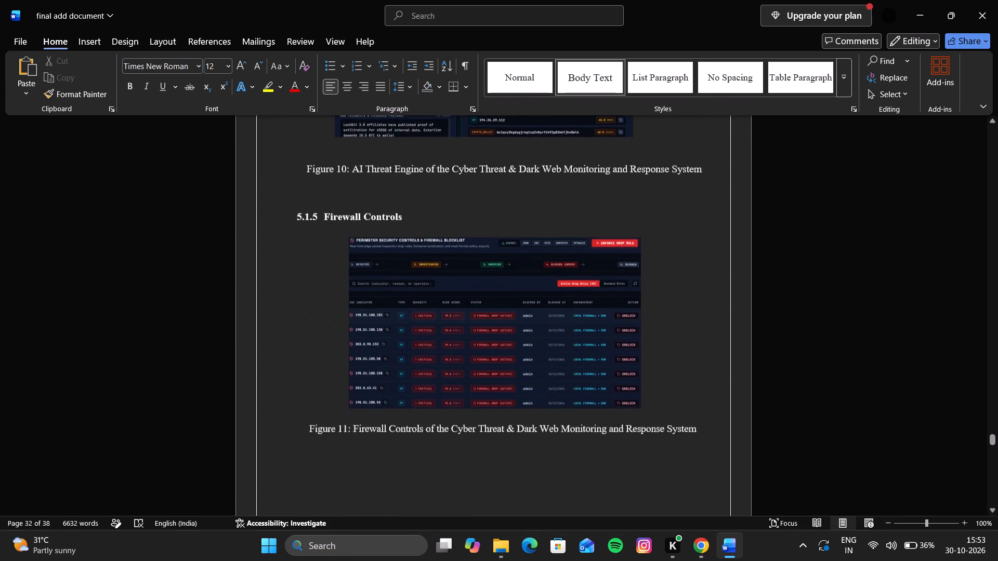
# Examine the headings, graph captions and descriptions of section 5.2 Resulting graphs, from Result graph 1 to Result Graph 4.
pyautogui.scroll(-4, 312, 415)
pyautogui.scroll(1, 312, 415)
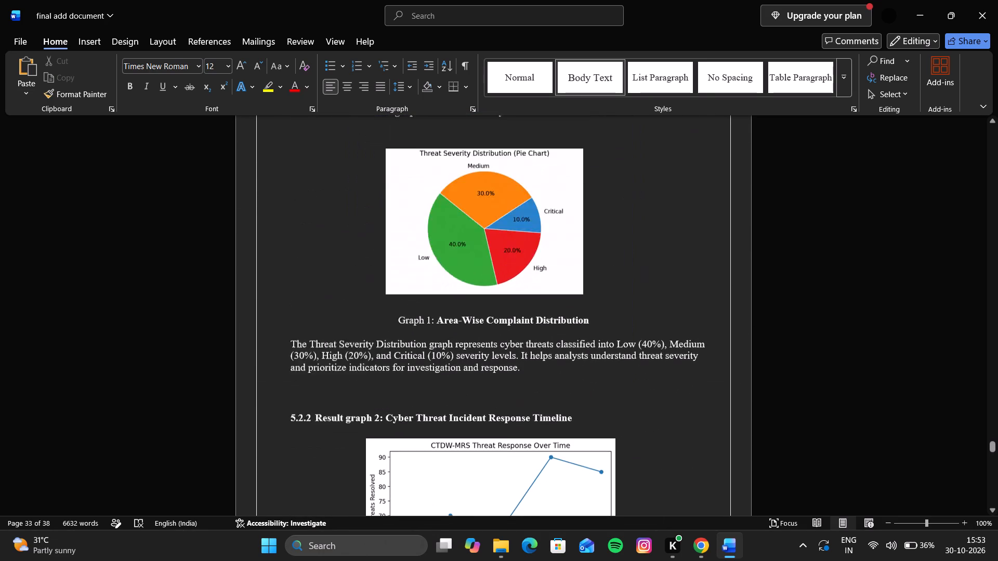
pyautogui.scroll(2, 312, 415)
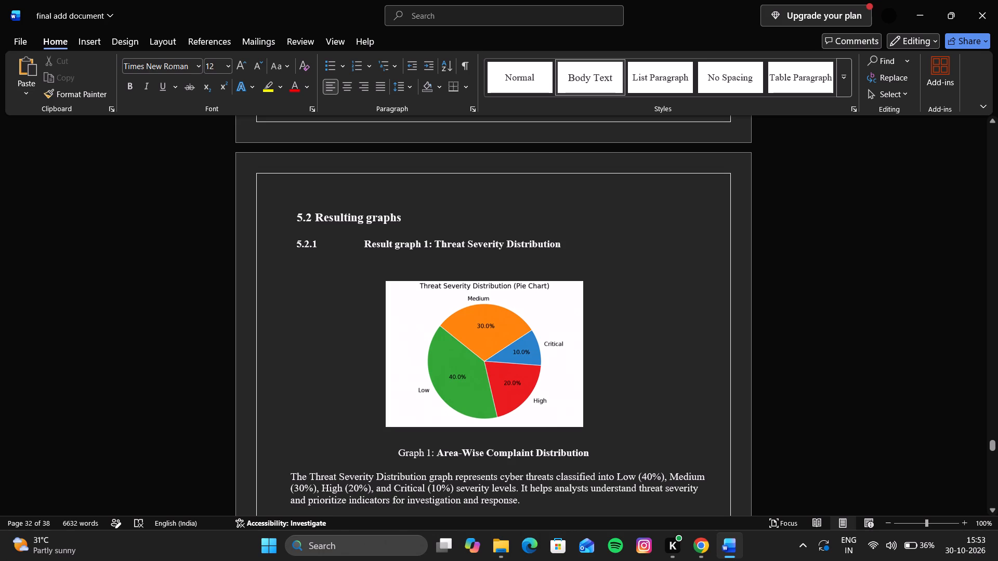
pyautogui.scroll(-1, 312, 415)
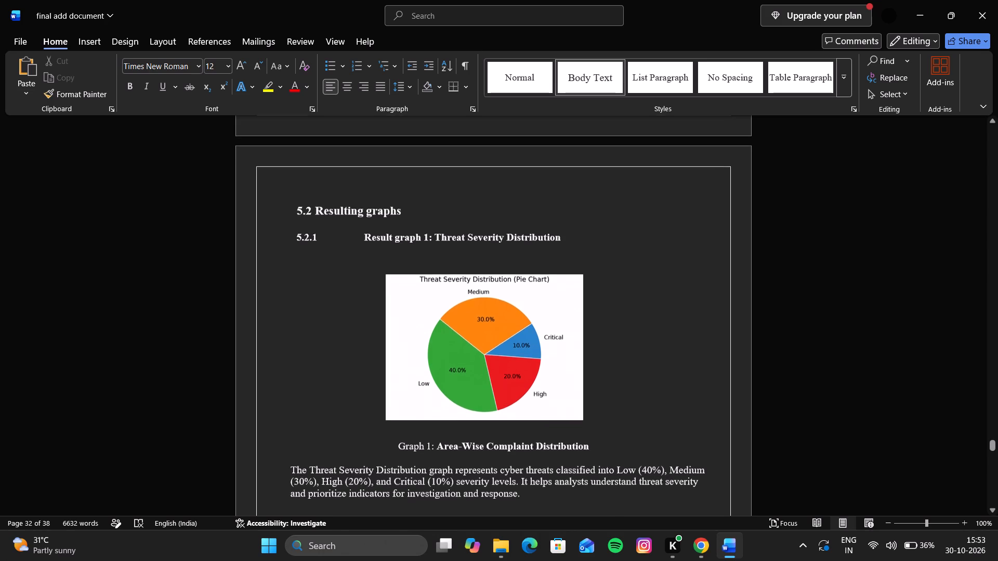
pyautogui.scroll(-2, 312, 415)
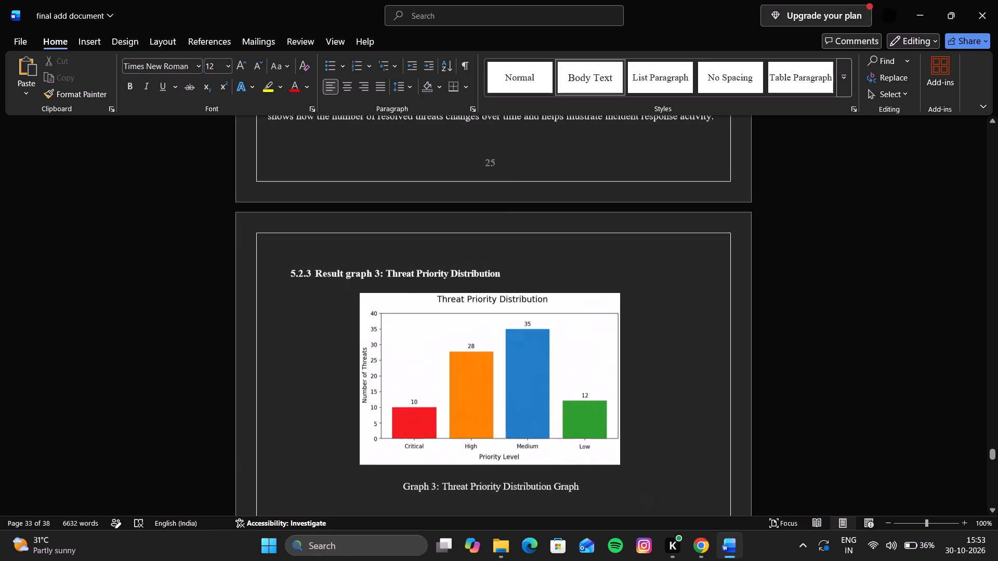
pyautogui.scroll(4, 312, 415)
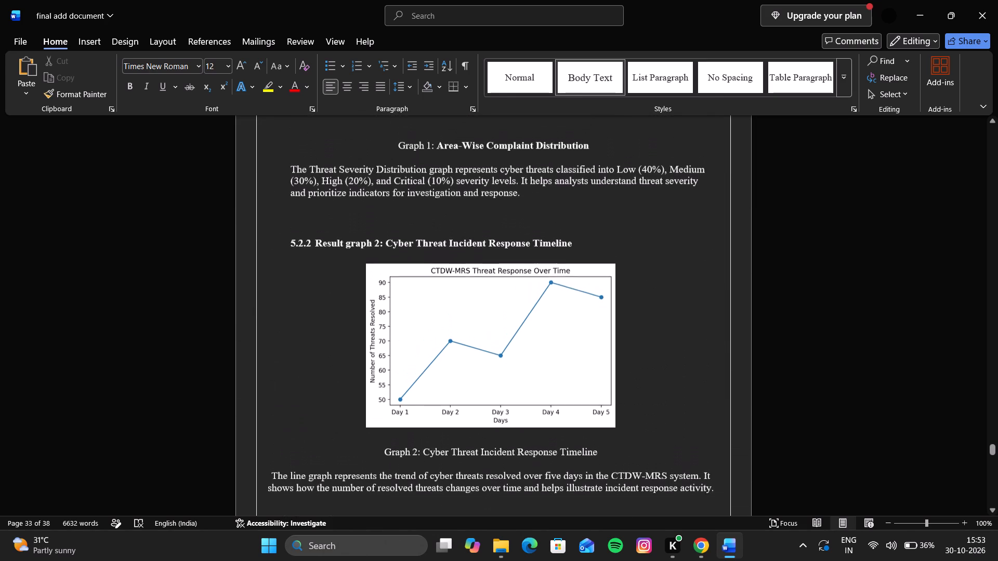
pyautogui.scroll(2, 312, 415)
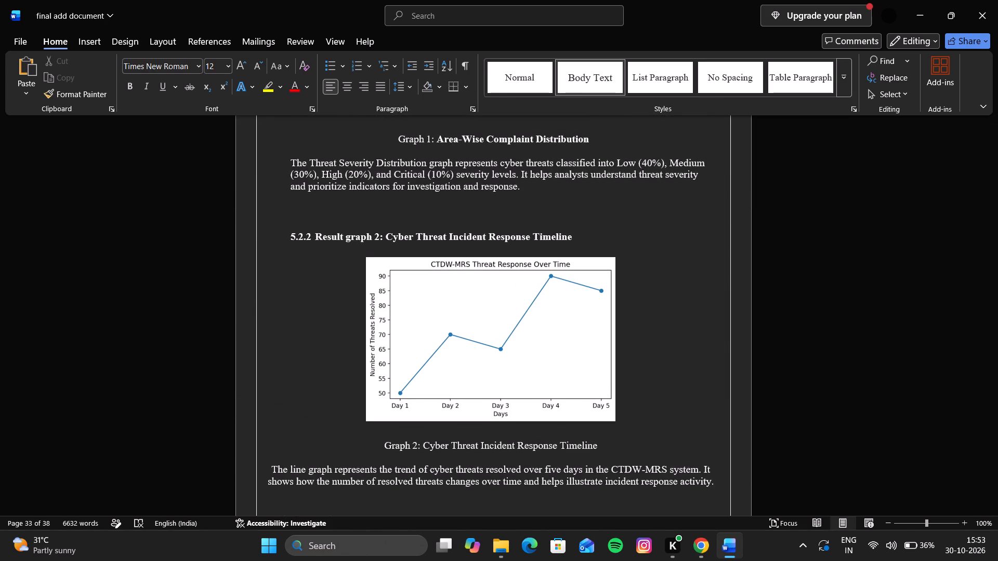
pyautogui.scroll(-3, 312, 415)
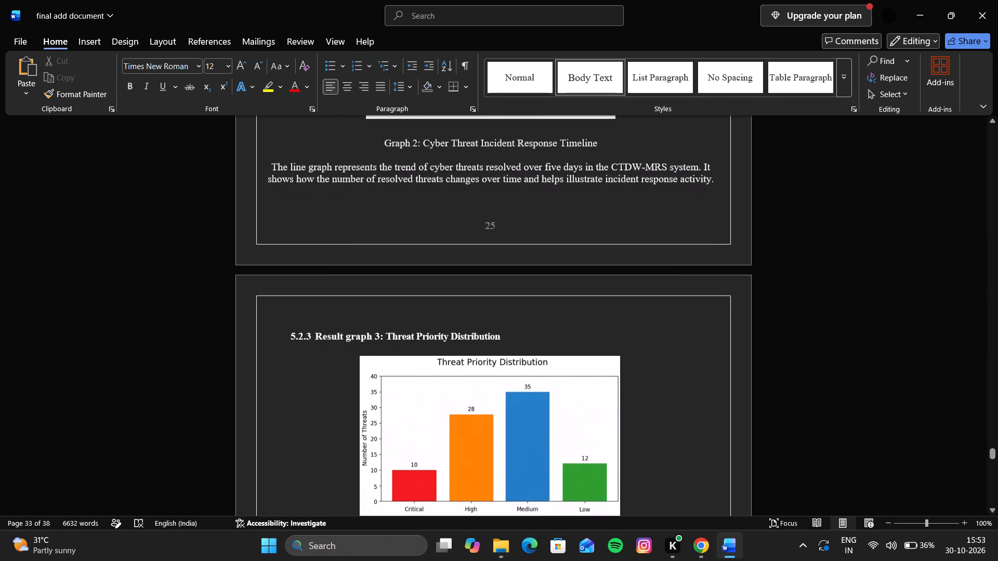
pyautogui.scroll(-2, 312, 415)
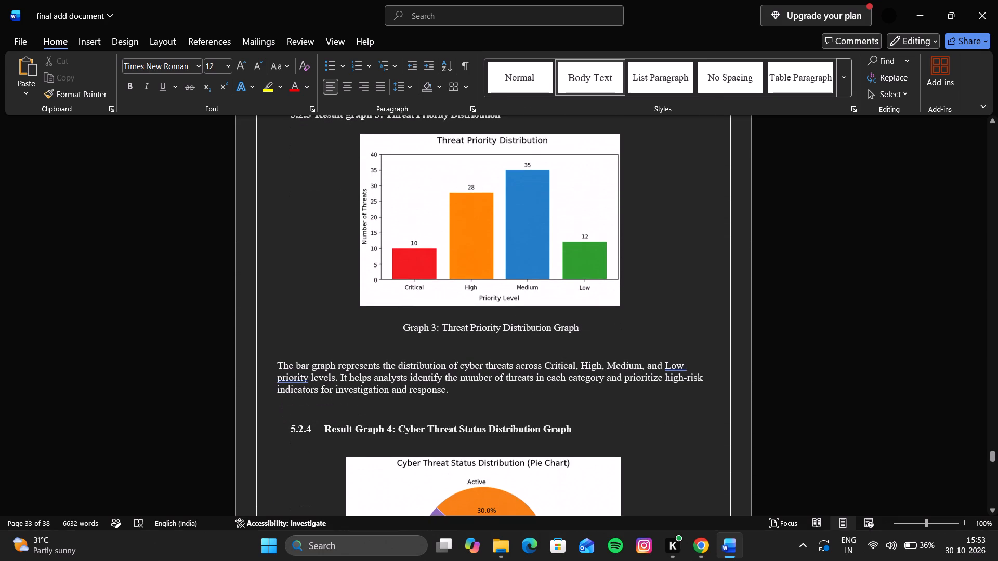
pyautogui.scroll(-1, 312, 415)
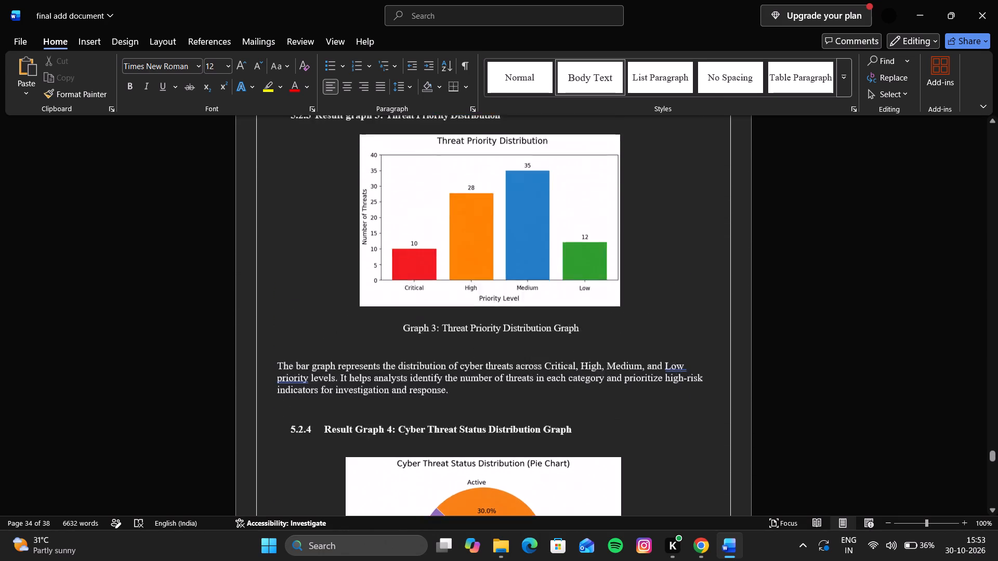
pyautogui.scroll(-3, 312, 415)
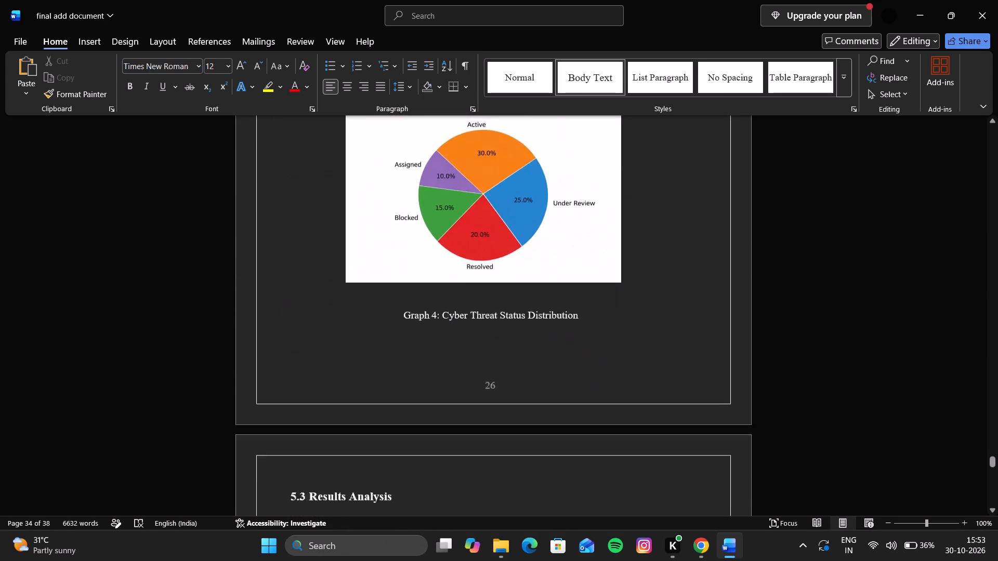
# Remove the automatic number and its indent from the Results Summary heading in section 5.3, keeping the blank line above it.
pyautogui.scroll(-3, 312, 415)
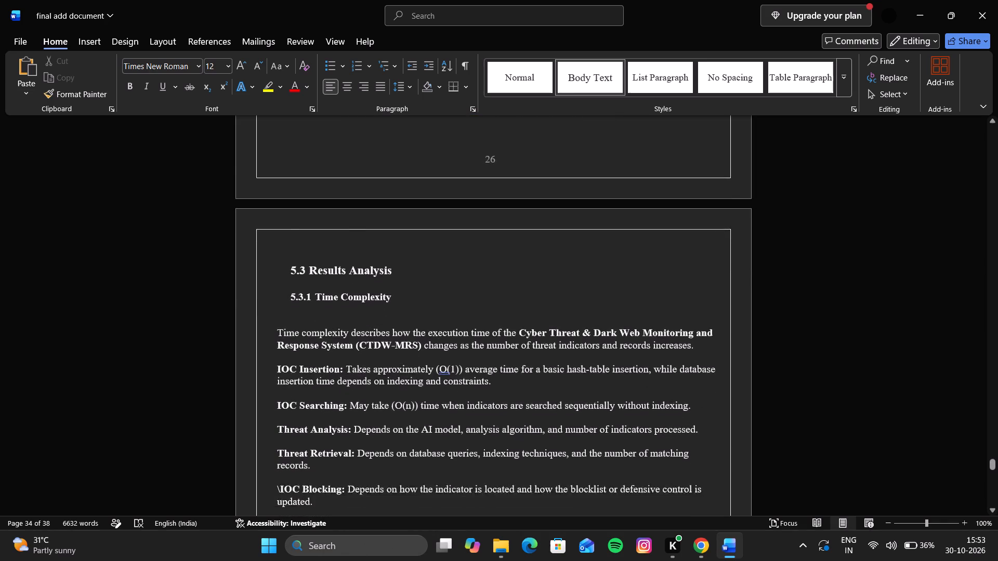
pyautogui.scroll(-4, 312, 415)
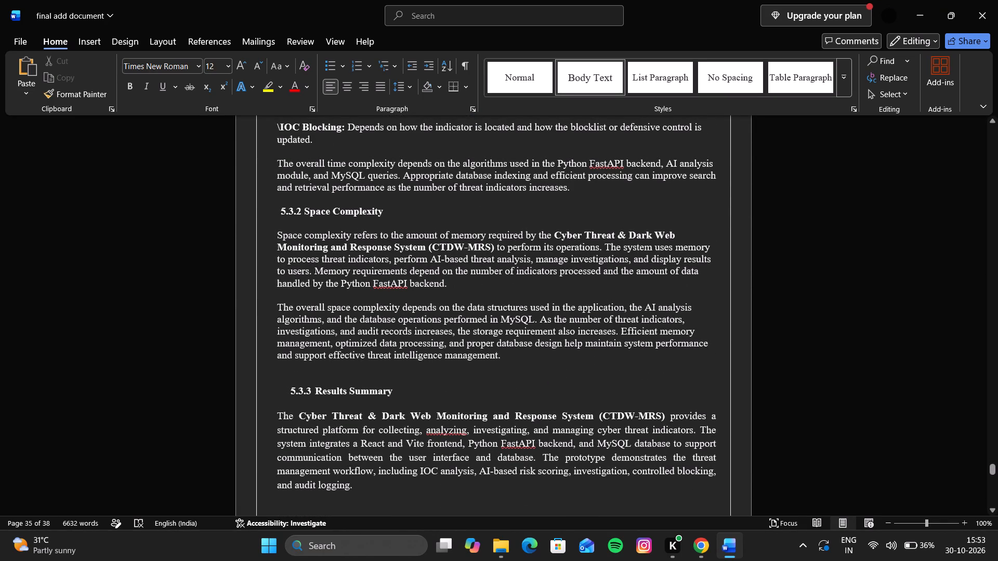
pyautogui.click(287, 395)
pyautogui.press('Left')
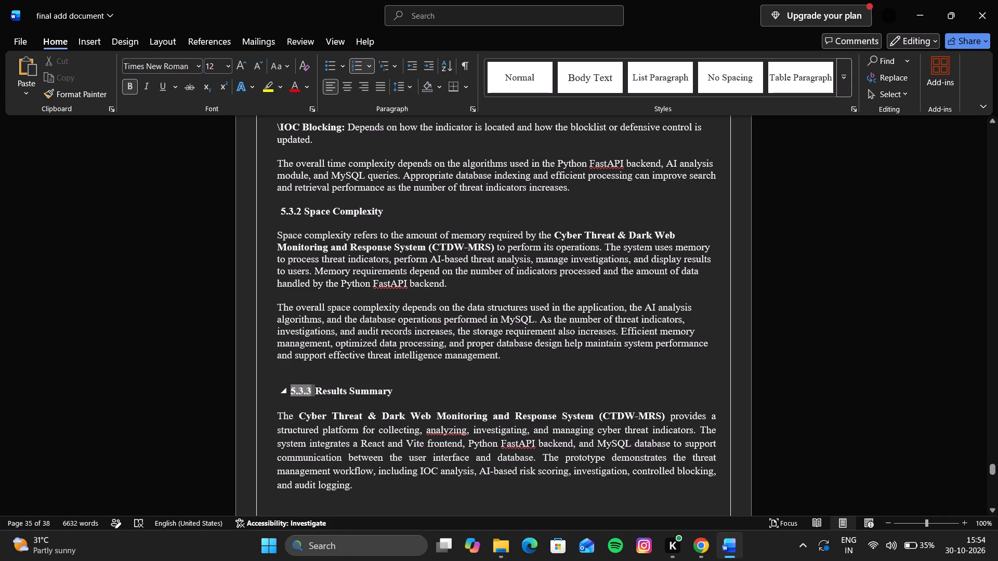
pyautogui.press('BackSpace')
pyautogui.press('BackSpace')
pyautogui.press('BackSpace')
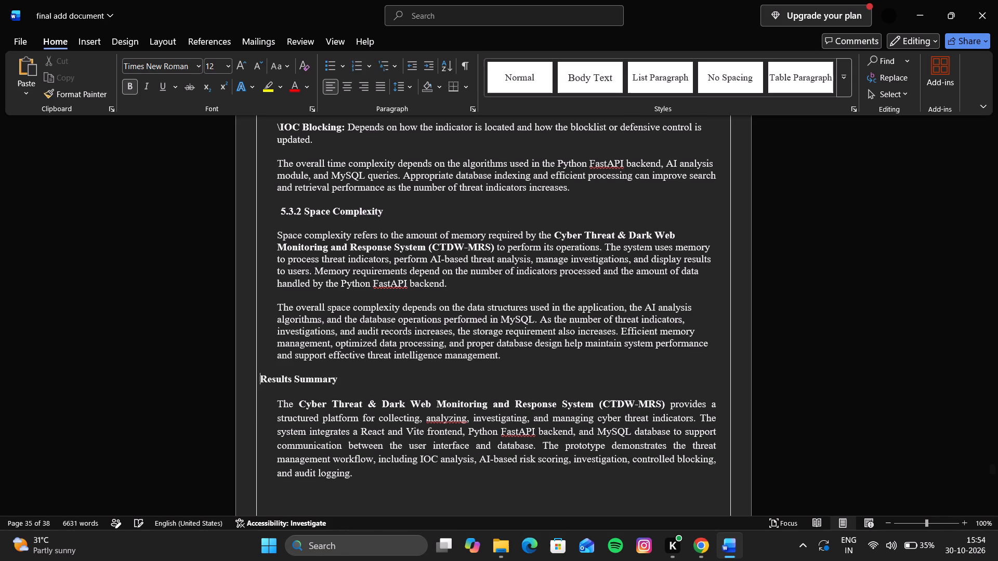
pyautogui.hotkey('ctrl', 'z')
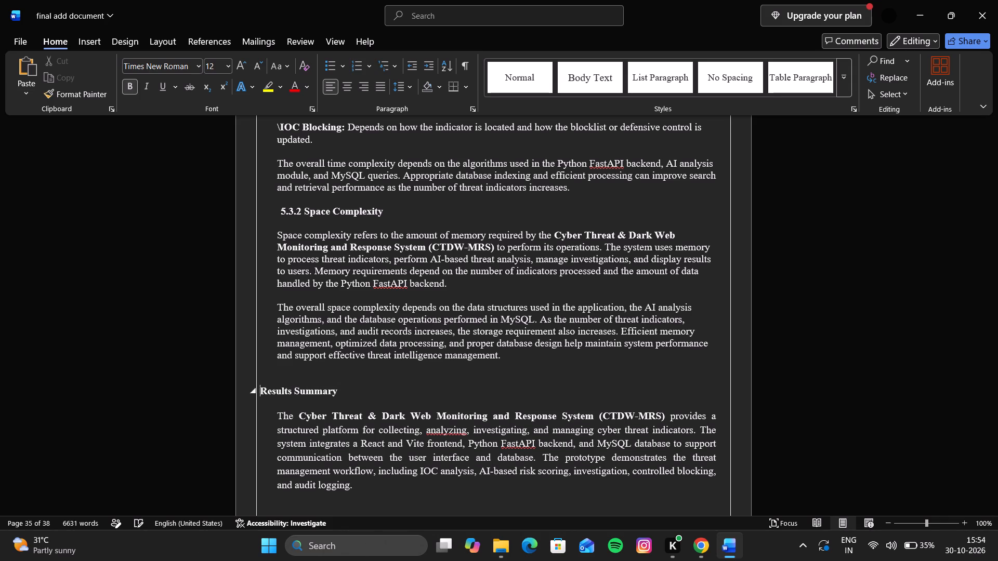
# Indent the Results Summary heading with five spaces, retype its number as 5.3.3, and bring the heading back to left alignment.
pyautogui.press('space')
pyautogui.press('space')
pyautogui.press('space')
pyautogui.press('space')
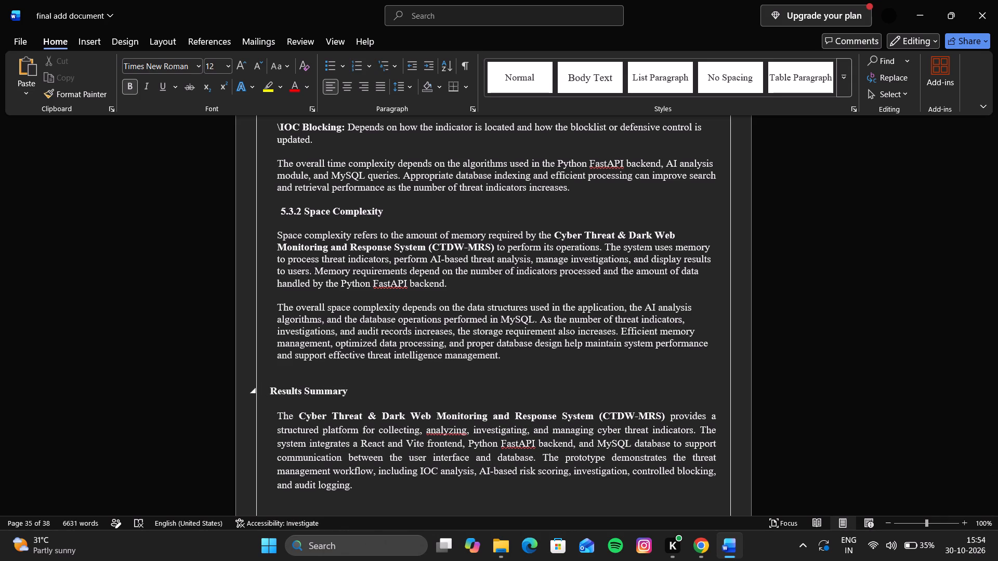
pyautogui.press('space')
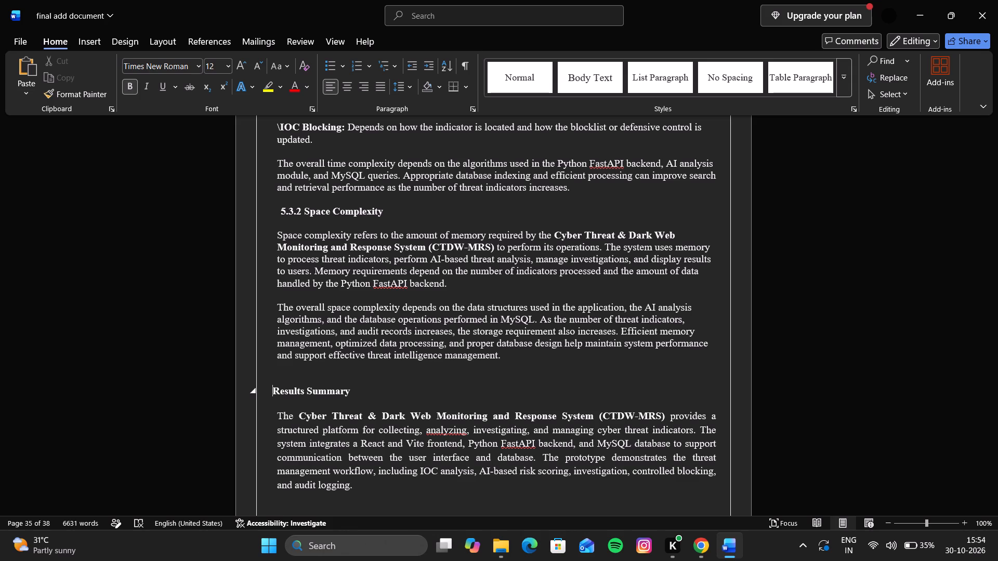
pyautogui.write('5.')
pyautogui.write('3.3')
pyautogui.press('space')
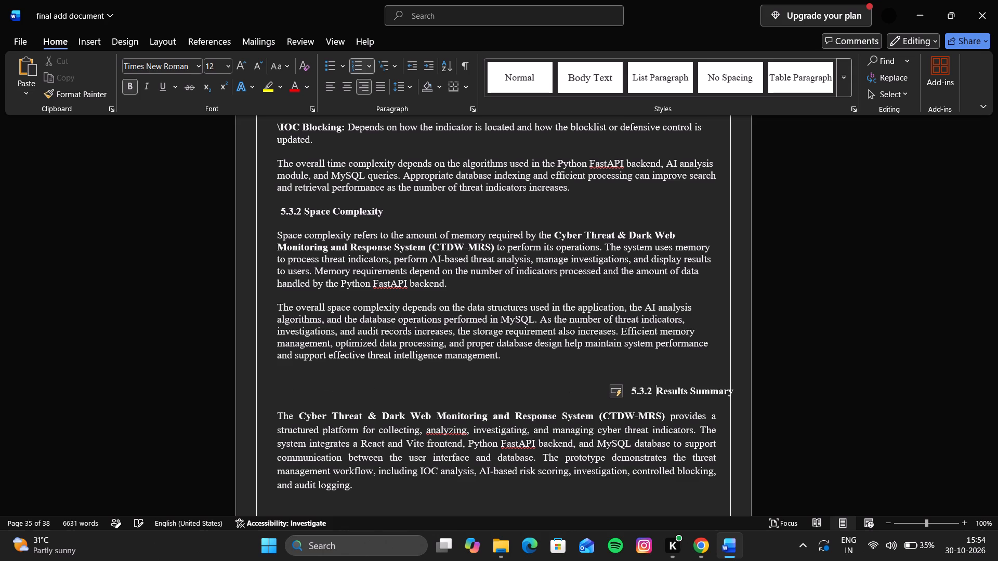
pyautogui.press('BackSpace')
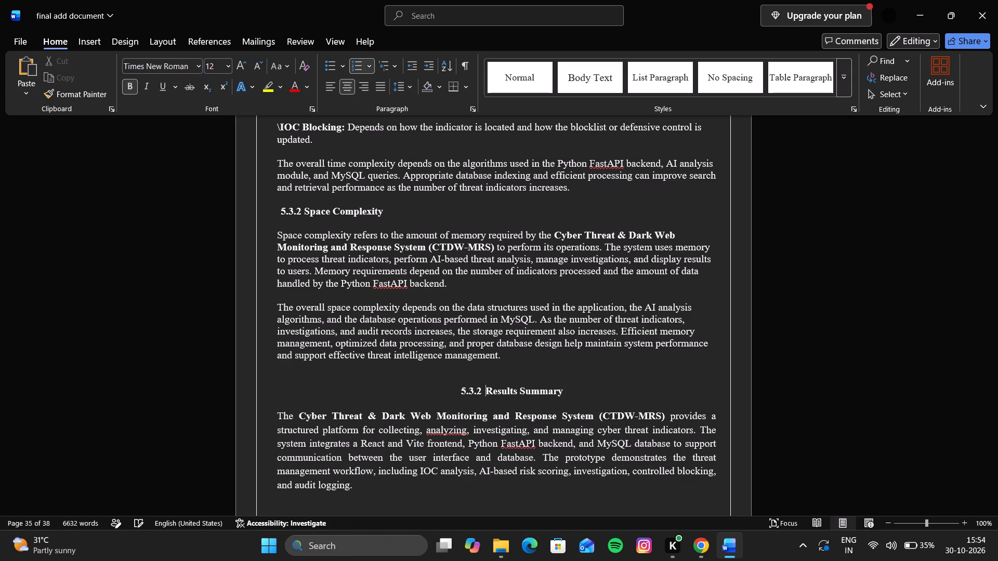
pyautogui.press('BackSpace')
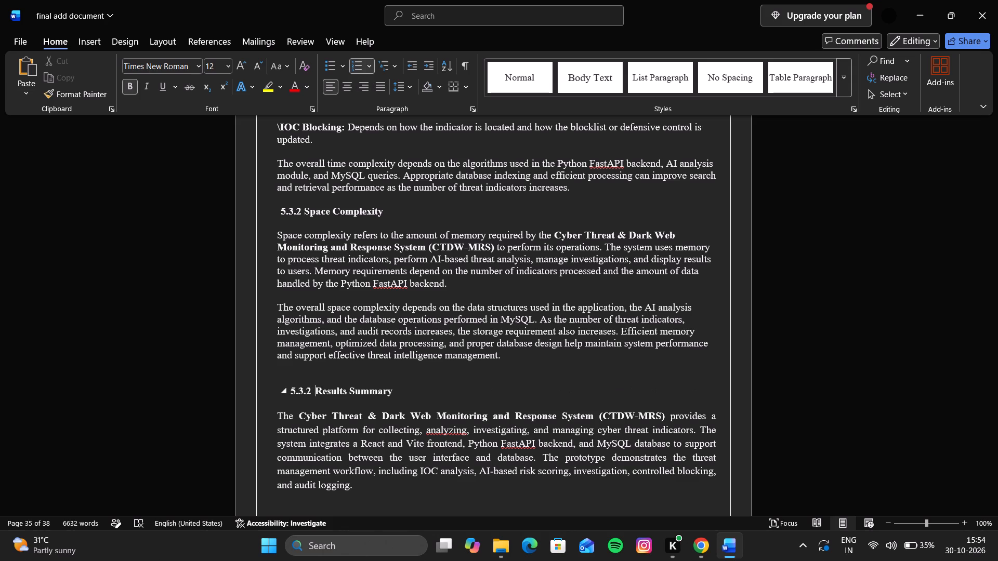
# Justify the References text from the React documentation description through the MITRE ATT&CK entry.
pyautogui.scroll(-3, 407, 402)
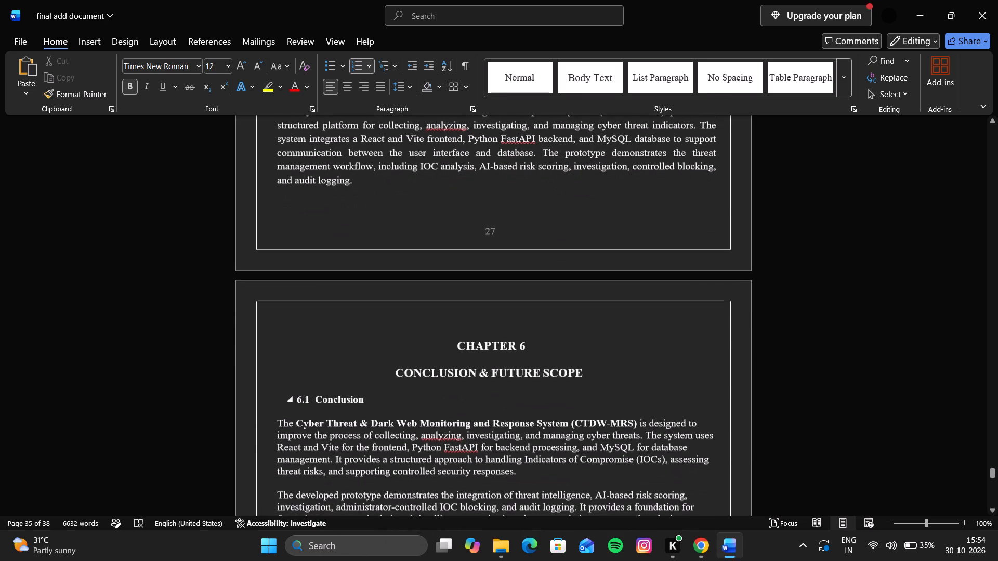
pyautogui.scroll(-2, 407, 402)
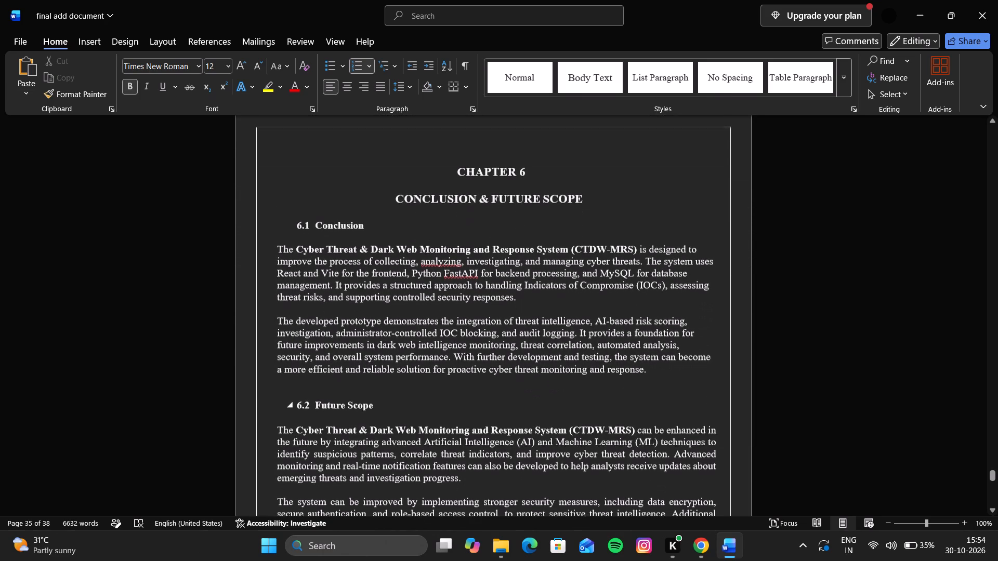
pyautogui.scroll(-3, 407, 402)
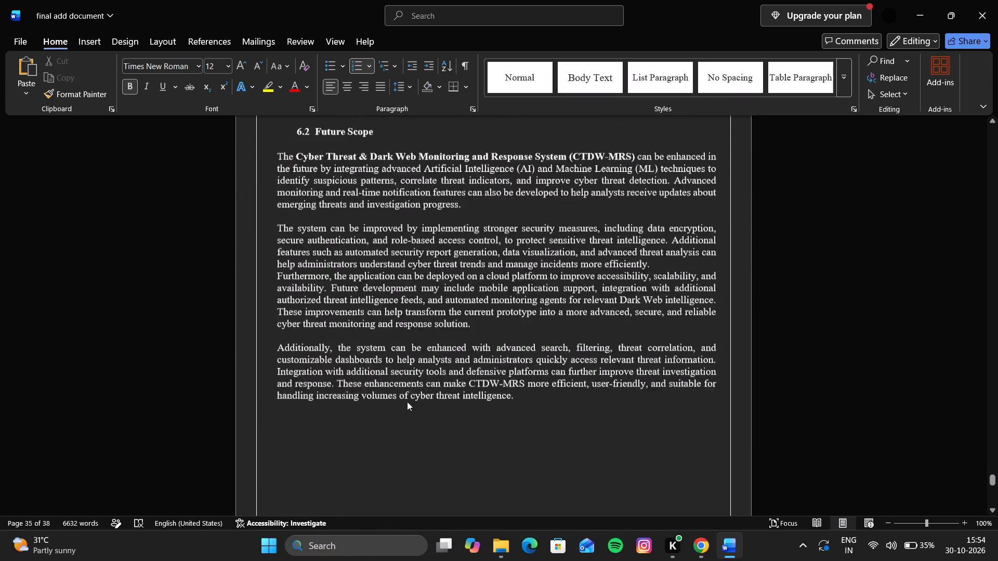
pyautogui.scroll(-3, 407, 402)
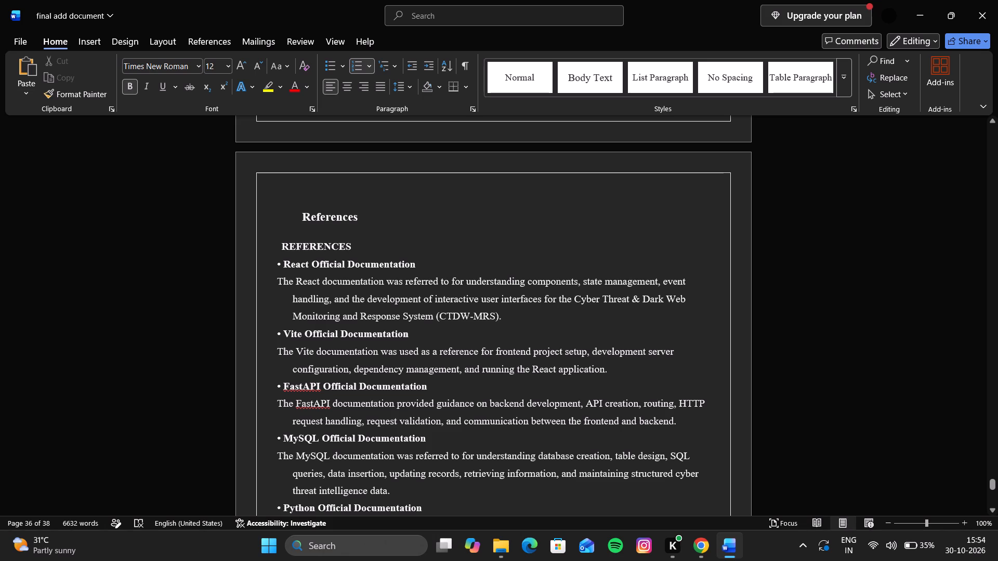
pyautogui.moveTo(275, 277); pyautogui.dragTo(405, 426)
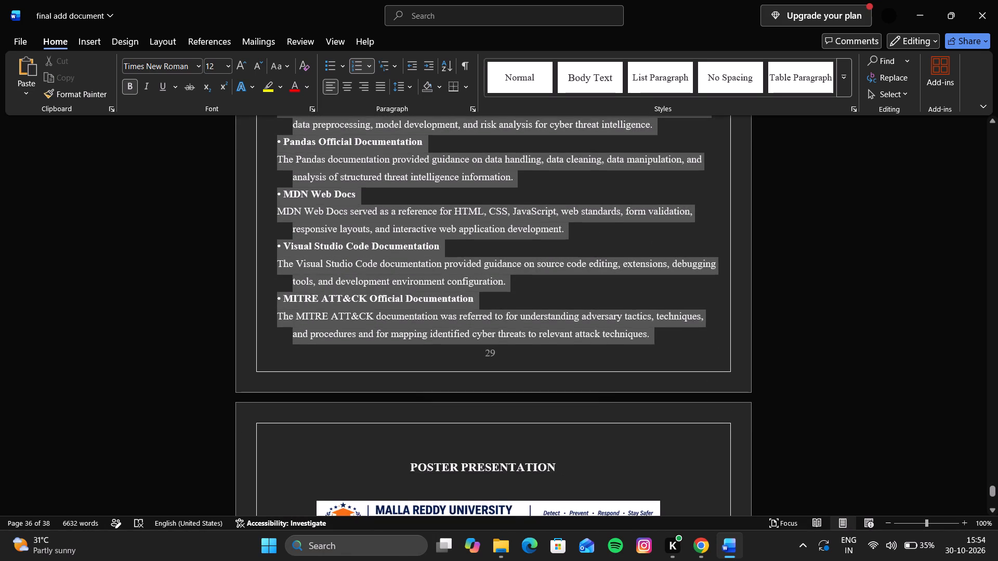
pyautogui.moveTo(405, 426); pyautogui.dragTo(662, 355)
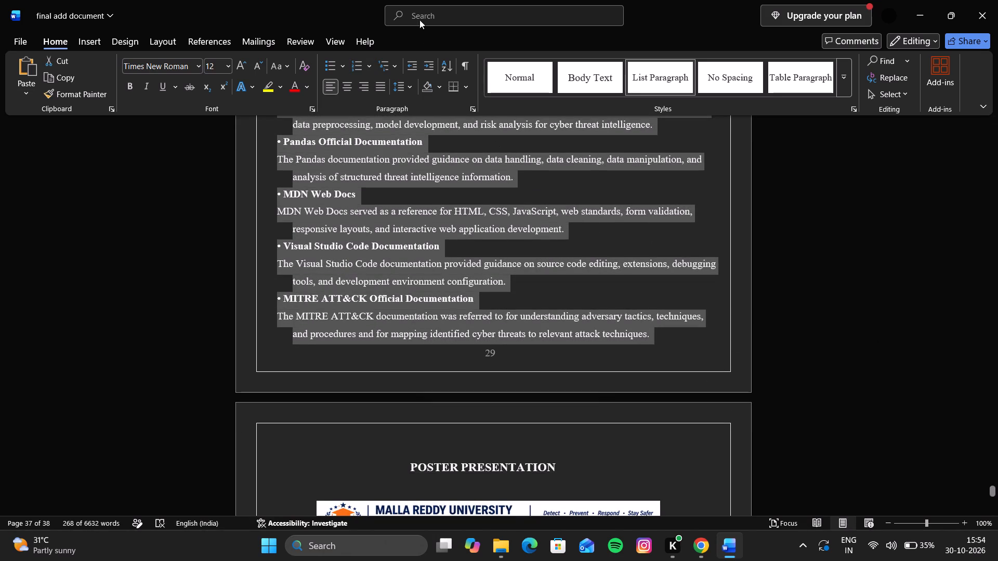
pyautogui.click(377, 85)
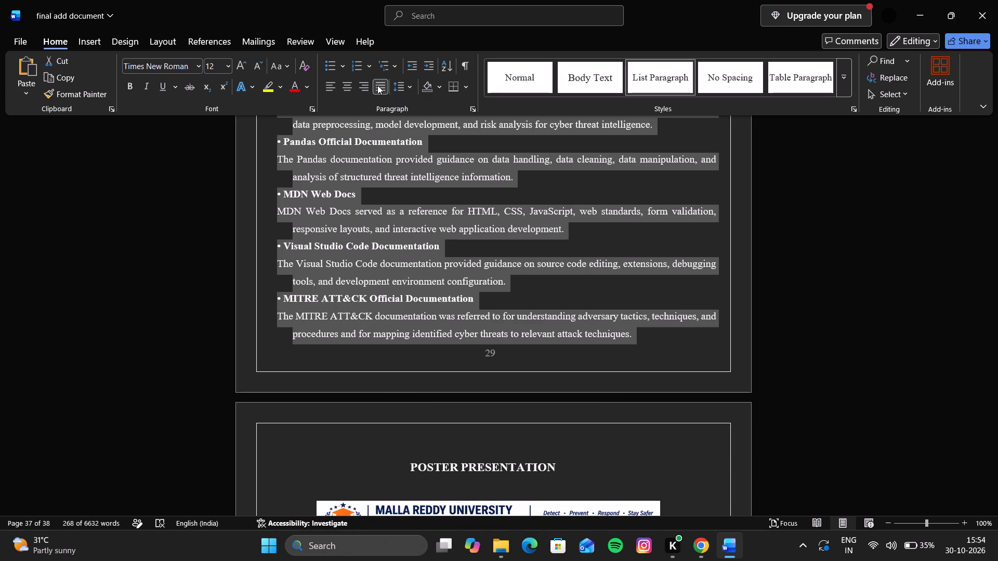
pyautogui.click(377, 85)
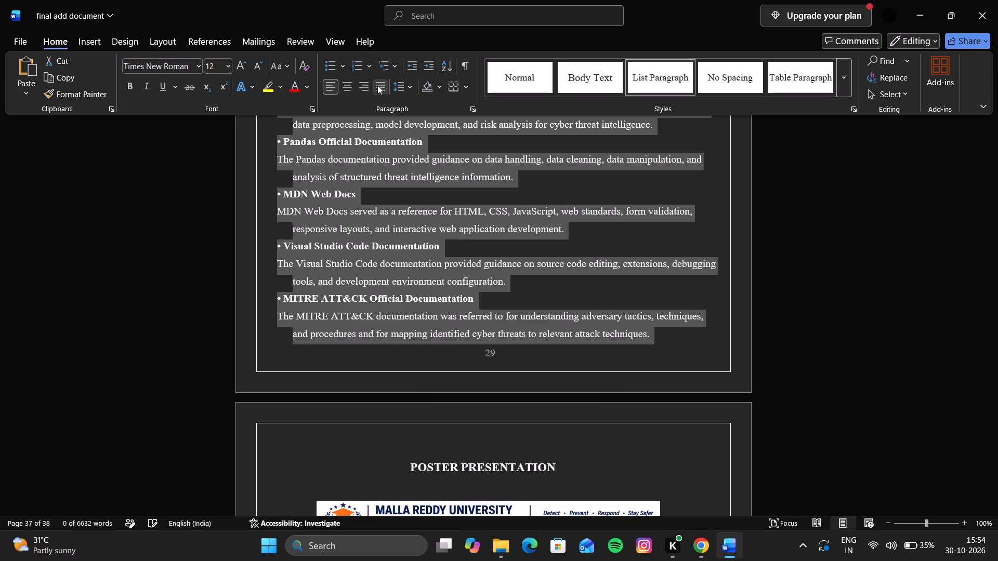
pyautogui.click(377, 85)
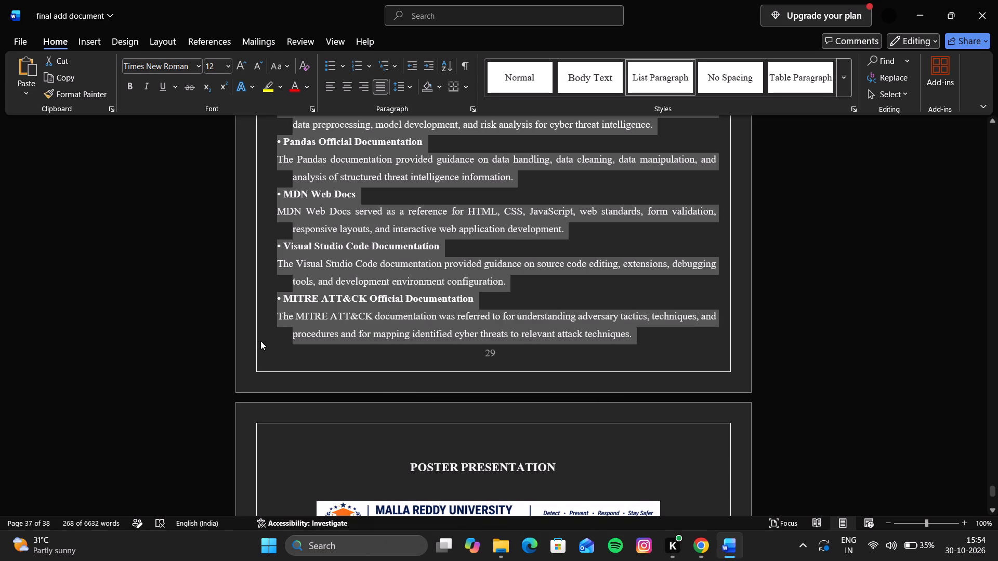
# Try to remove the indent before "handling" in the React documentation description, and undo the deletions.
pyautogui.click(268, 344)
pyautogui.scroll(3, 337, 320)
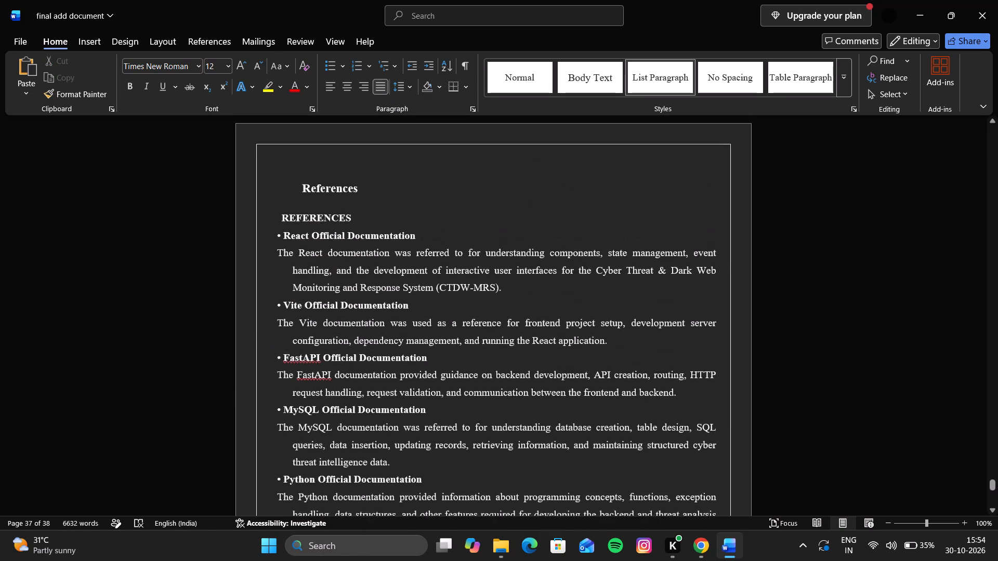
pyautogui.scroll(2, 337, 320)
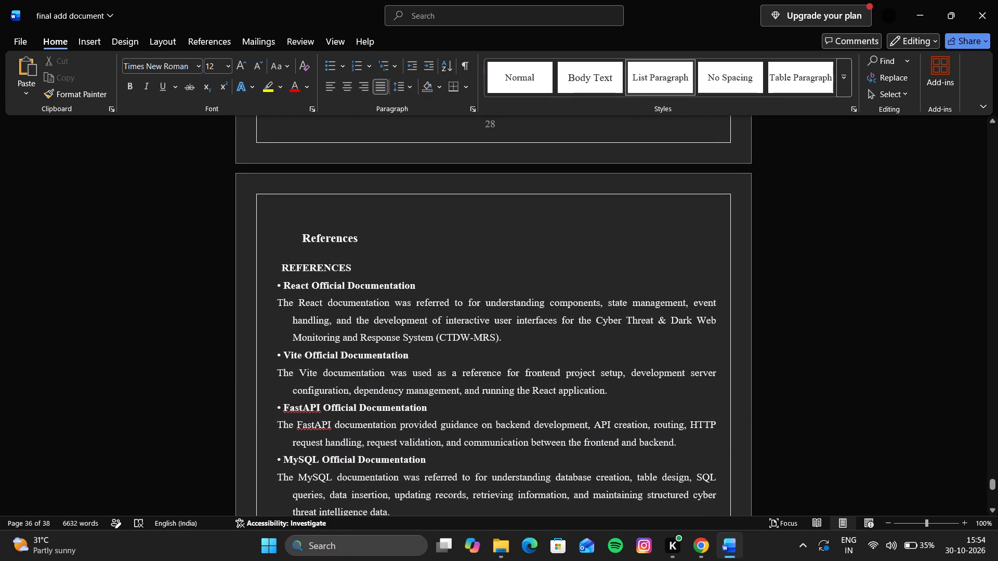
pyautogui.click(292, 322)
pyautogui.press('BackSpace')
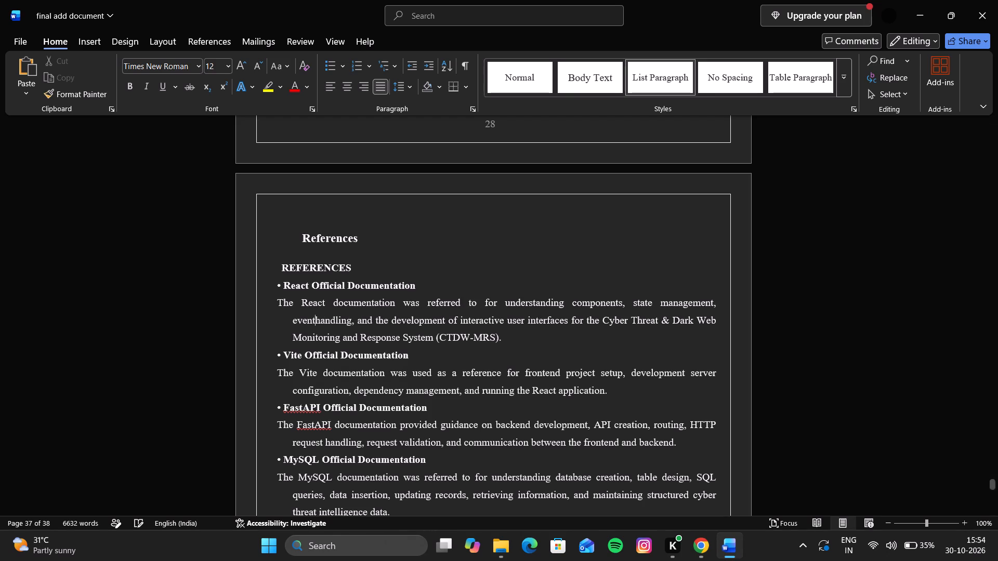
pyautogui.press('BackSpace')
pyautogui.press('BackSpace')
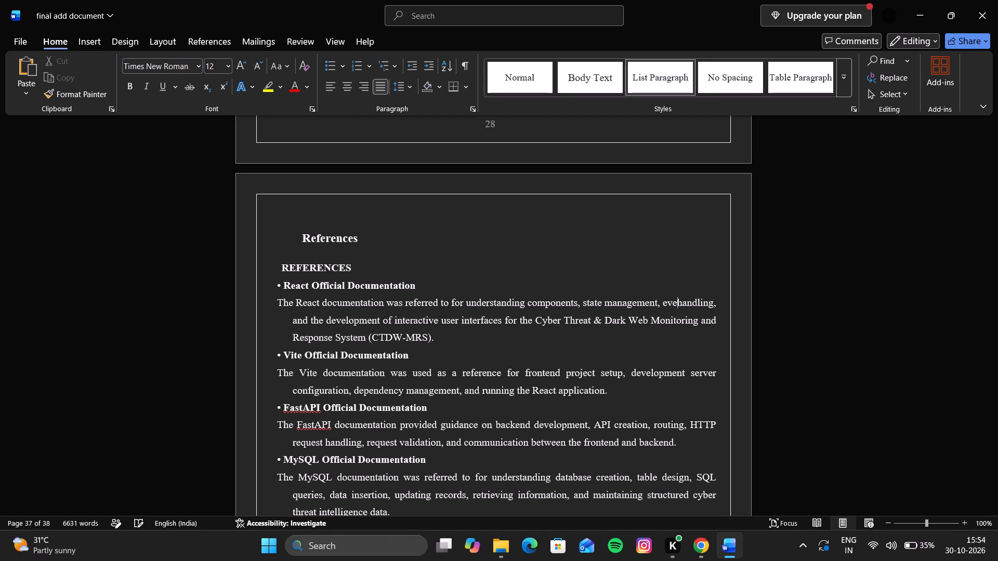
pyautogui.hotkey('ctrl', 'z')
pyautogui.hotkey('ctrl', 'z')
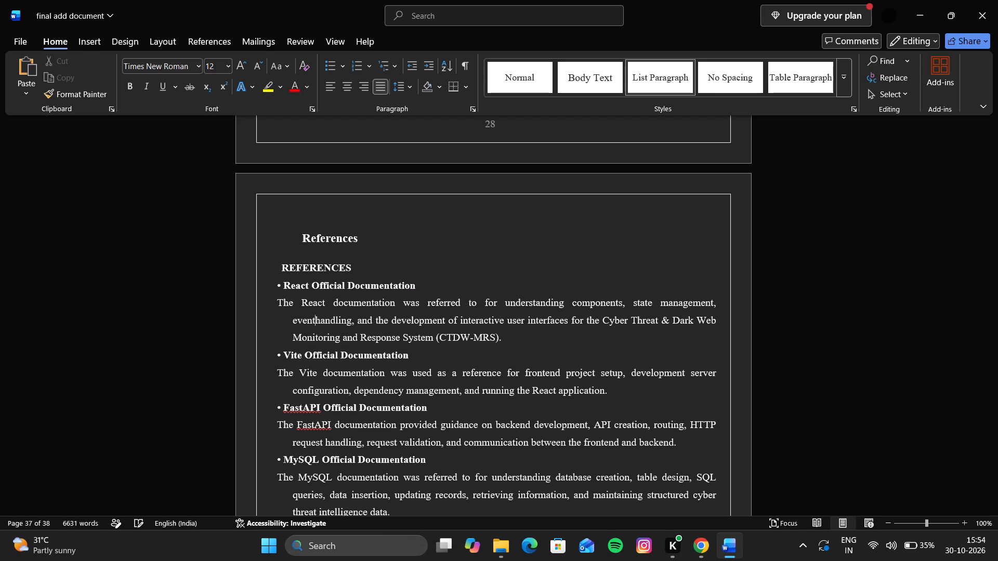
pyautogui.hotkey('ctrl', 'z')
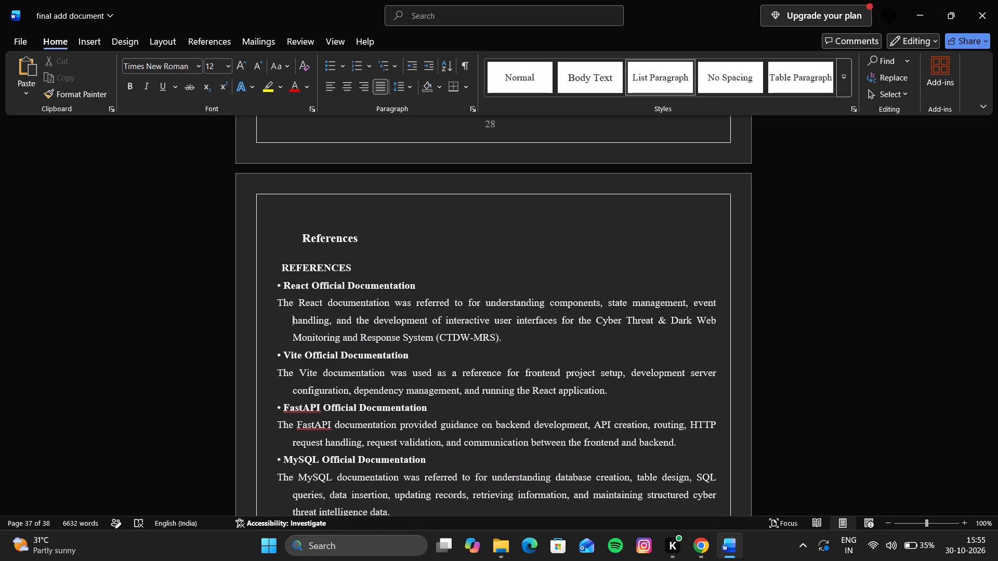
# Examine the layout of the References entries and of the Chapter 6 headings and Conclusion text.
pyautogui.scroll(-3, 327, 384)
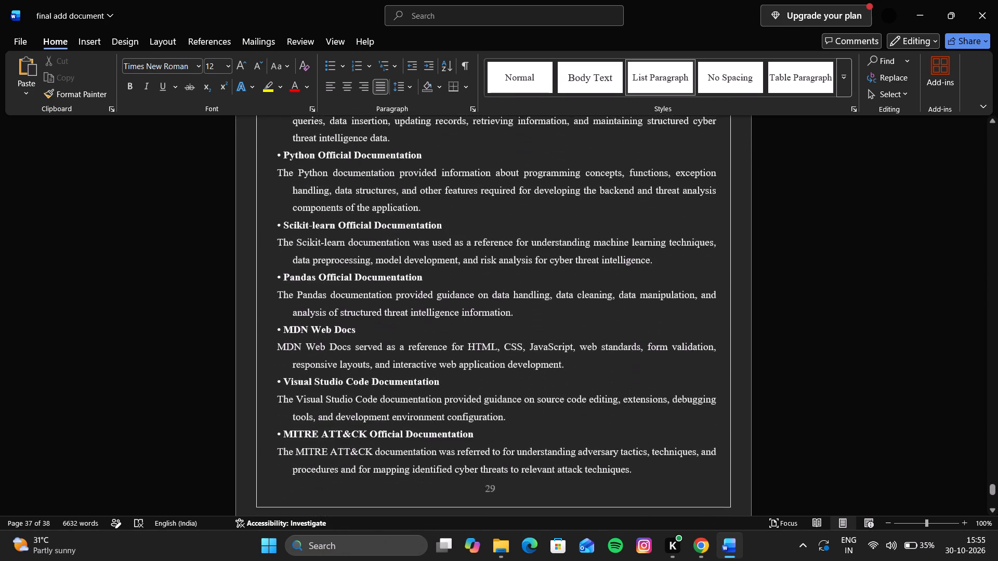
pyautogui.scroll(-1, 327, 384)
pyautogui.scroll(3, 327, 384)
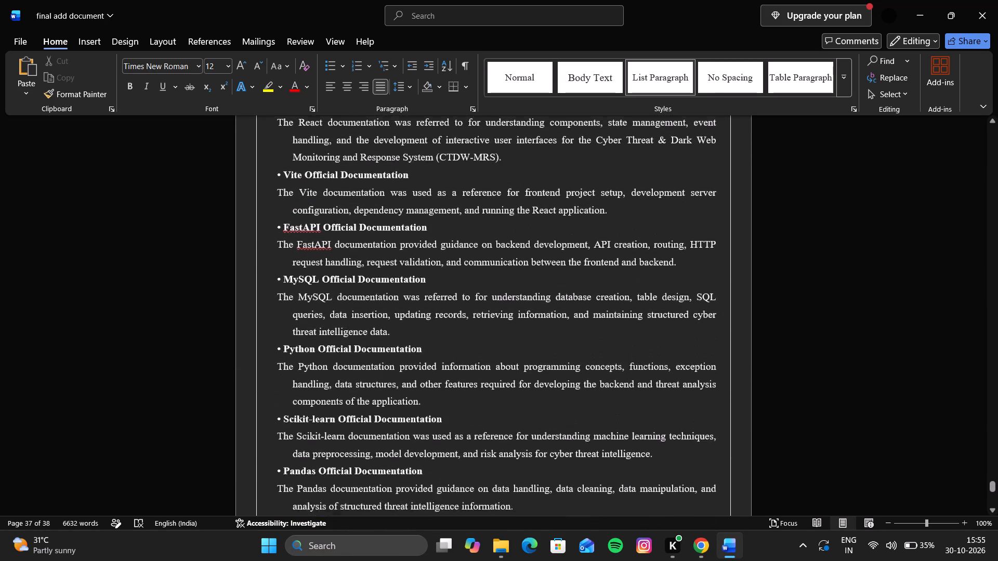
pyautogui.scroll(1, 327, 384)
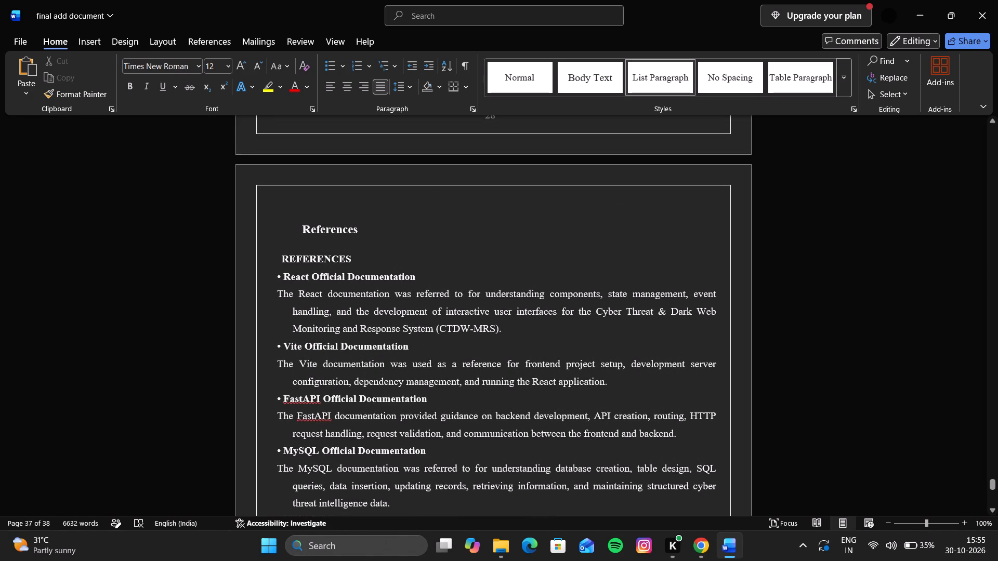
pyautogui.scroll(3, 285, 258)
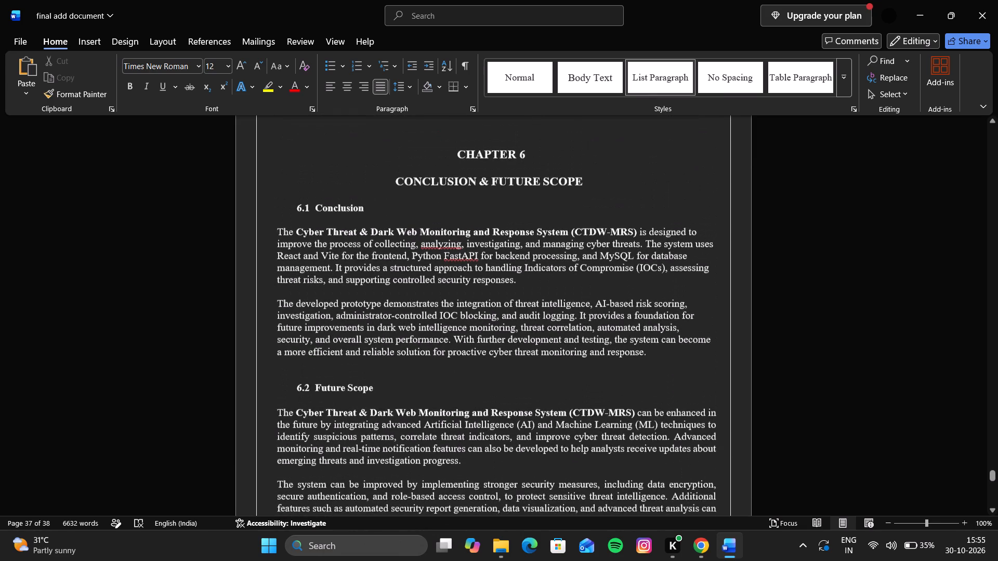
pyautogui.scroll(2, 285, 258)
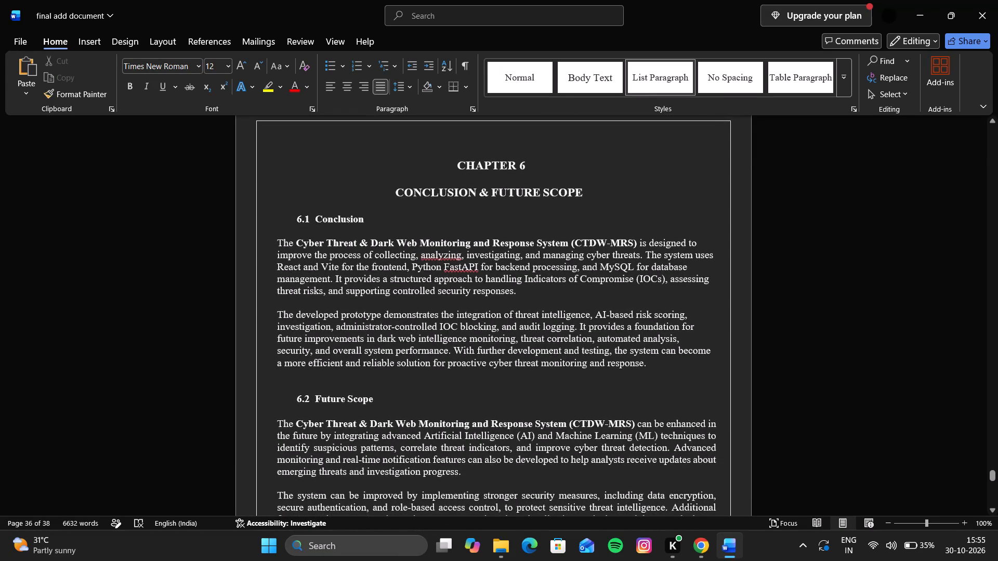
pyautogui.scroll(1, 285, 258)
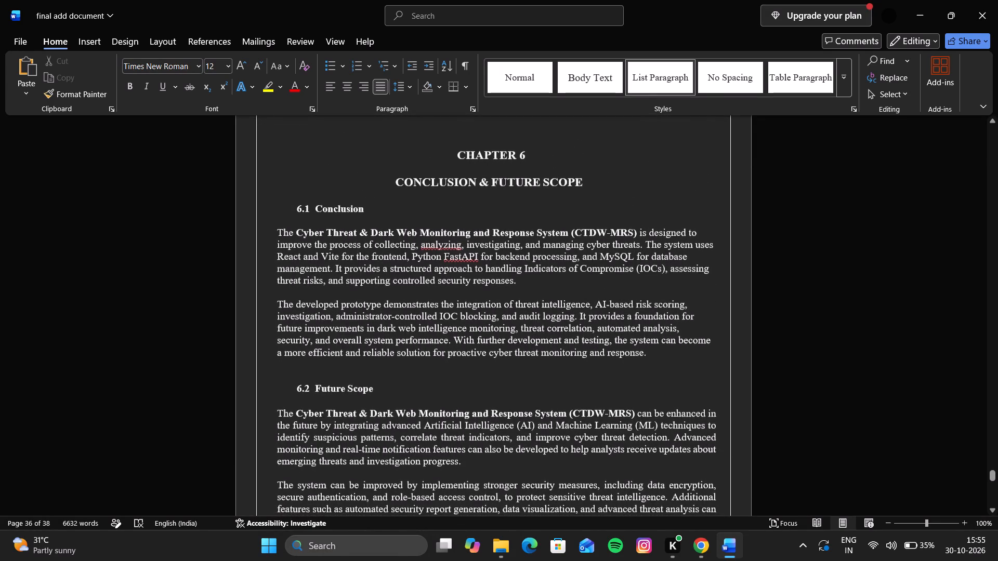
pyautogui.scroll(1, 285, 258)
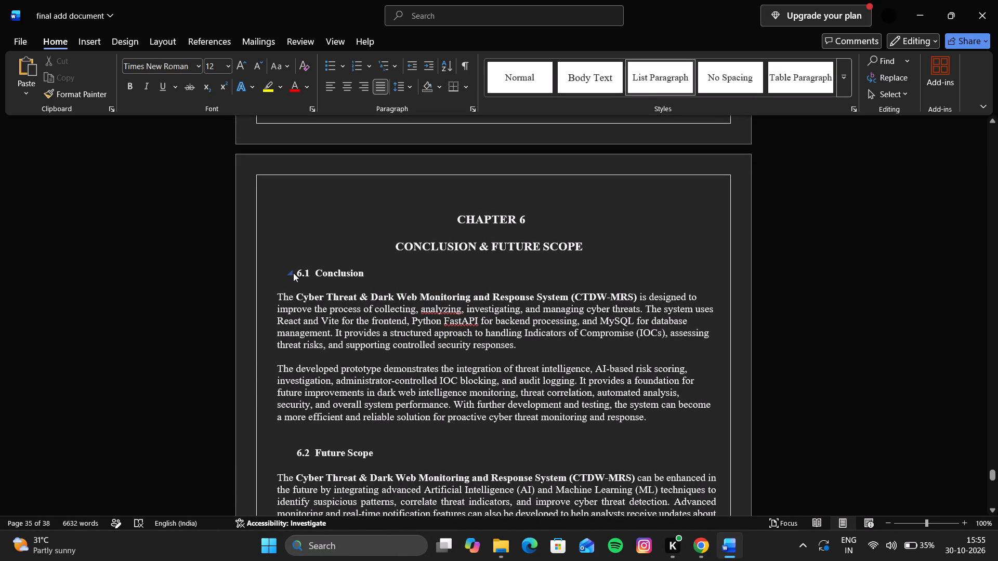
pyautogui.click(292, 271)
pyautogui.click(292, 271)
# Remove the automatic number and indent from the Future Scope heading, indent it with six spaces, and retype its number as 6.2.
pyautogui.scroll(-1, 297, 311)
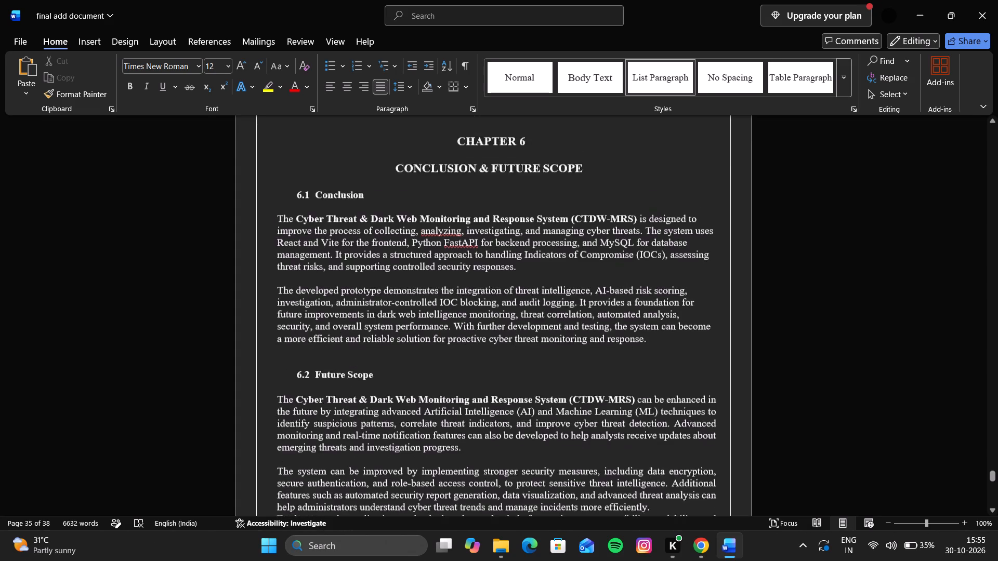
pyautogui.scroll(-1, 297, 311)
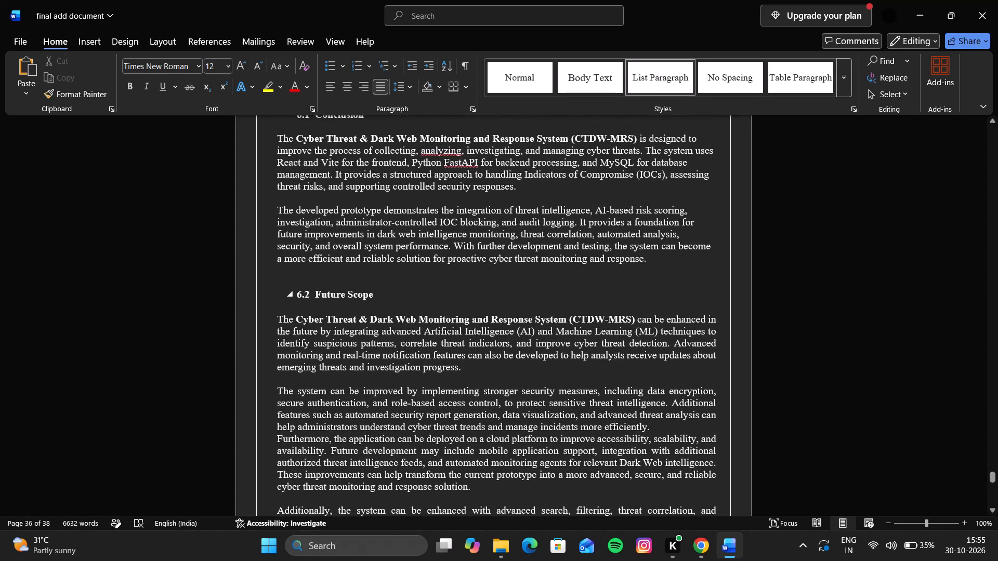
pyautogui.click(308, 295)
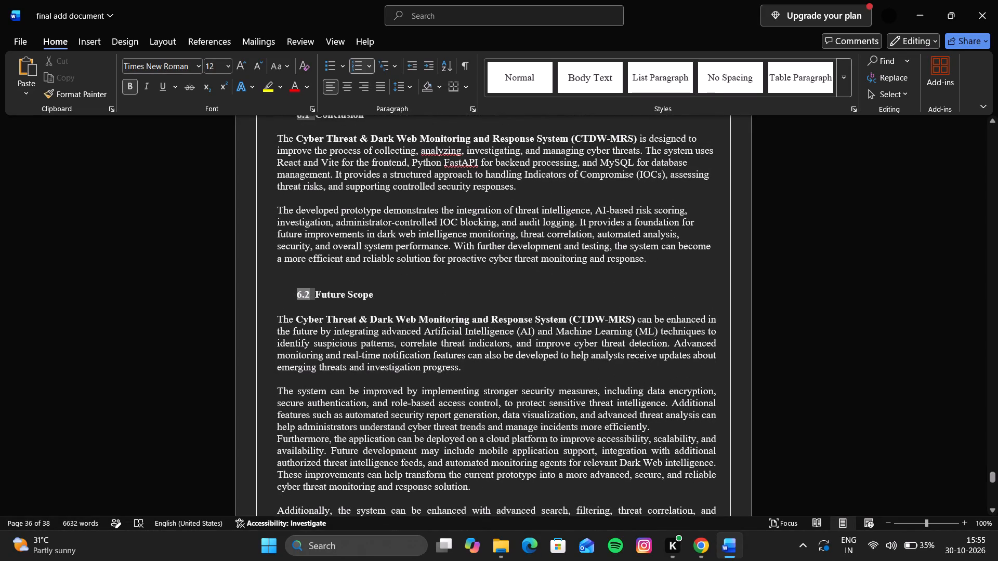
pyautogui.press('BackSpace')
pyautogui.press('BackSpace')
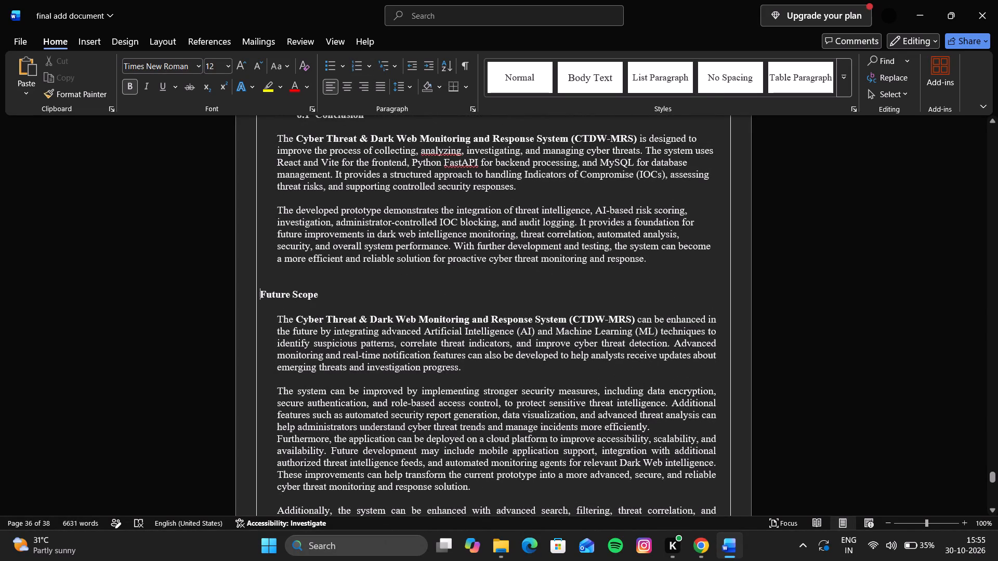
pyautogui.press('space')
pyautogui.press('space')
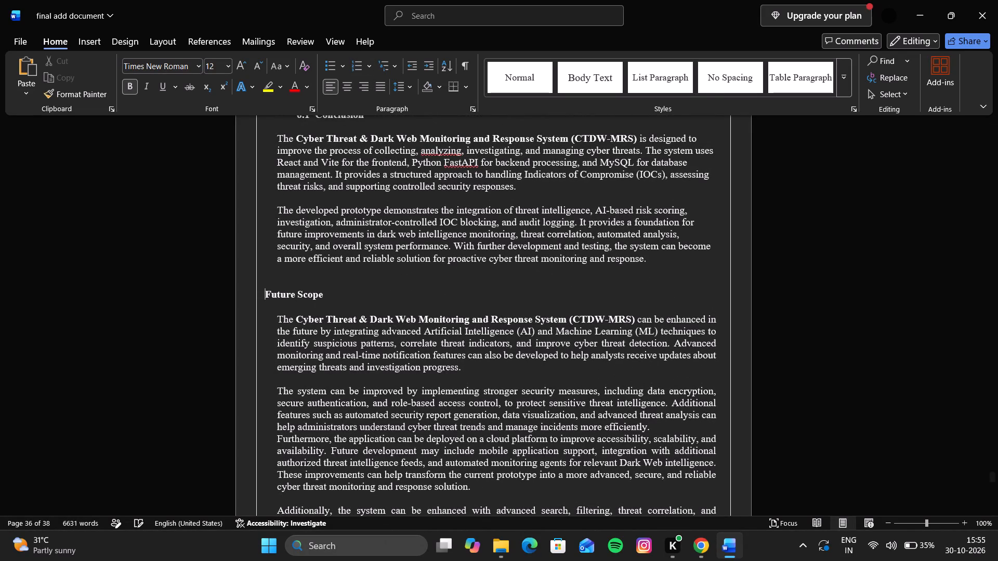
pyautogui.press('space')
pyautogui.press('space')
pyautogui.press('space')
pyautogui.press('space')
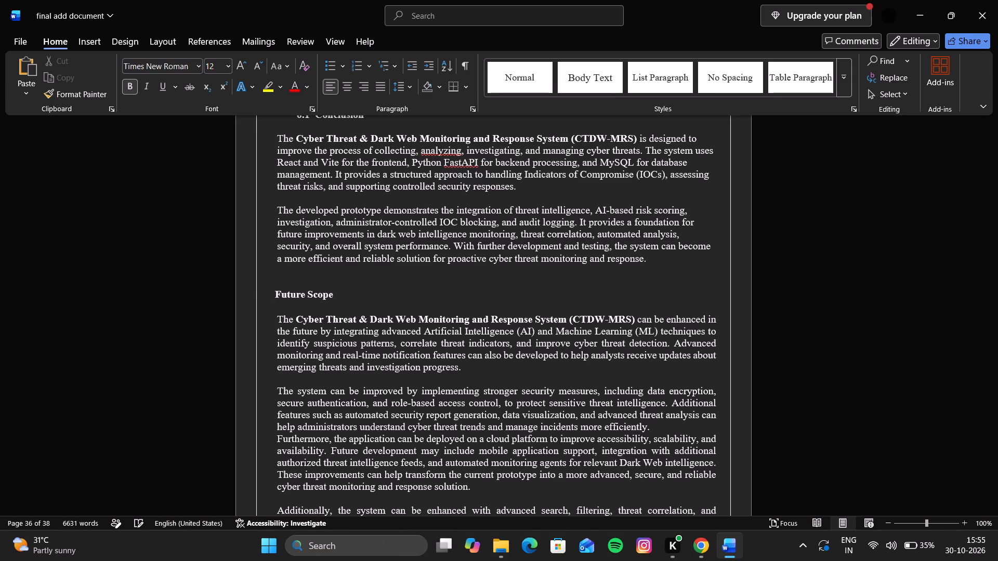
pyautogui.write('6.2')
pyautogui.press('space')
# Review the alignment of the Chapter 6 headings and paragraphs and the beginning of the References page.
pyautogui.scroll(1, 323, 337)
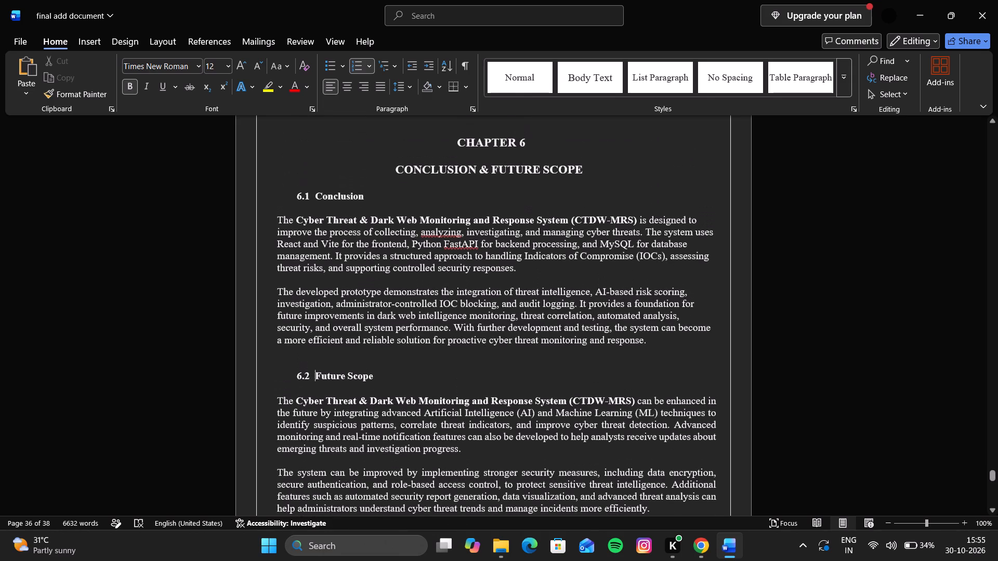
pyautogui.scroll(2, 323, 337)
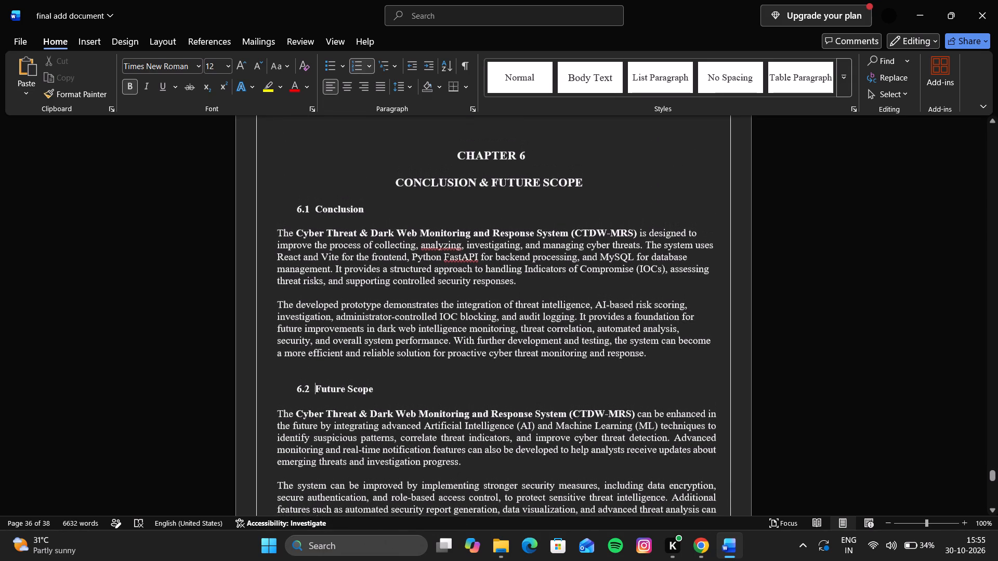
pyautogui.scroll(1, 323, 337)
pyautogui.scroll(-2, 342, 406)
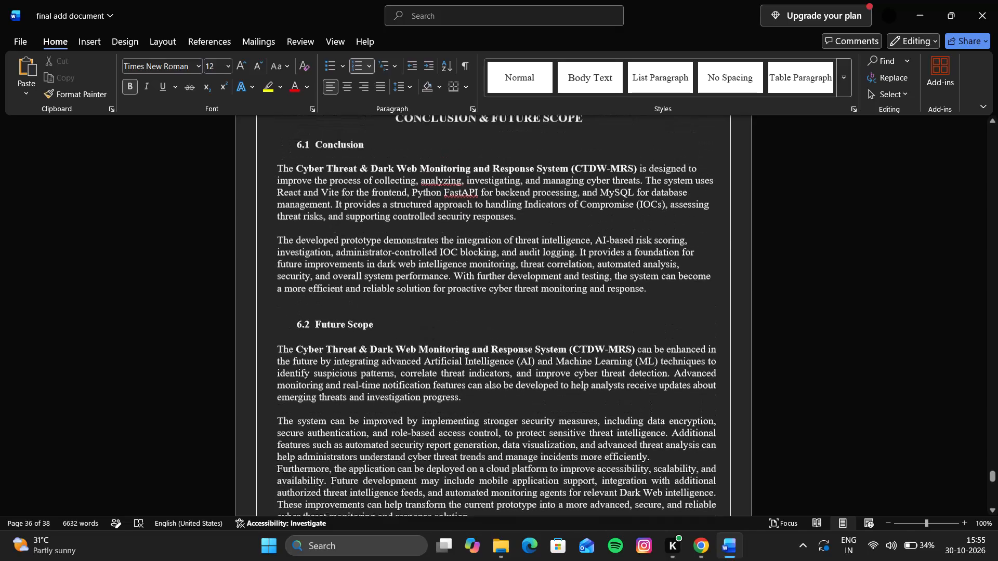
pyautogui.scroll(-4, 342, 406)
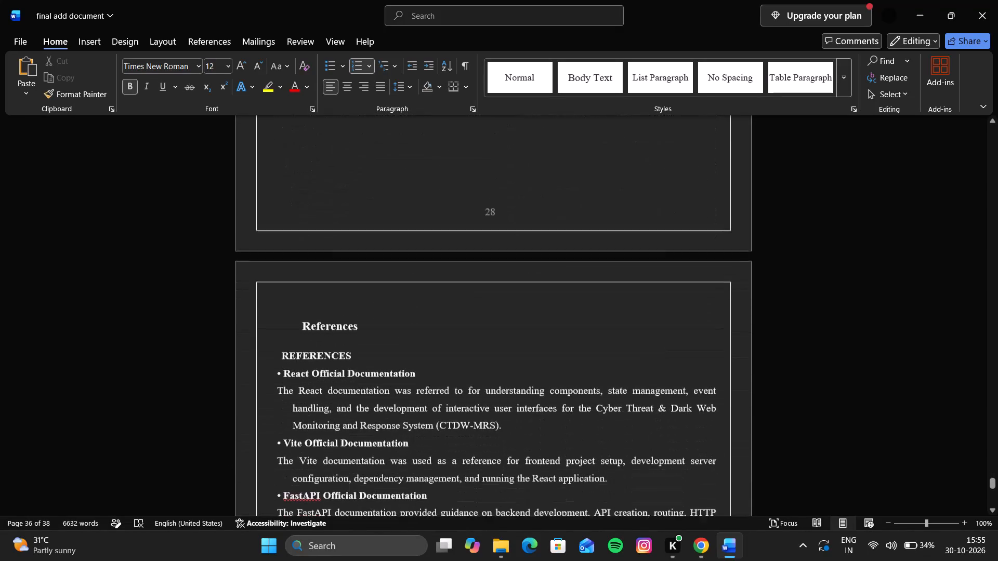
pyautogui.scroll(-1, 342, 406)
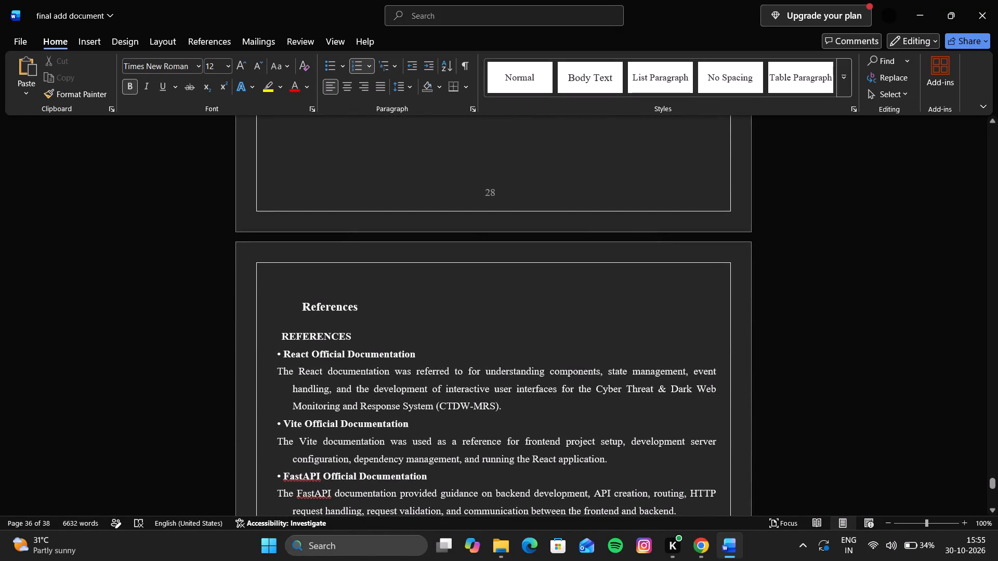
pyautogui.scroll(-1, 342, 406)
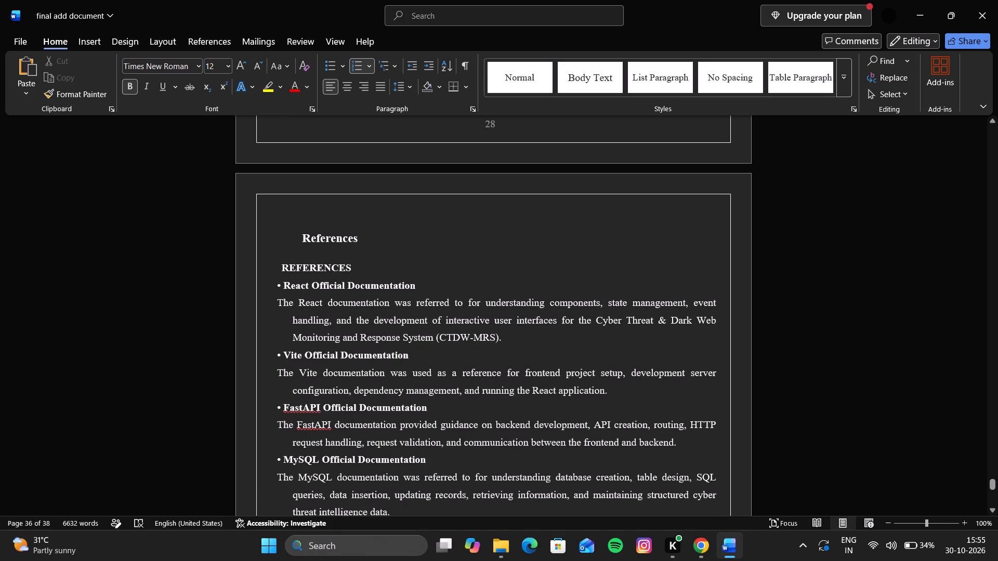
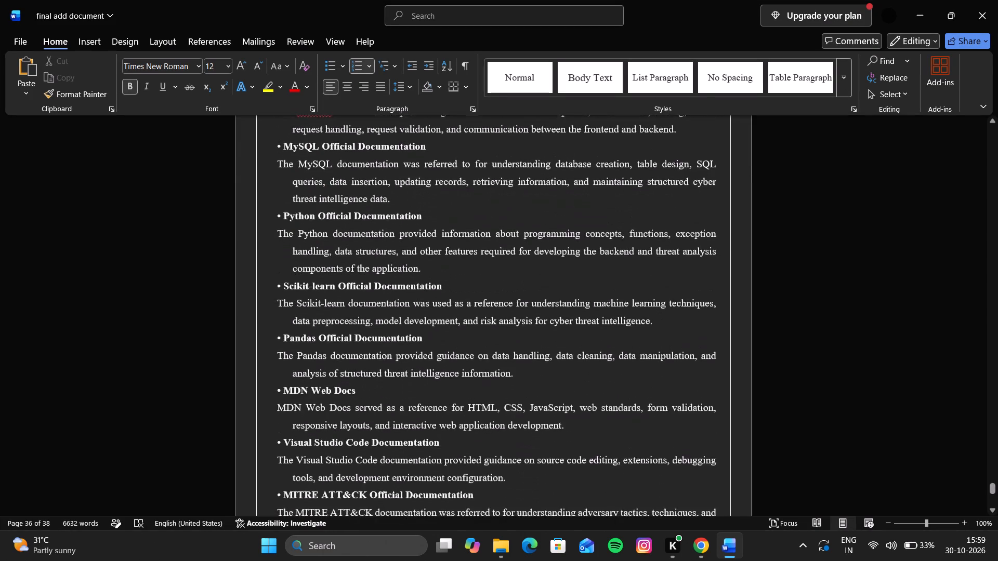
pyautogui.scroll(-1, 519, 444)
pyautogui.click(633, 353)
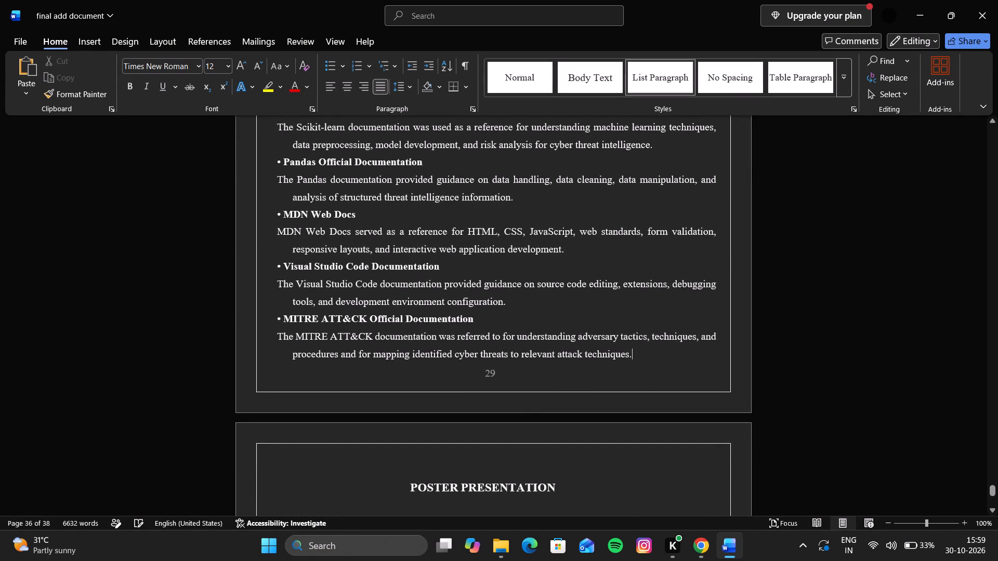
pyautogui.moveTo(633, 353); pyautogui.dragTo(369, 105)
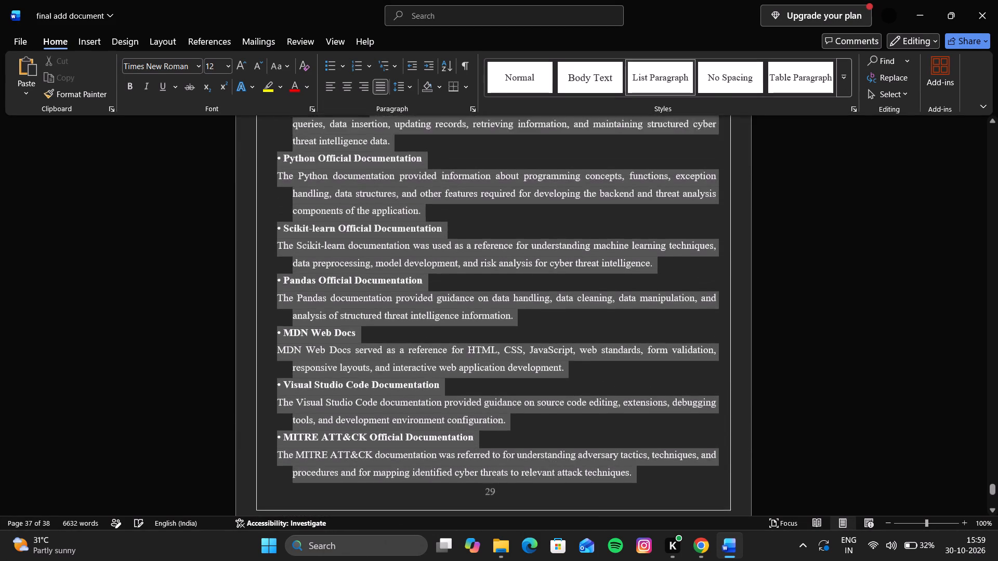
pyautogui.moveTo(369, 105); pyautogui.dragTo(364, 180)
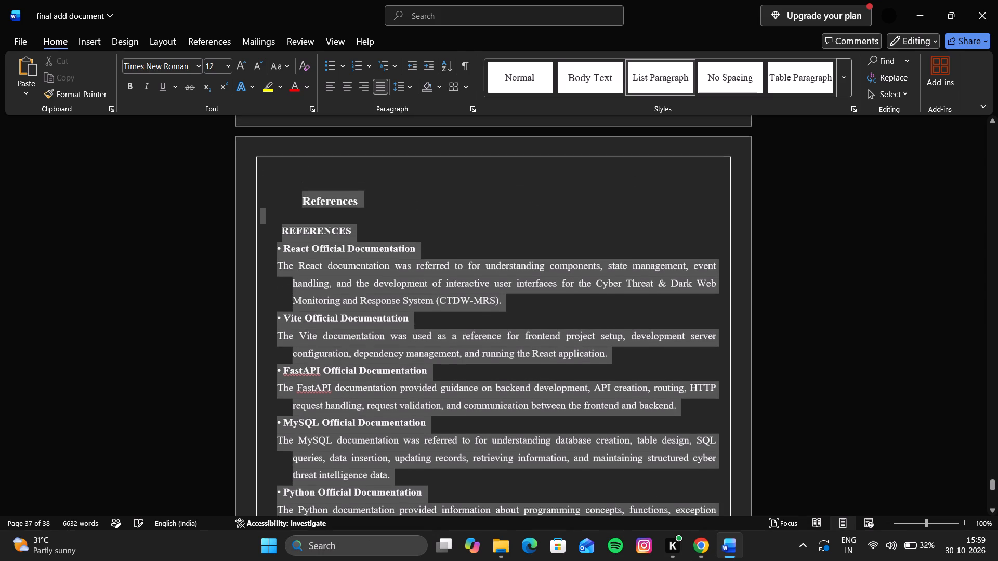
pyautogui.moveTo(364, 180); pyautogui.dragTo(277, 252)
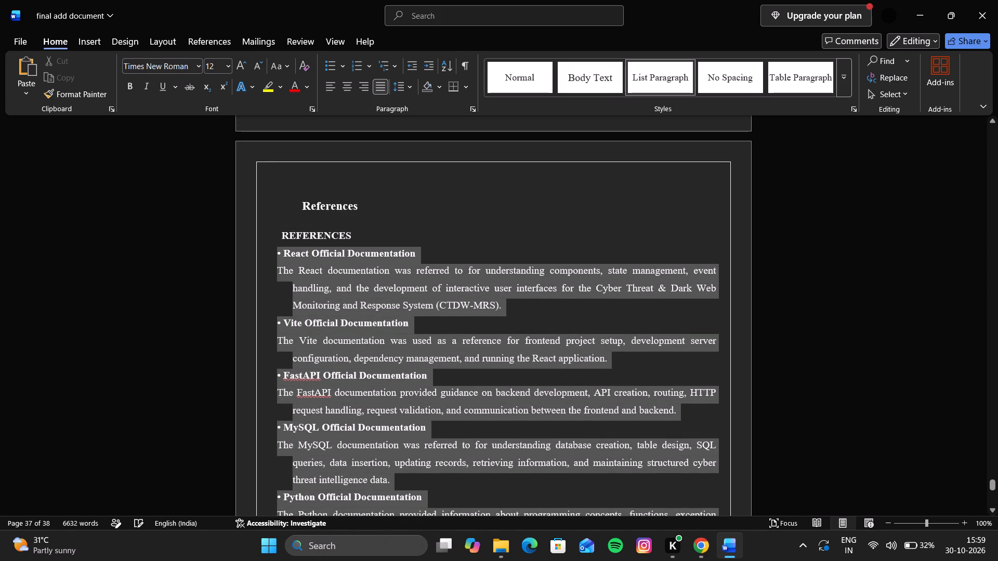
pyautogui.moveTo(277, 252); pyautogui.dragTo(279, 254)
pyautogui.press('BackSpace')
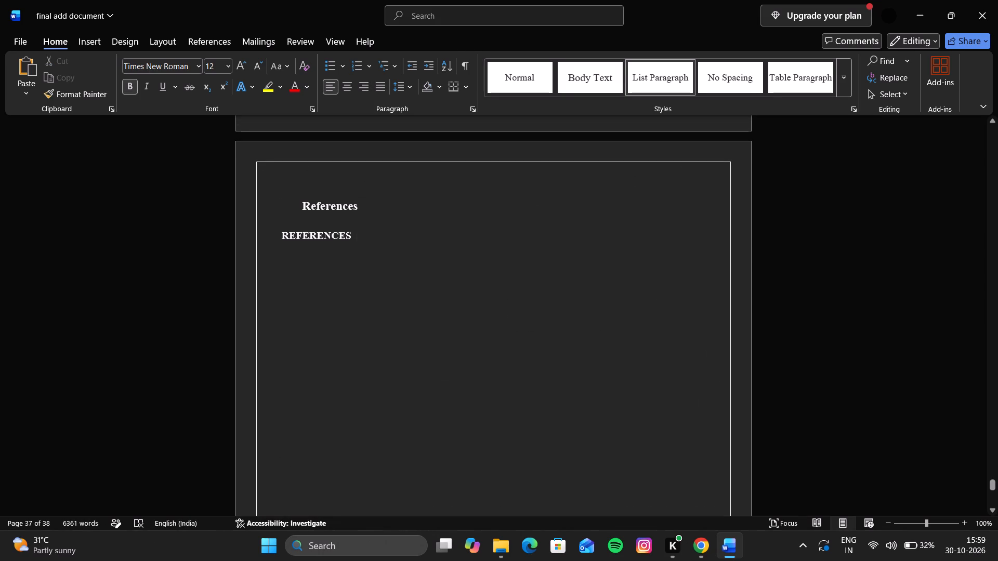
pyautogui.press('Return')
pyautogui.hotkey('ctrl', 'v')
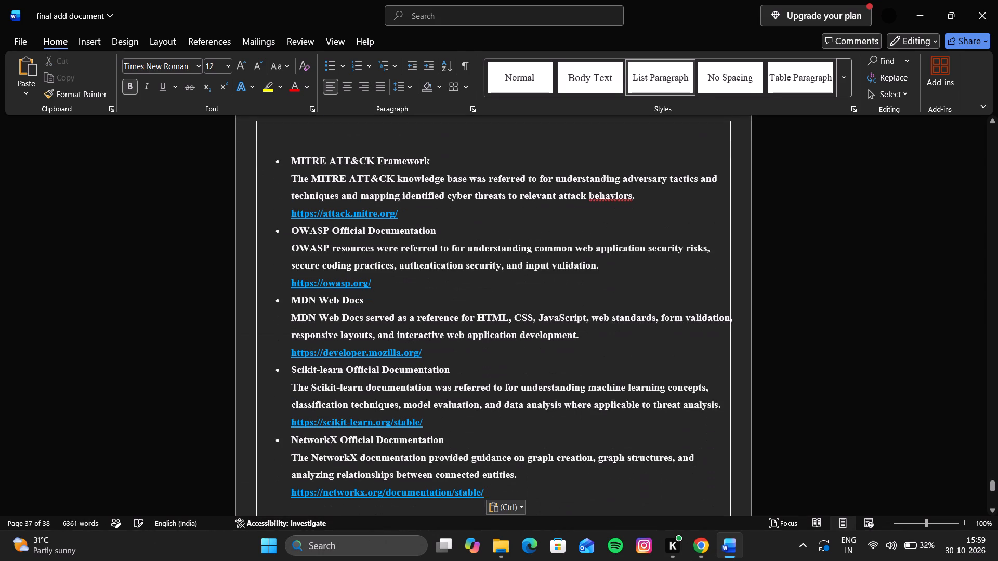
# Examine the pasted references for content, layout and page overflow up to the Poster Presentation page.
pyautogui.scroll(-1, 280, 262)
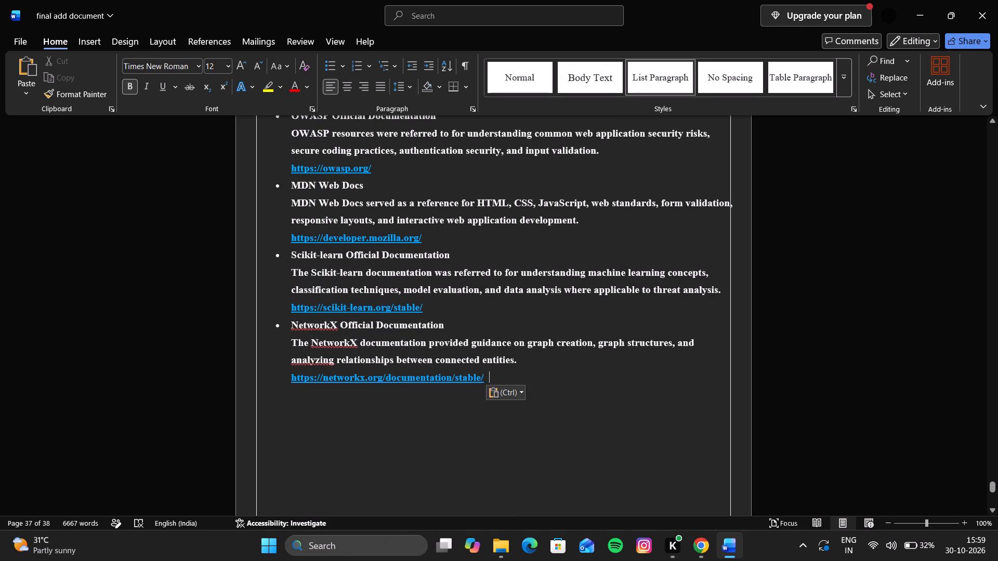
pyautogui.scroll(-5, 280, 262)
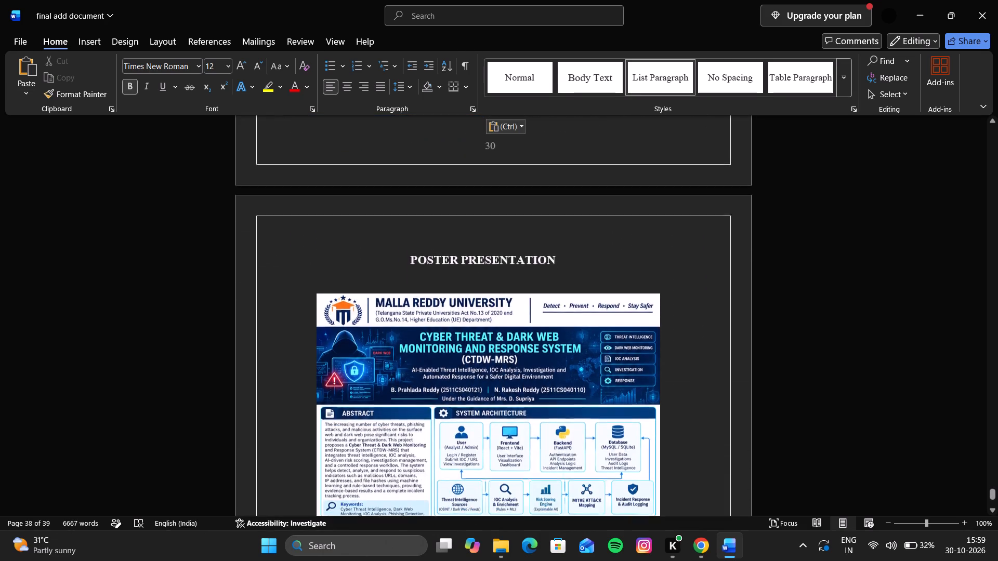
pyautogui.scroll(-6, 280, 262)
pyautogui.scroll(4, 280, 262)
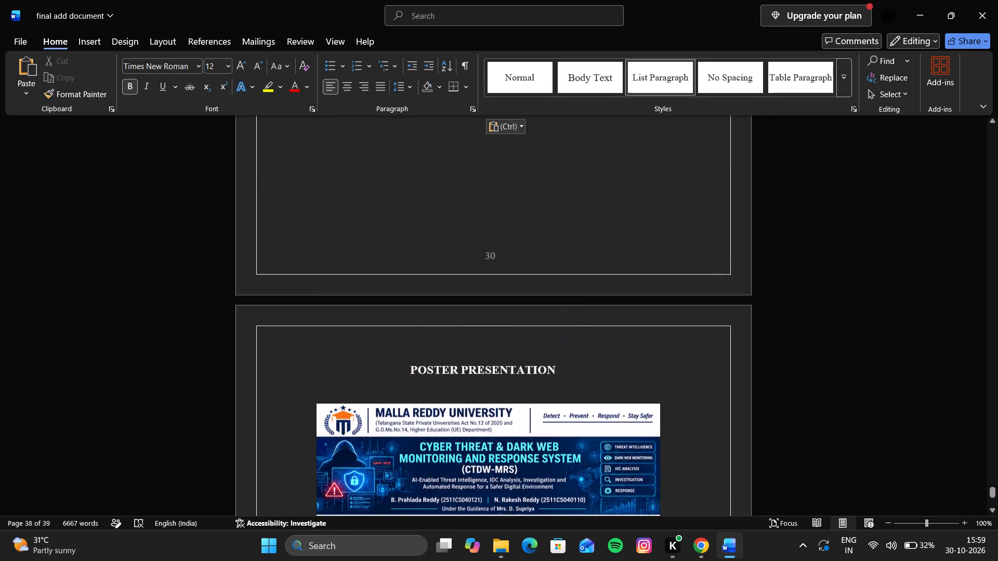
pyautogui.scroll(2, 365, 267)
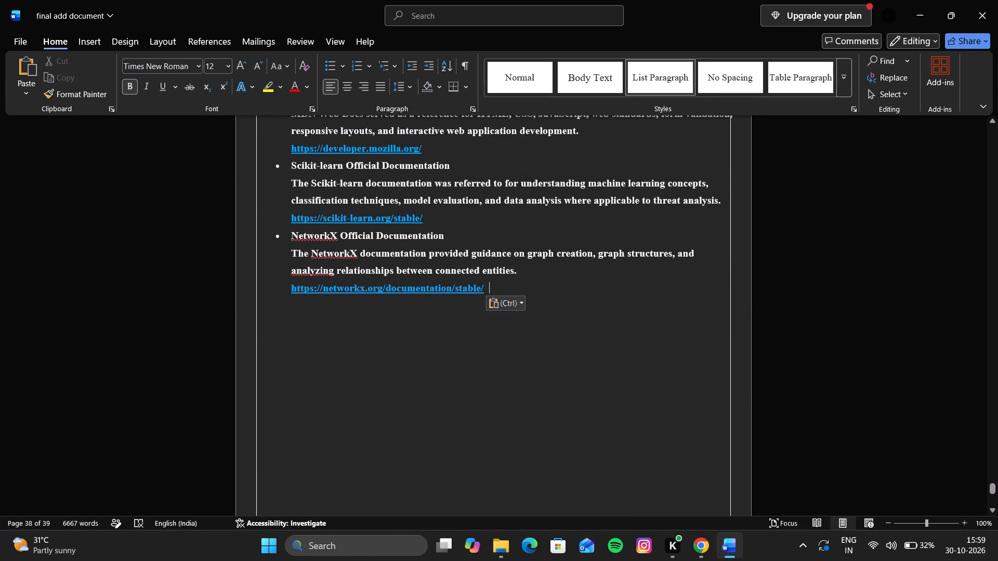
pyautogui.click(533, 286)
pyautogui.scroll(1, 532, 285)
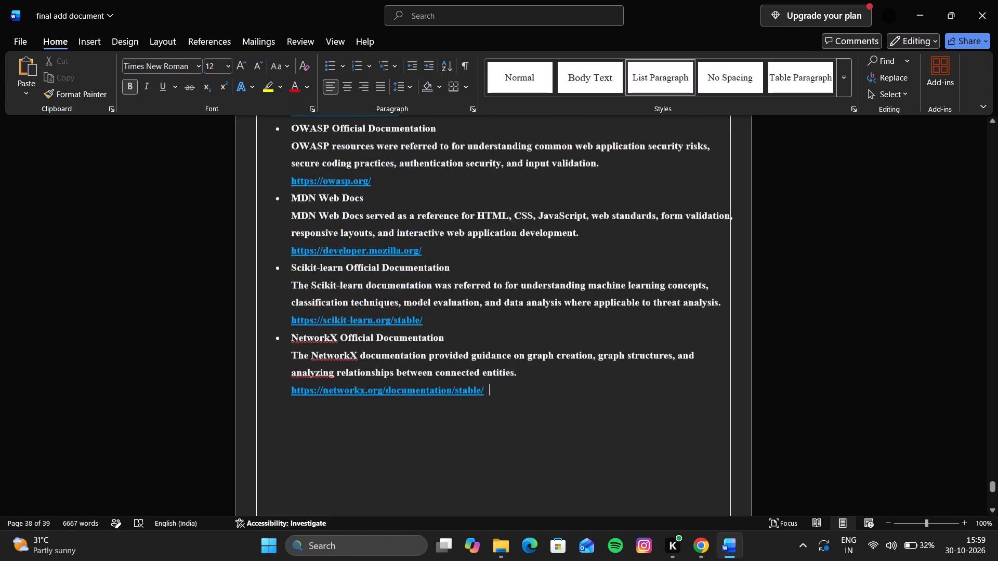
pyautogui.scroll(4, 532, 285)
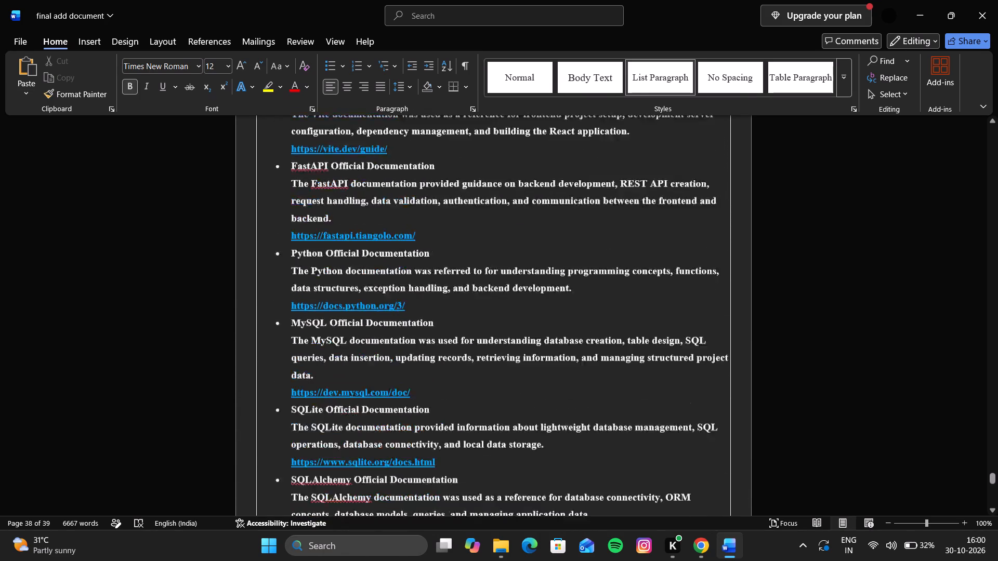
pyautogui.scroll(2, 532, 285)
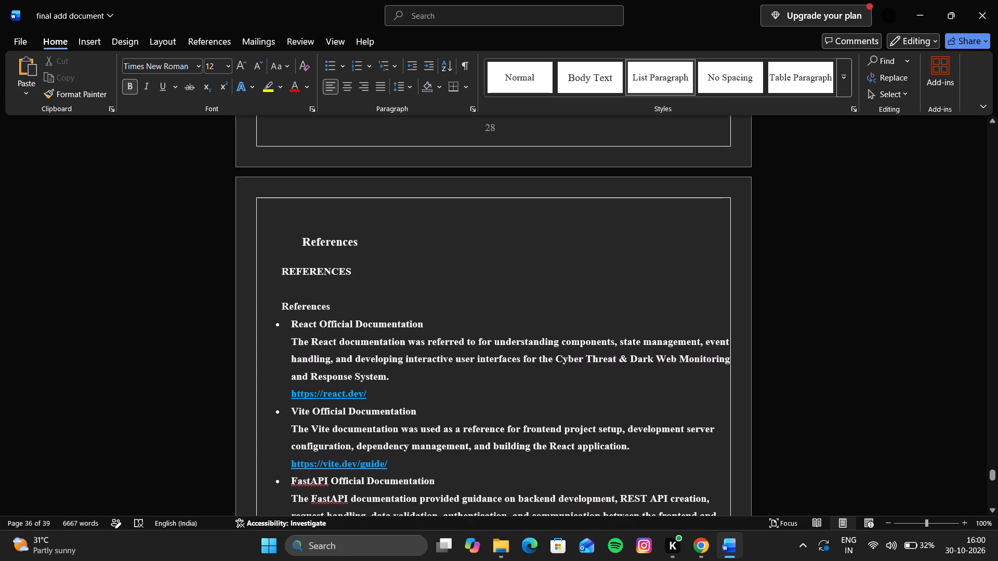
pyautogui.scroll(-1, 532, 285)
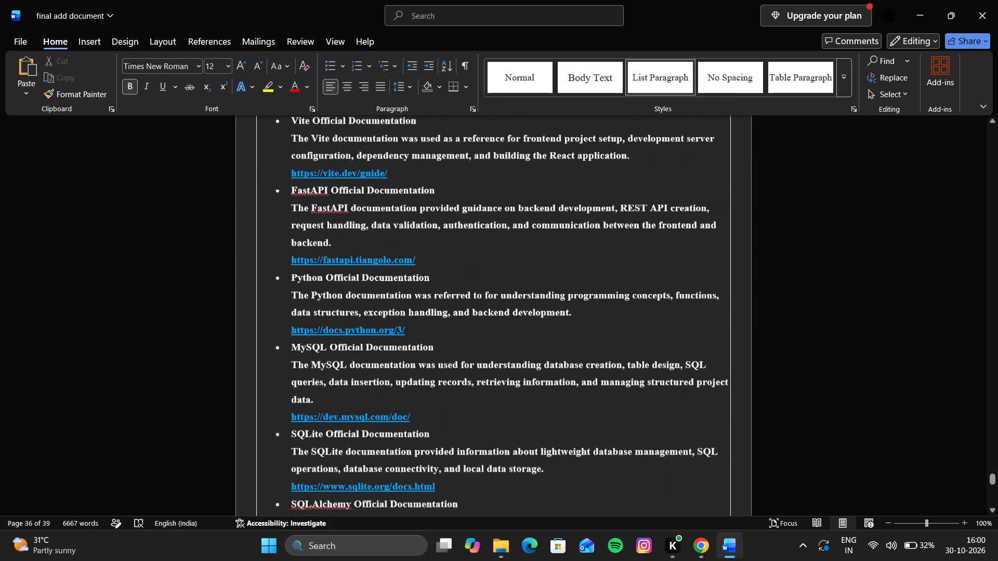
pyautogui.scroll(-3, 532, 285)
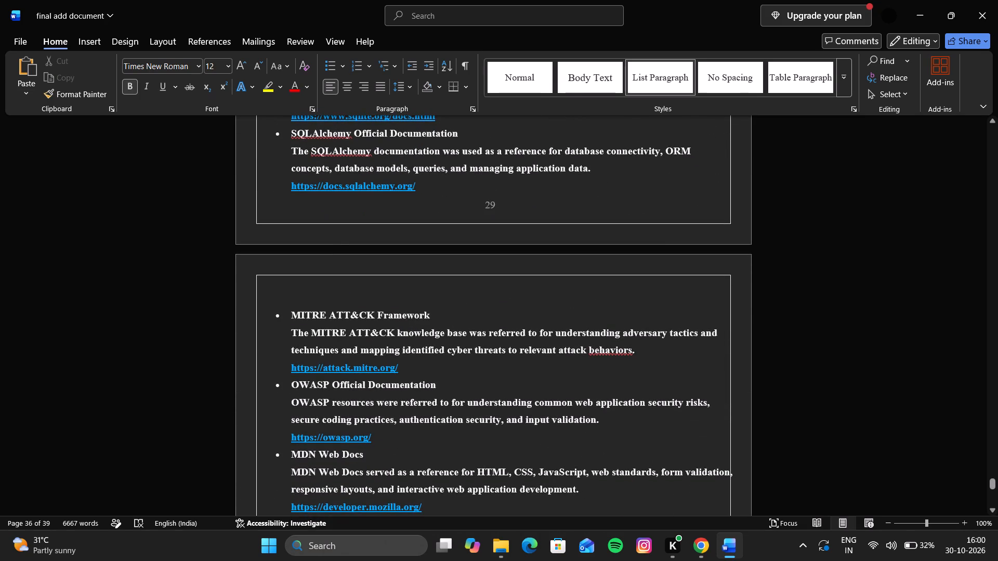
pyautogui.scroll(-2, 532, 285)
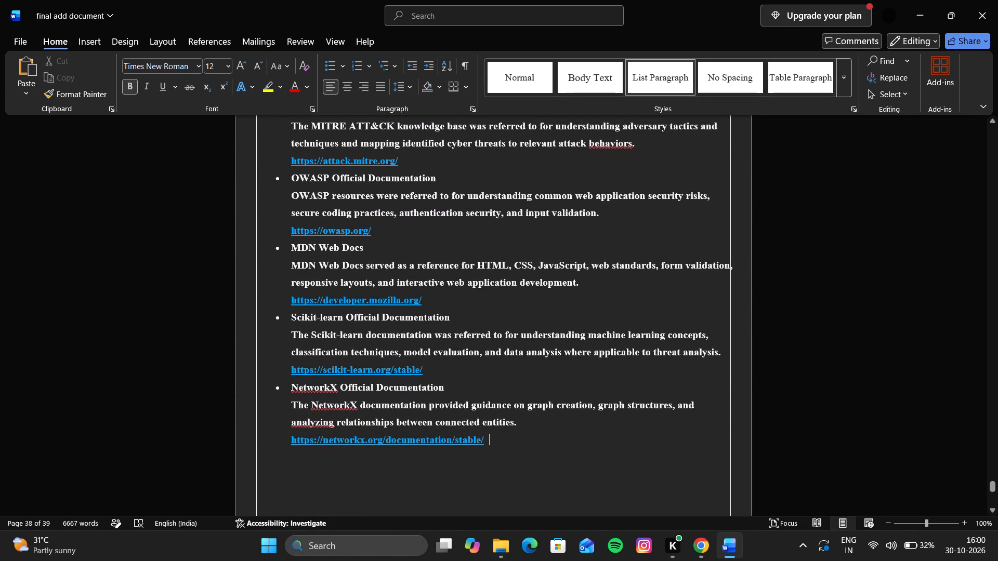
# Delete the reference entries from MITRE ATT&CK Framework through NetworkX on the second References page.
pyautogui.moveTo(521, 457); pyautogui.dragTo(310, 242)
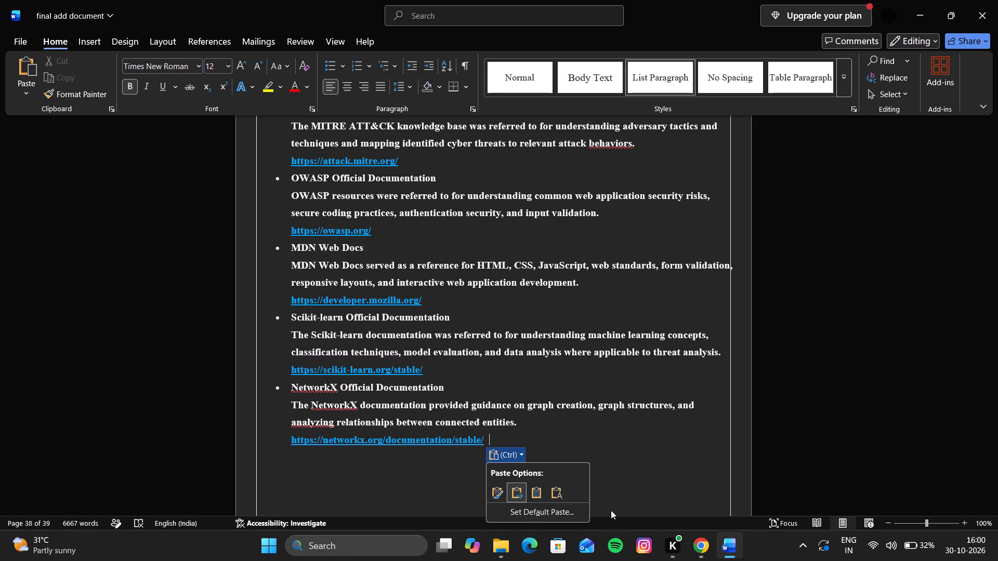
pyautogui.click(605, 449)
pyautogui.press('BackSpace')
pyautogui.press('BackSpace')
pyautogui.press('BackSpace')
pyautogui.press('BackSpace')
pyautogui.press('BackSpace')
pyautogui.press('BackSpace')
pyautogui.press('BackSpace')
pyautogui.press('BackSpace')
pyautogui.press('BackSpace')
pyautogui.press('BackSpace')
pyautogui.press('BackSpace')
pyautogui.press('BackSpace')
pyautogui.press('BackSpace')
pyautogui.press('BackSpace')
pyautogui.press('BackSpace')
pyautogui.press('BackSpace')
pyautogui.press('BackSpace')
pyautogui.press('BackSpace')
pyautogui.press('BackSpace')
pyautogui.press('BackSpace')
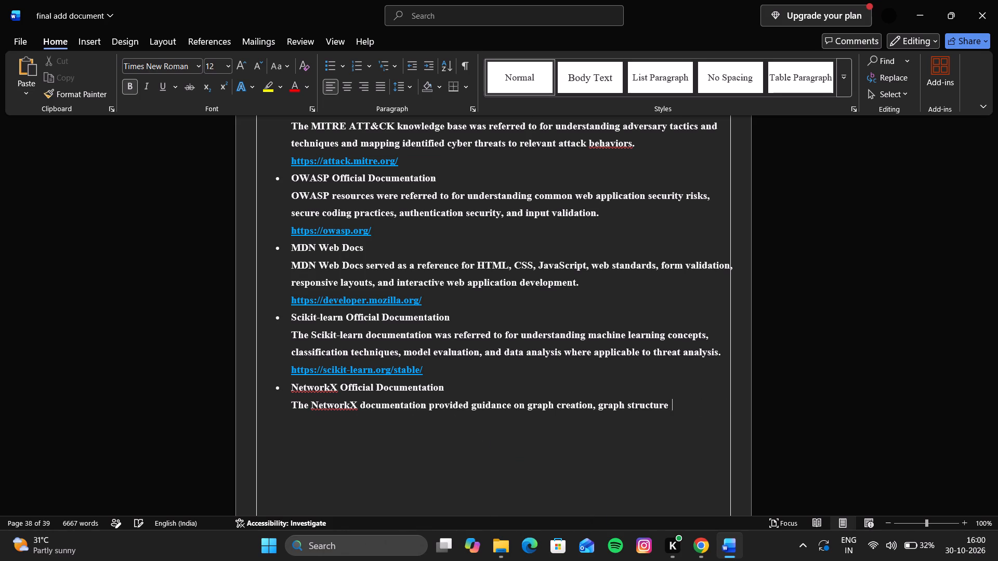
pyautogui.moveTo(605, 449); pyautogui.dragTo(530, 431)
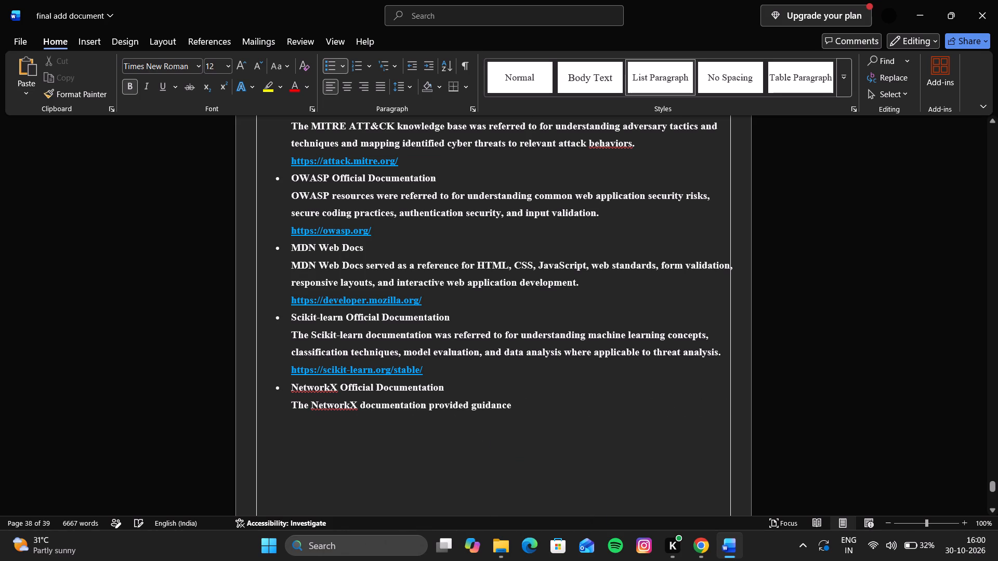
pyautogui.moveTo(530, 431); pyautogui.dragTo(524, 160)
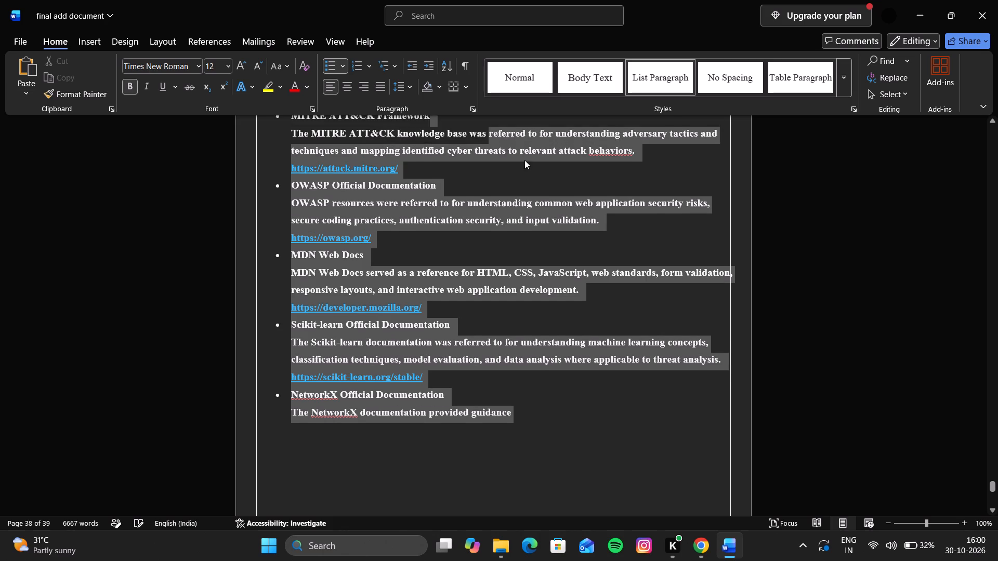
pyautogui.moveTo(524, 160); pyautogui.dragTo(298, 214)
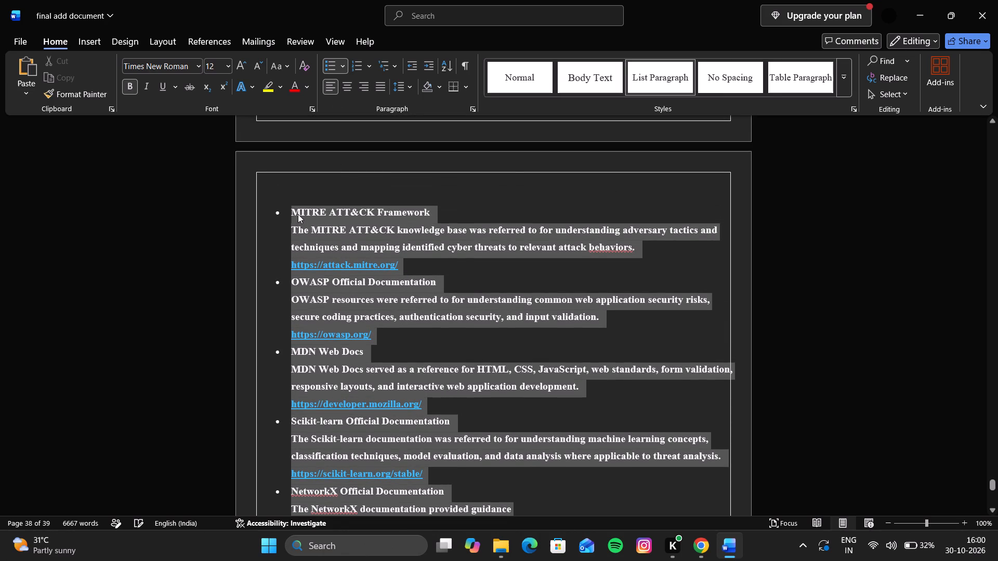
pyautogui.press('BackSpace')
# Remove the pasted duplicate "References" line and its empty paragraph above the React Official Documentation entry.
pyautogui.scroll(2, 298, 214)
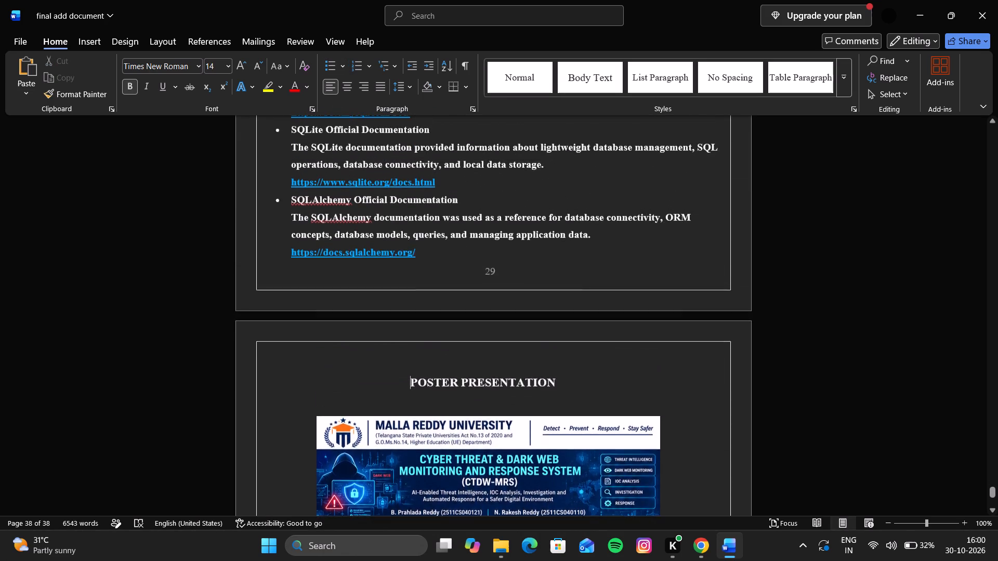
pyautogui.scroll(6, 298, 214)
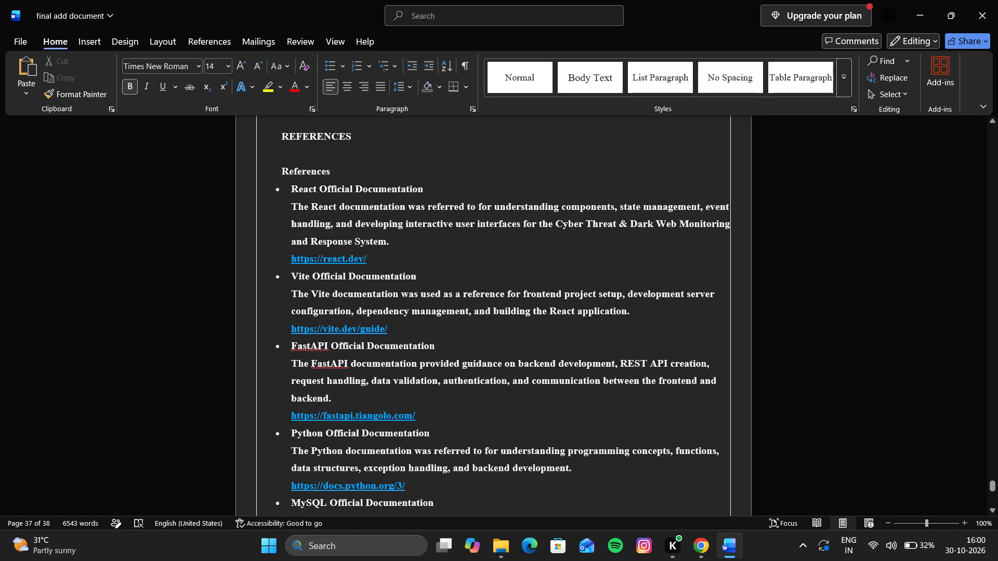
pyautogui.click(337, 170)
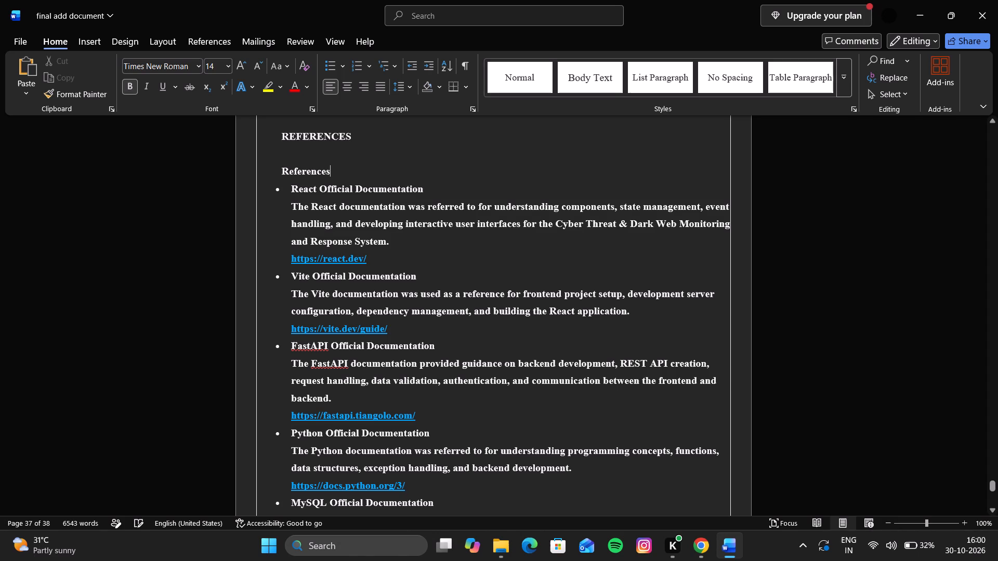
pyautogui.press('BackSpace')
pyautogui.press('BackSpace')
pyautogui.press('BackSpace')
pyautogui.press('BackSpace')
pyautogui.press('BackSpace')
pyautogui.press('BackSpace')
pyautogui.press('BackSpace')
pyautogui.press('BackSpace')
pyautogui.press('BackSpace')
pyautogui.press('BackSpace')
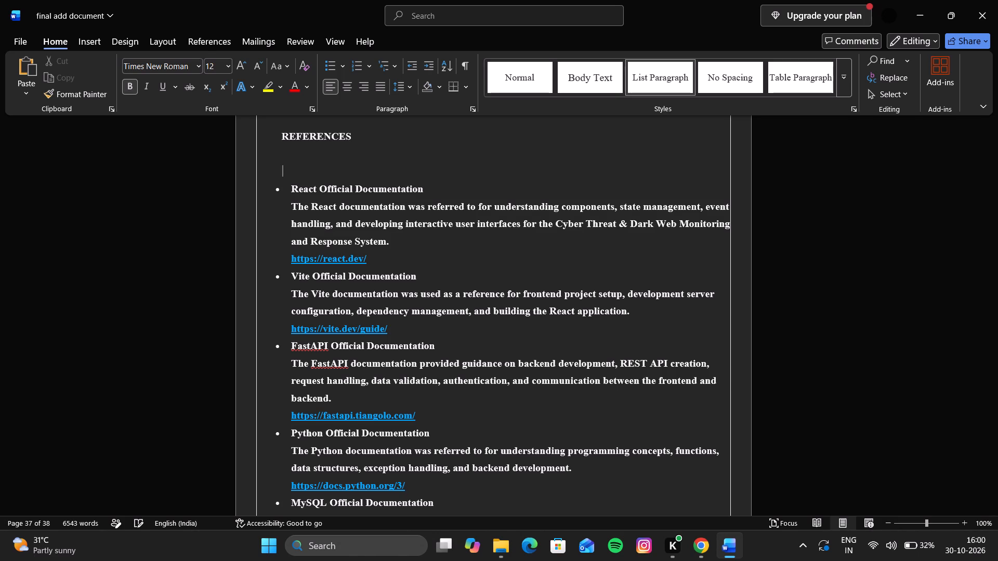
pyautogui.press('BackSpace')
pyautogui.press('BackSpace')
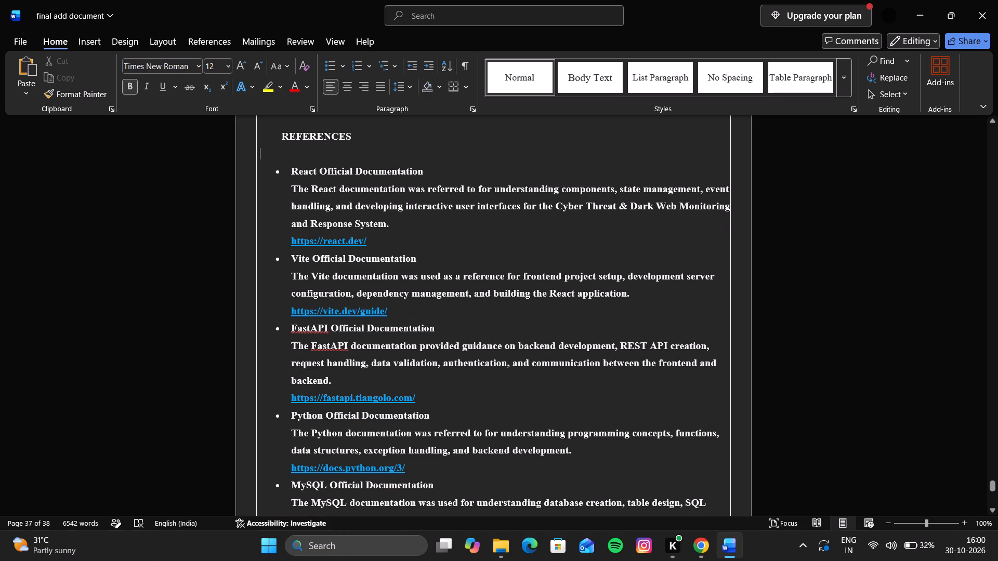
# Remove bold from the description paragraphs of the React, Vite, FastAPI and Python entries under REFERENCES, keeping their titles and links bold.
pyautogui.moveTo(286, 188); pyautogui.dragTo(405, 226)
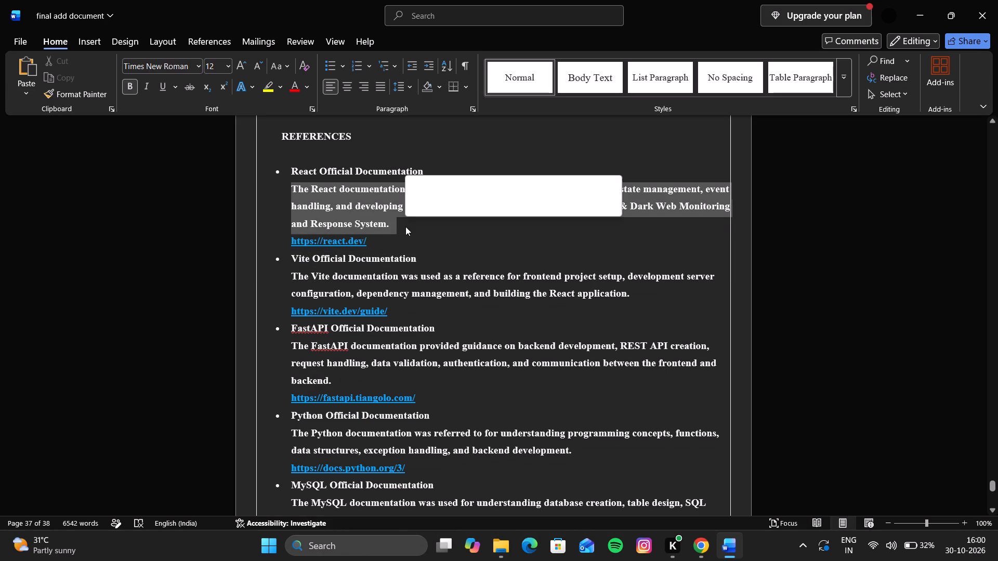
pyautogui.click(416, 203)
pyautogui.click(412, 230)
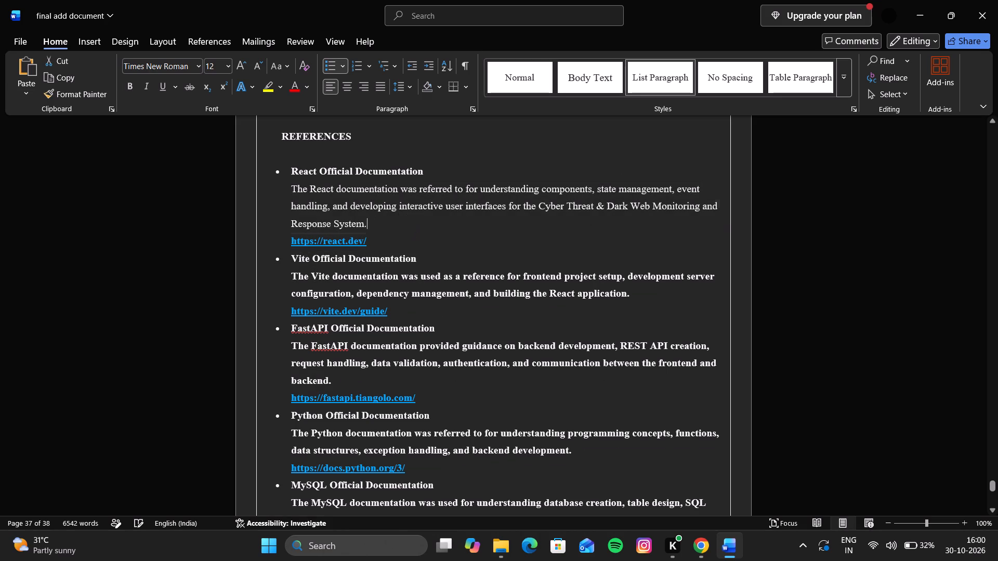
pyautogui.moveTo(292, 277); pyautogui.dragTo(405, 295)
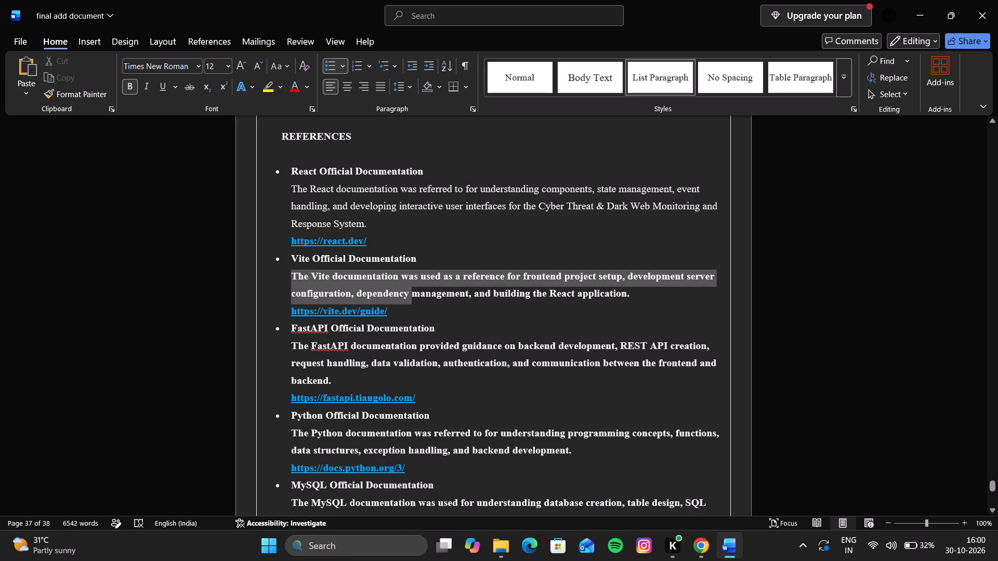
pyautogui.moveTo(405, 295); pyautogui.dragTo(658, 288)
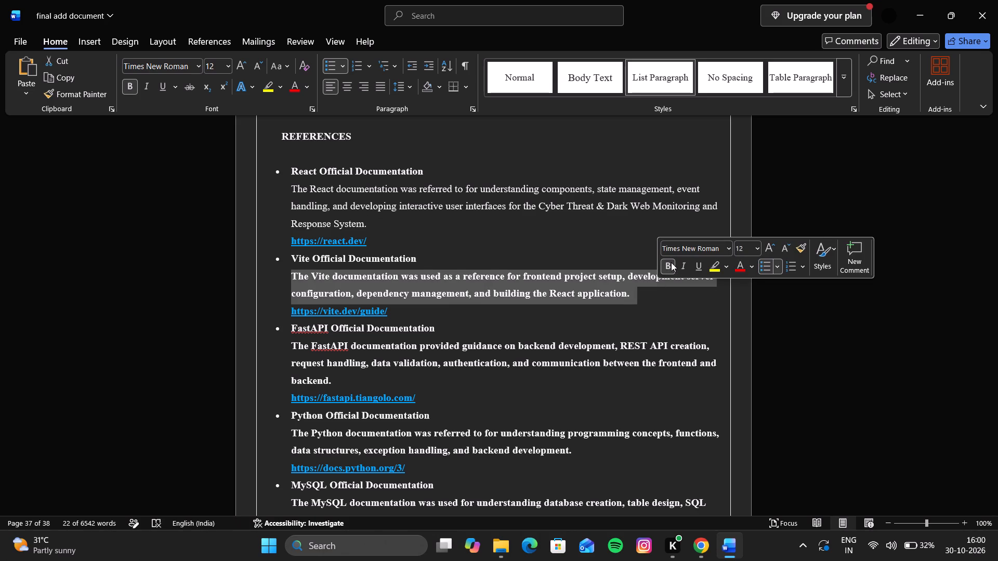
pyautogui.click(665, 262)
pyautogui.scroll(-1, 429, 352)
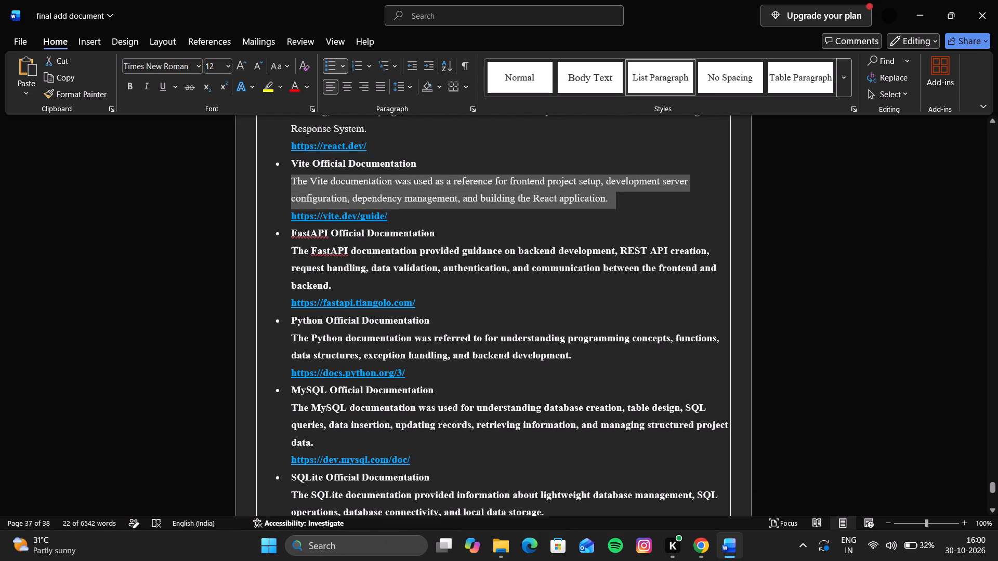
pyautogui.moveTo(294, 250); pyautogui.dragTo(360, 283)
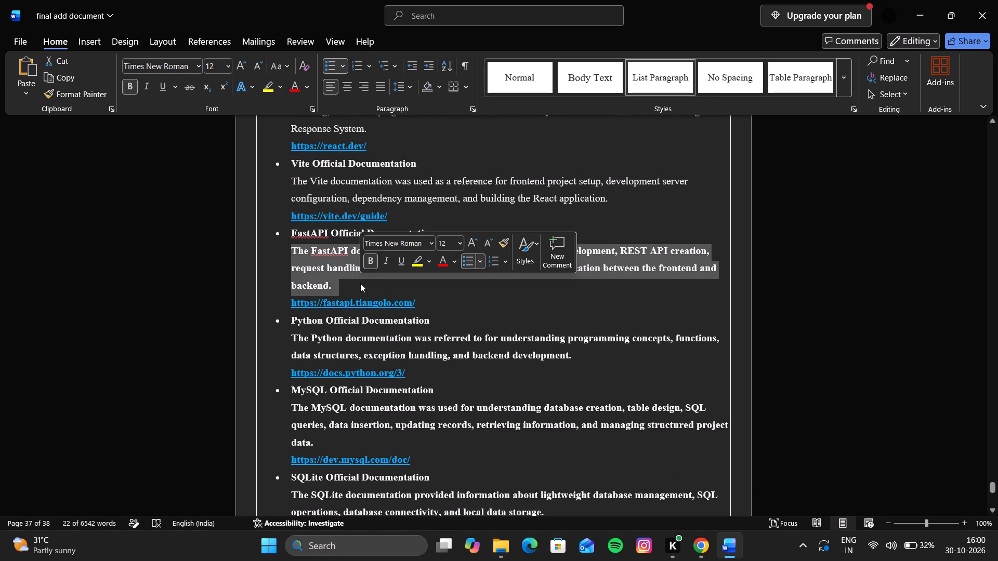
pyautogui.click(366, 260)
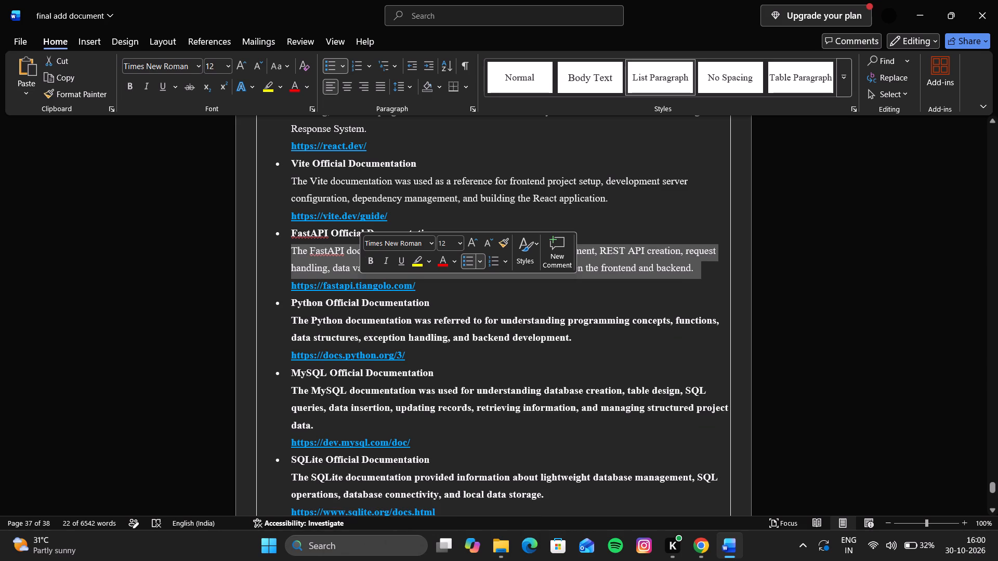
pyautogui.moveTo(290, 318); pyautogui.dragTo(543, 336)
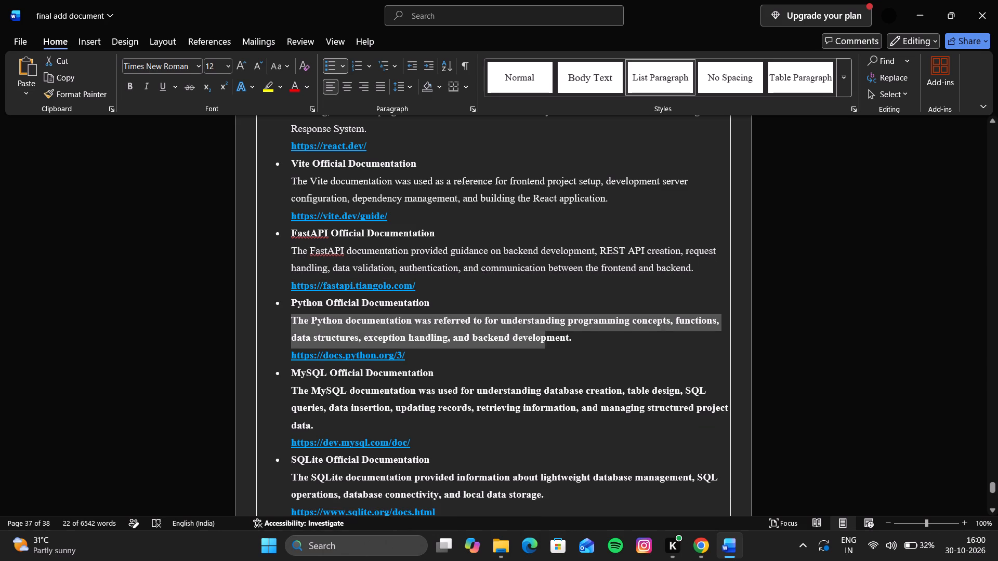
pyautogui.moveTo(543, 336); pyautogui.dragTo(576, 339)
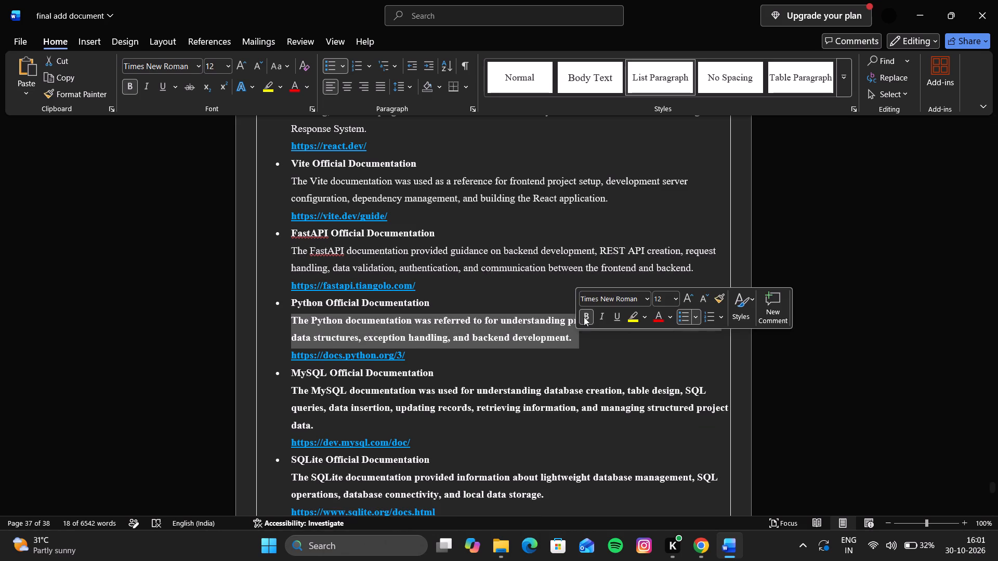
pyautogui.click(585, 317)
pyautogui.click(515, 367)
# Remove bold from the description paragraphs of the MySQL, SQLite and SQLAlchemy reference entries.
pyautogui.hscroll(-2, 515, 367)
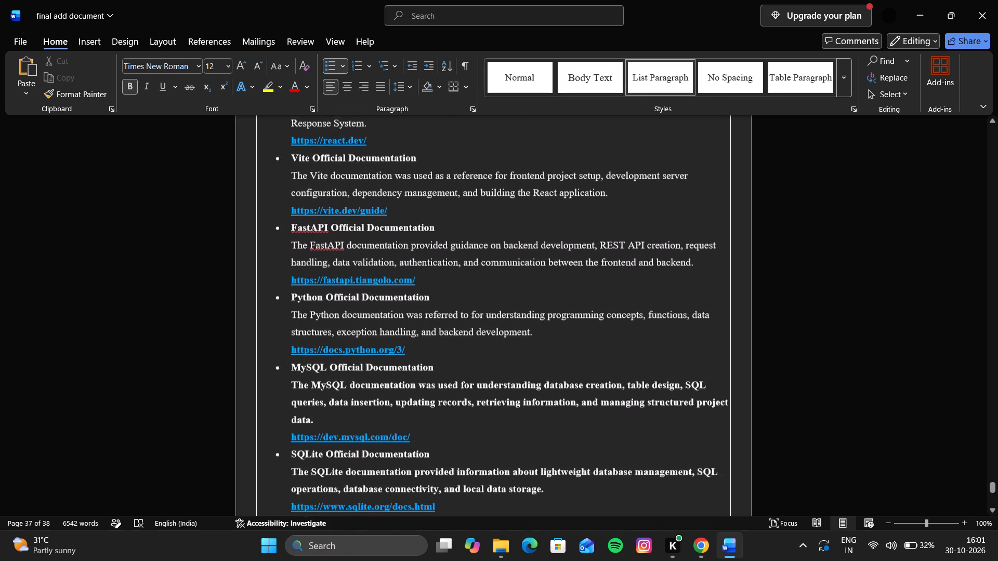
pyautogui.hscroll(-1, 515, 367)
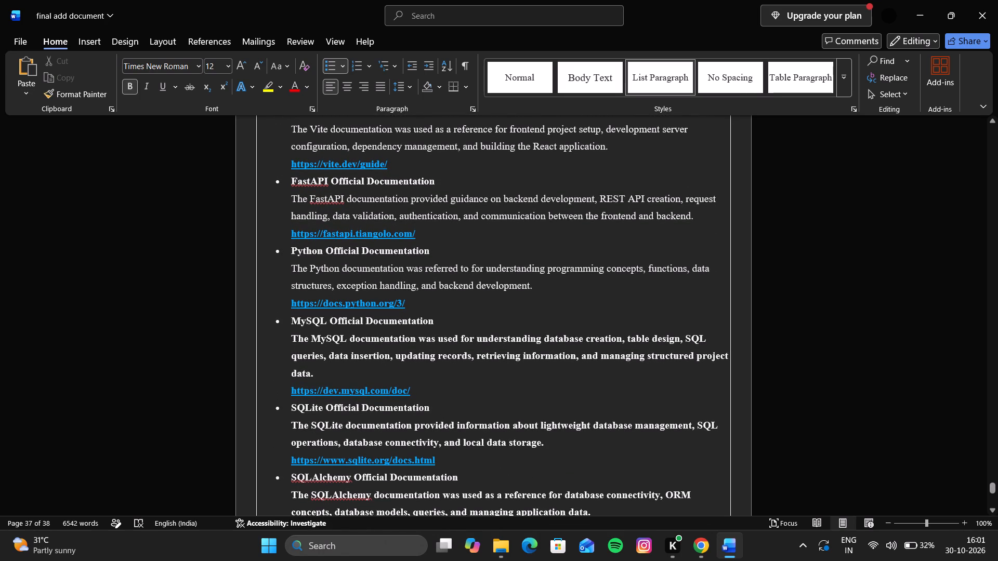
pyautogui.moveTo(295, 338); pyautogui.dragTo(318, 370)
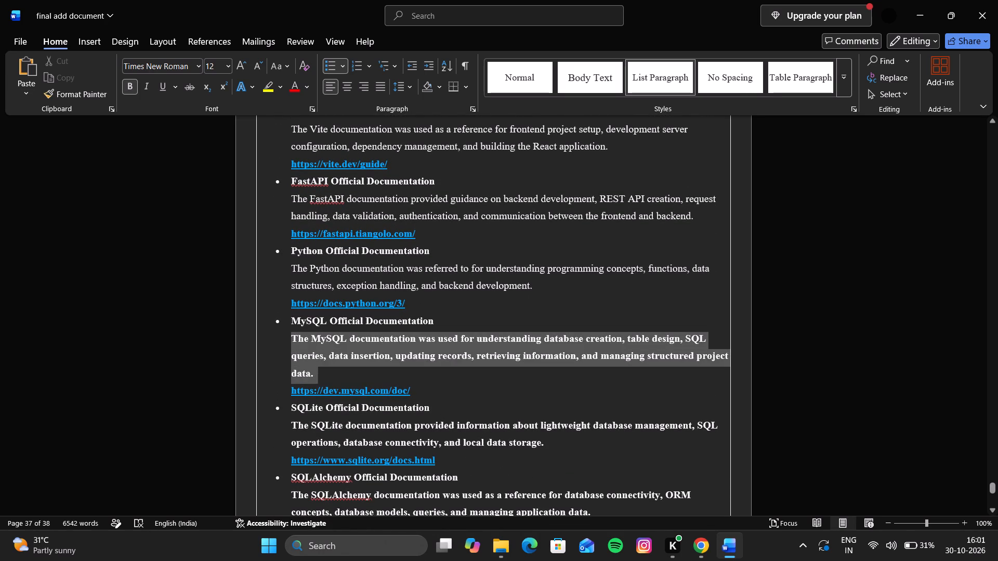
pyautogui.moveTo(318, 370); pyautogui.dragTo(319, 369)
pyautogui.click(326, 343)
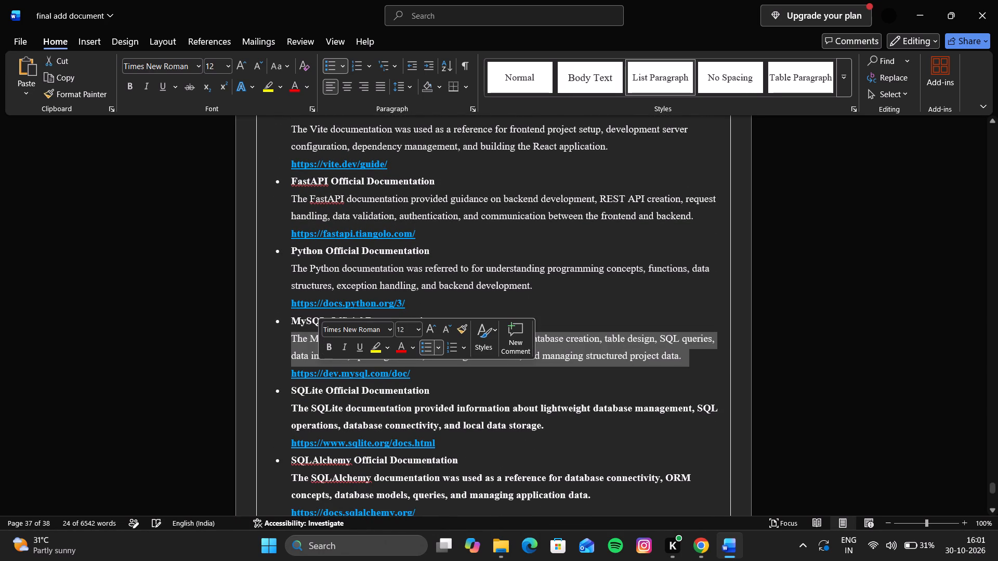
pyautogui.moveTo(279, 408); pyautogui.dragTo(375, 425)
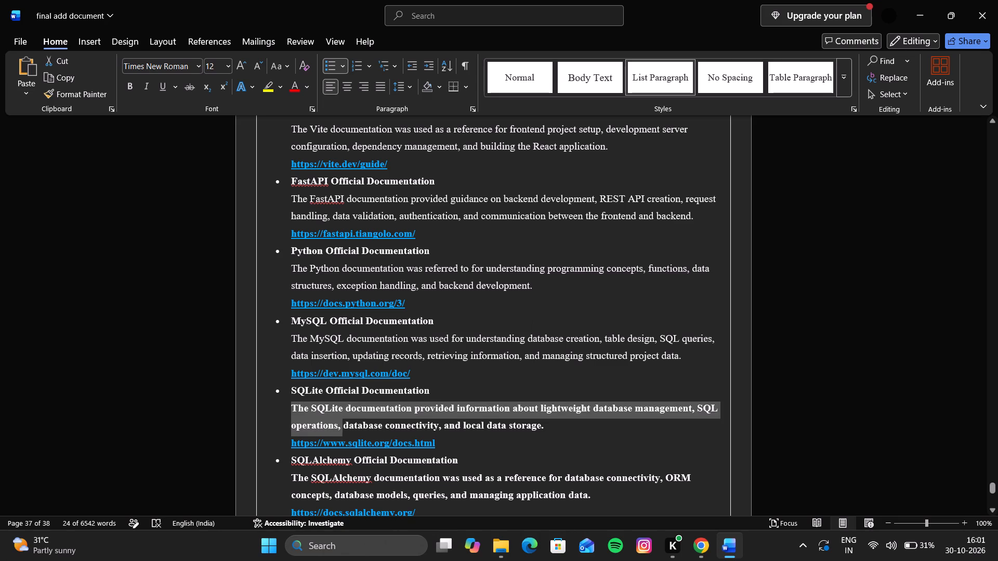
pyautogui.moveTo(375, 425); pyautogui.dragTo(556, 426)
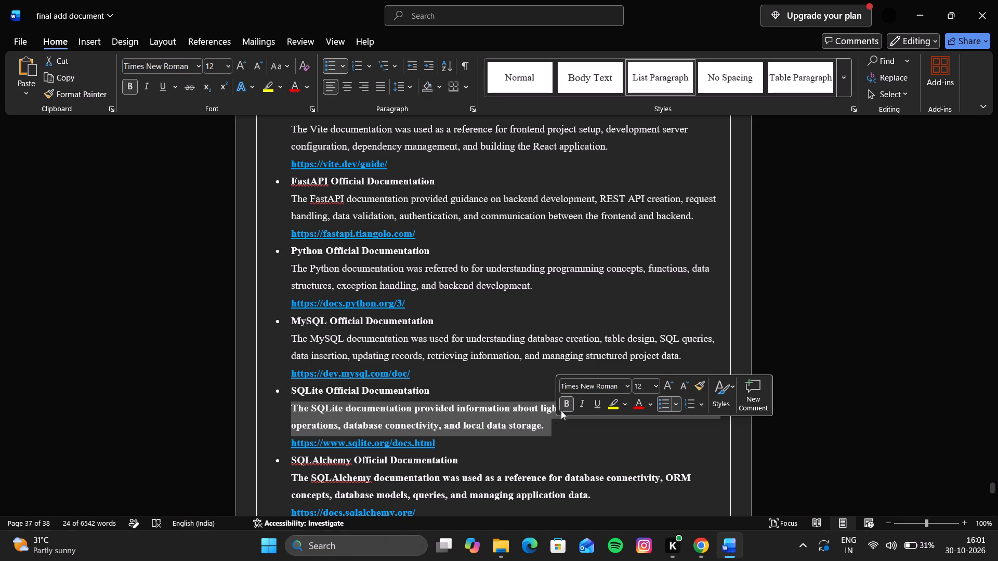
pyautogui.click(562, 404)
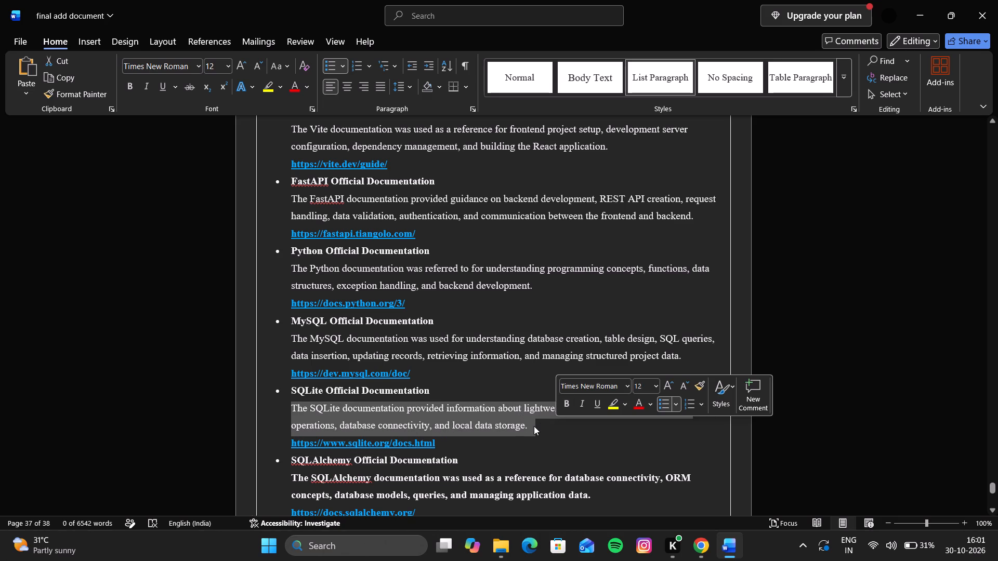
pyautogui.click(551, 448)
pyautogui.scroll(-1, 551, 448)
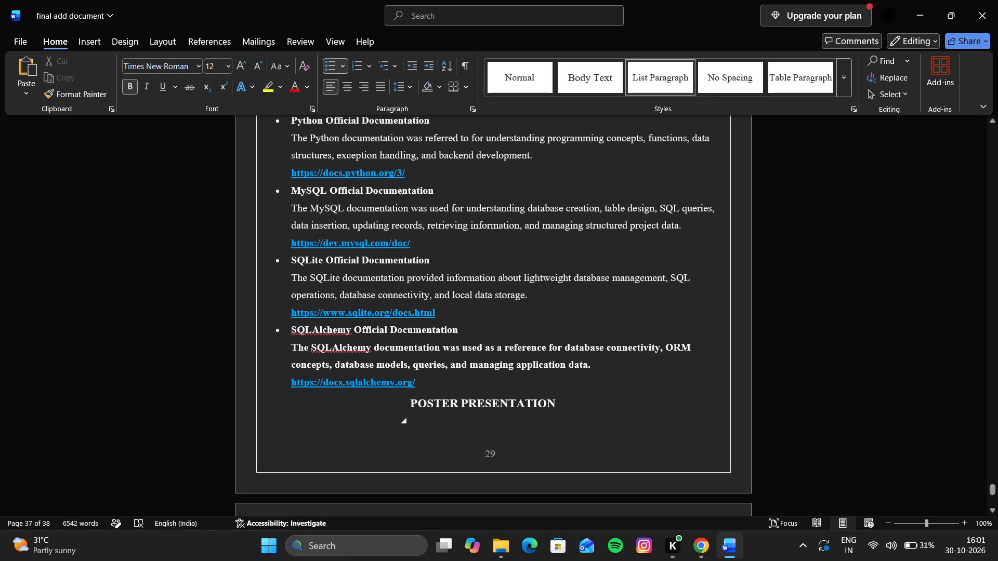
pyautogui.moveTo(291, 347); pyautogui.dragTo(291, 349)
pyautogui.moveTo(291, 349); pyautogui.dragTo(608, 368)
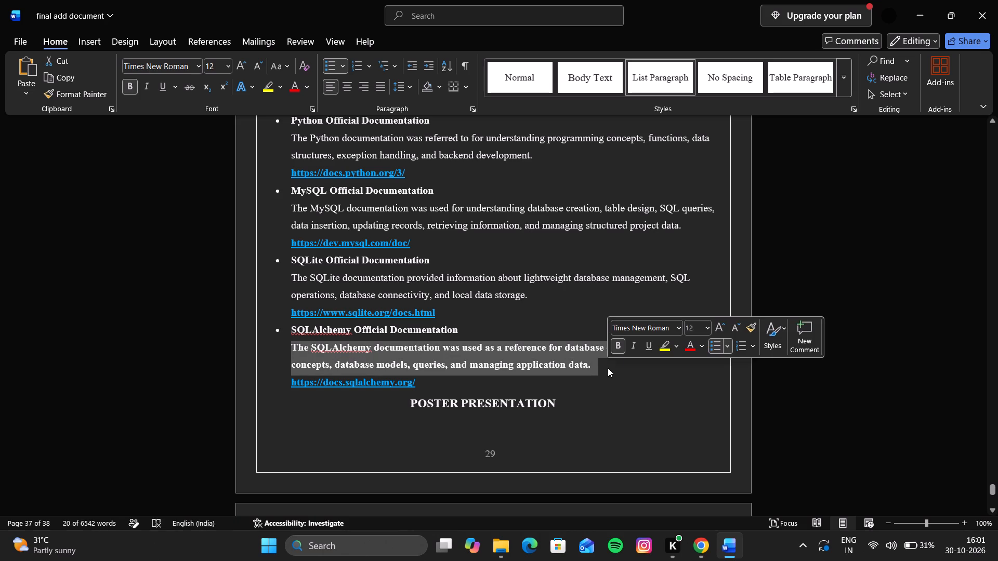
pyautogui.click(615, 347)
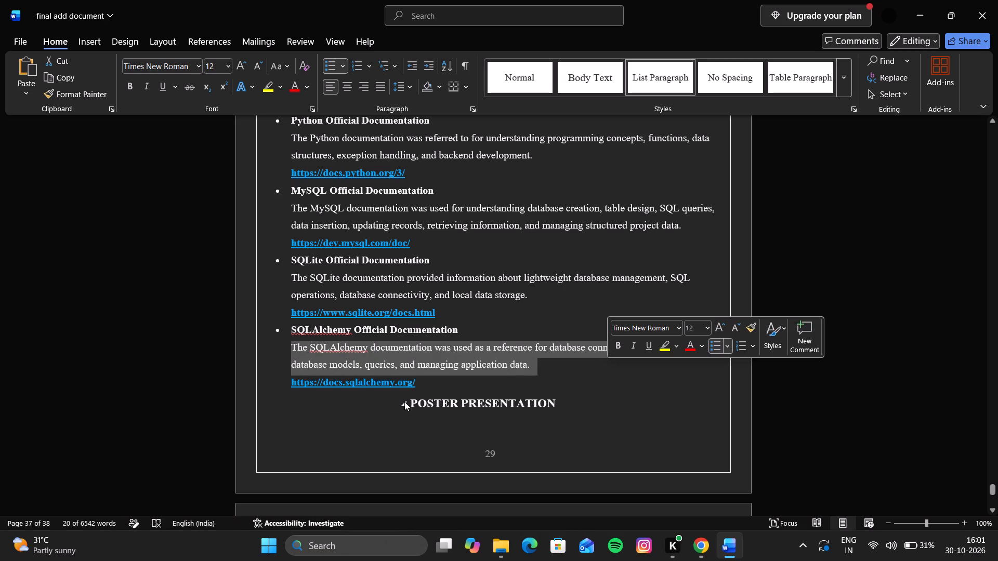
# Insert three empty paragraphs before the POSTER PRESENTATION heading to push it onto the next page above the poster.
pyautogui.click(408, 400)
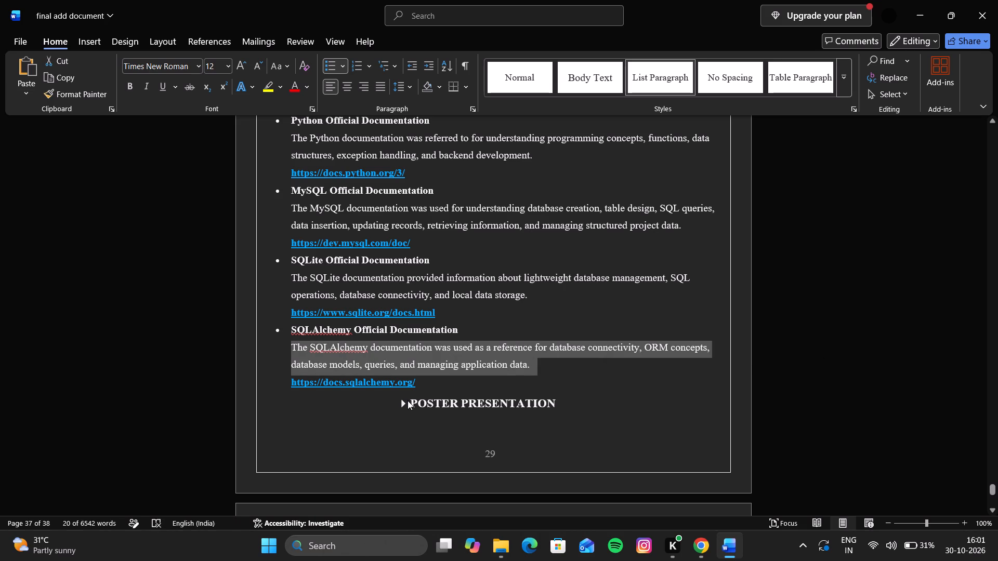
pyautogui.click(402, 405)
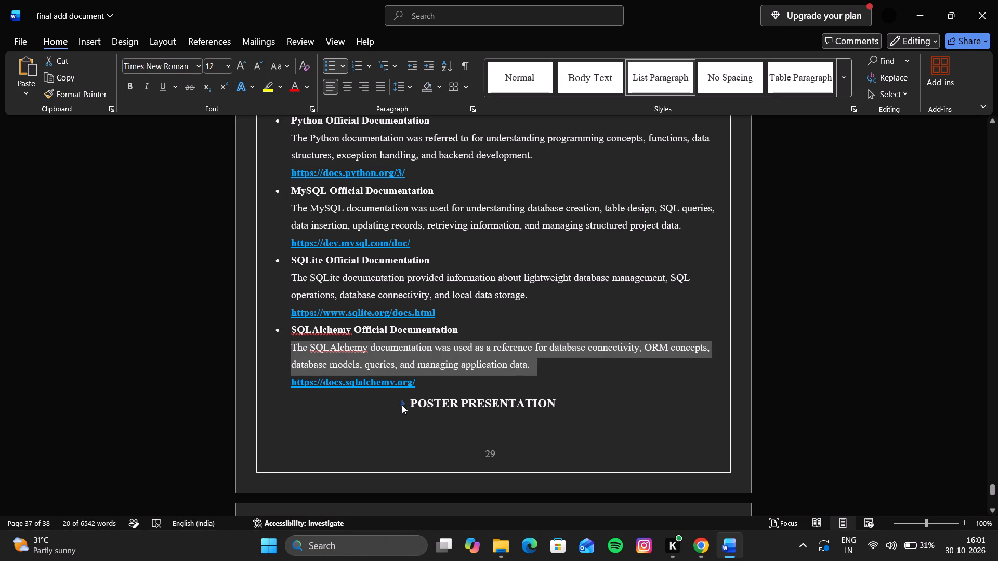
pyautogui.click(409, 402)
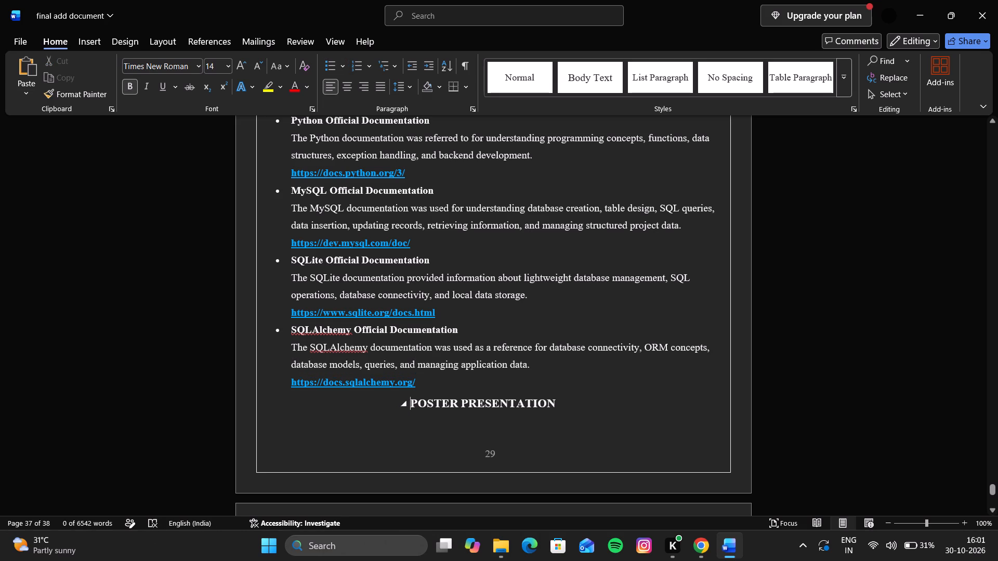
pyautogui.press('Return')
pyautogui.press('Return')
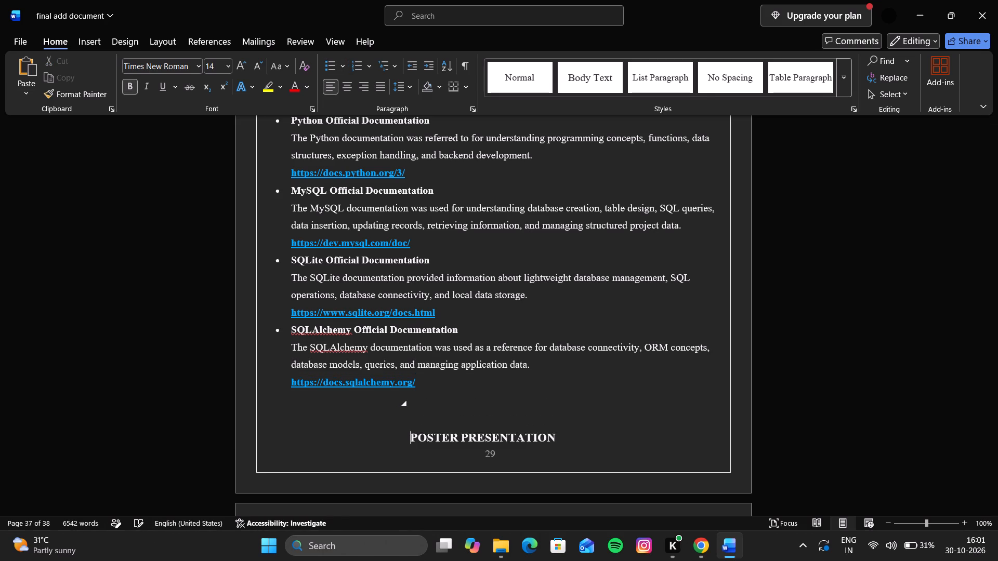
pyautogui.press('Return')
# Examine the Poster Presentation page for the heading's placement and the poster's fit within the page border.
pyautogui.scroll(-2, 409, 402)
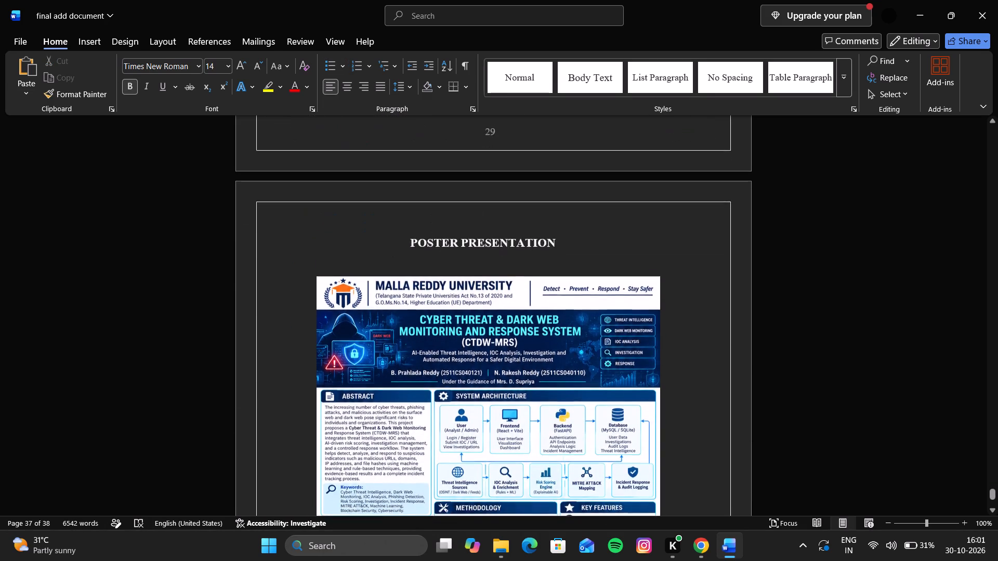
pyautogui.scroll(-7, 409, 402)
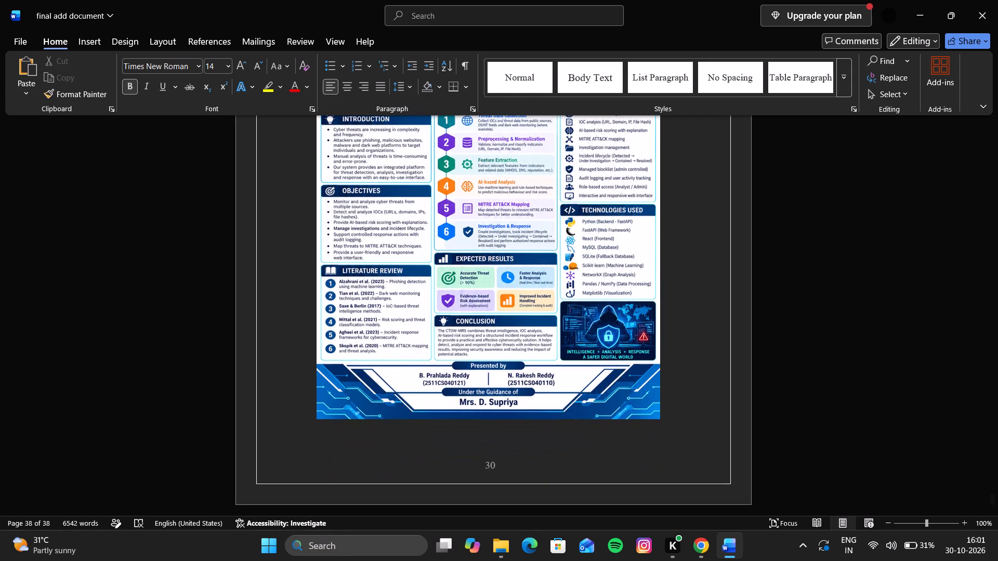
pyautogui.scroll(2, 409, 402)
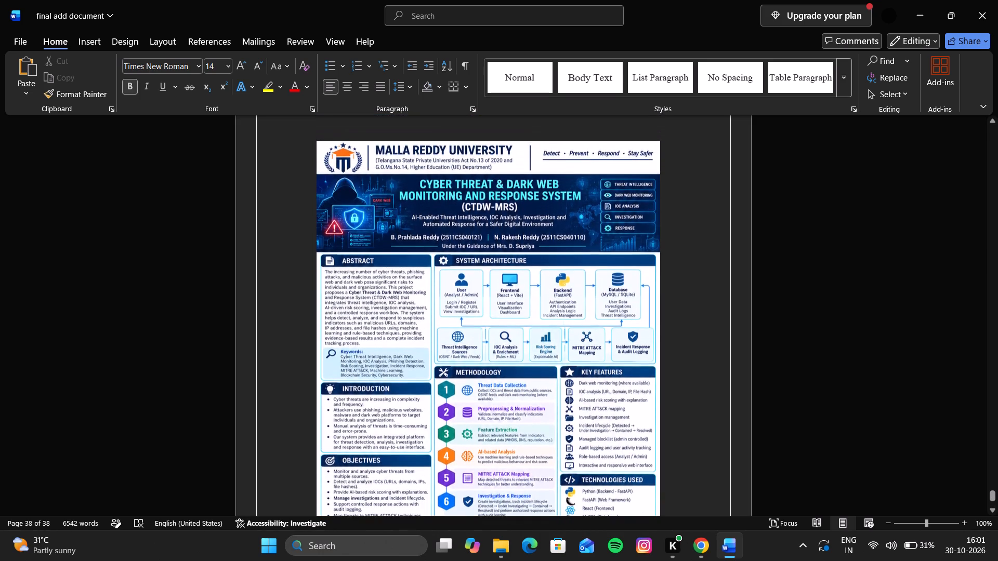
pyautogui.scroll(4, 409, 402)
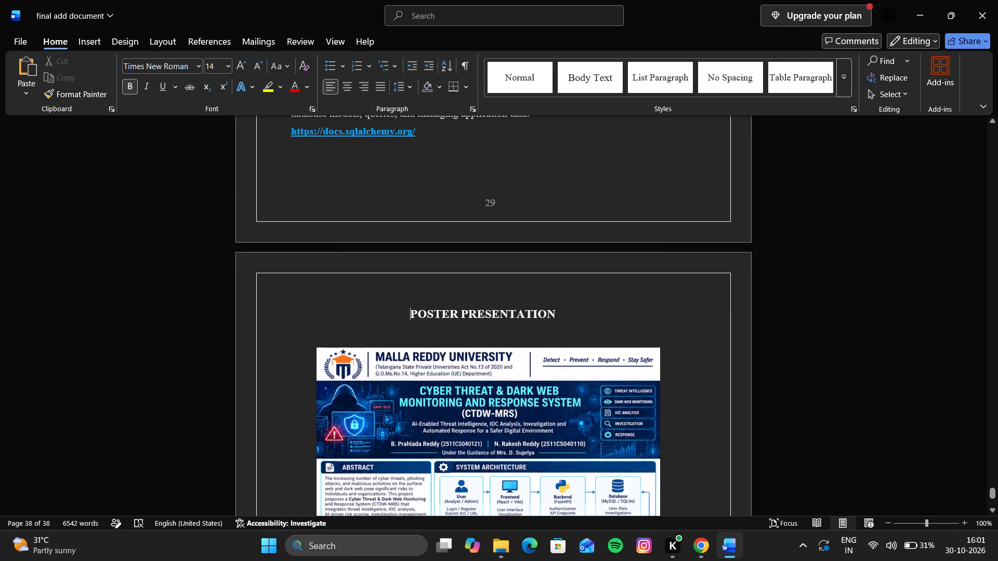
# Go back to the front of the report and review the title page and the guide and examiner signature page.
pyautogui.scroll(18, 409, 402)
pyautogui.scroll(9, 409, 402)
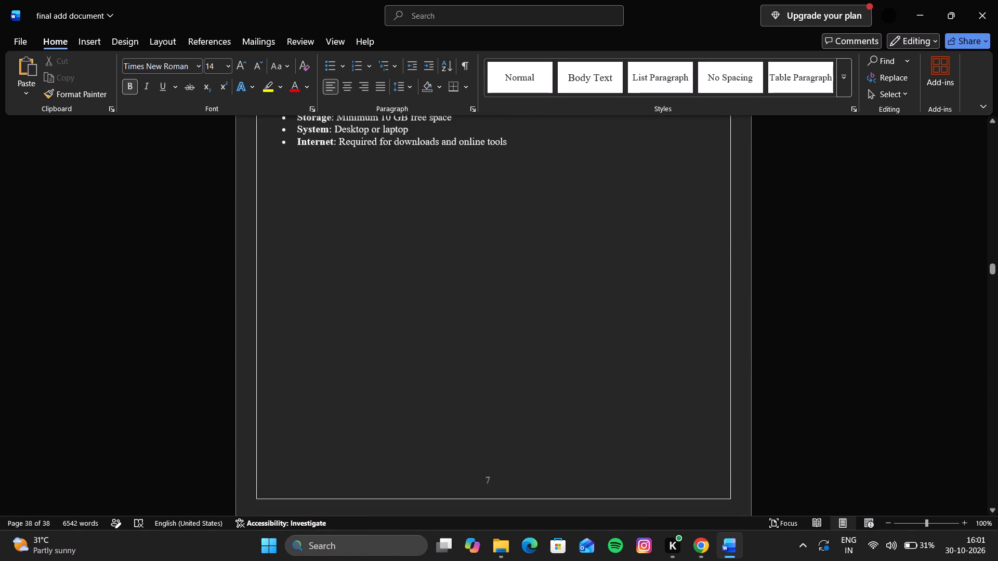
pyautogui.scroll(4, 409, 402)
pyautogui.scroll(-3, 409, 402)
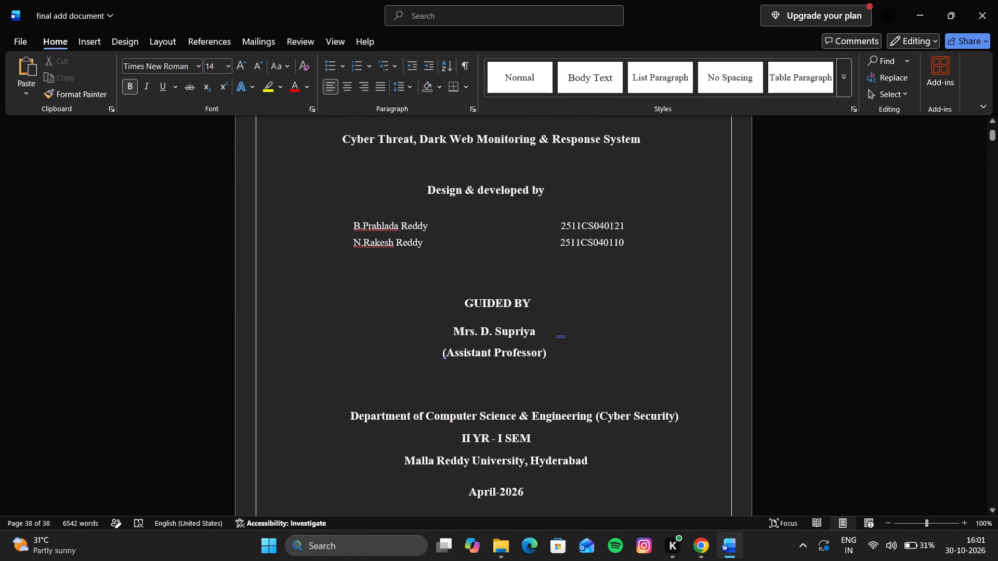
pyautogui.scroll(-5, 409, 402)
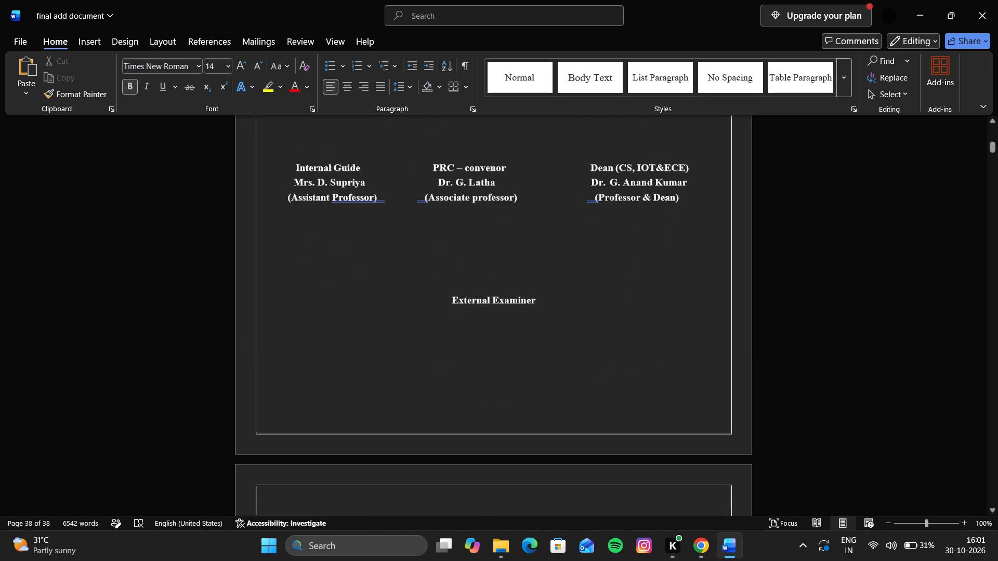
pyautogui.scroll(-2, 409, 402)
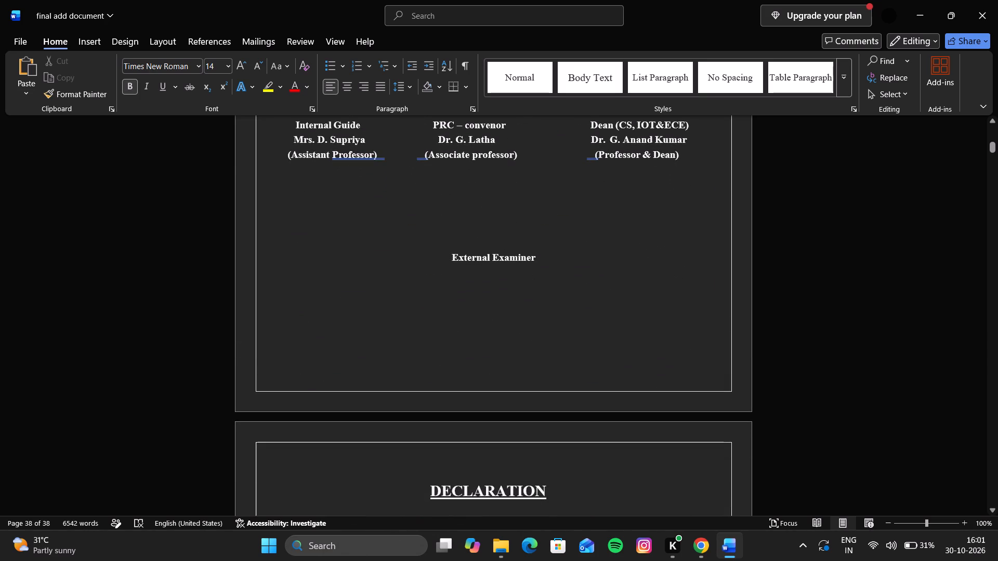
# Review the Declaration and Acknowledgements pages, checking the wording and layout of their body paragraphs.
pyautogui.scroll(-1, 409, 402)
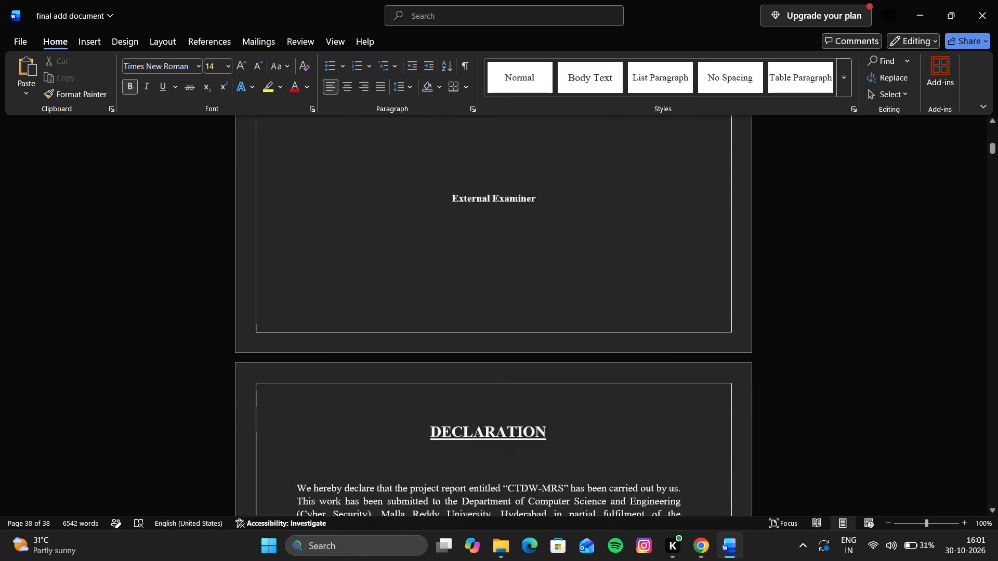
pyautogui.scroll(-2, 409, 402)
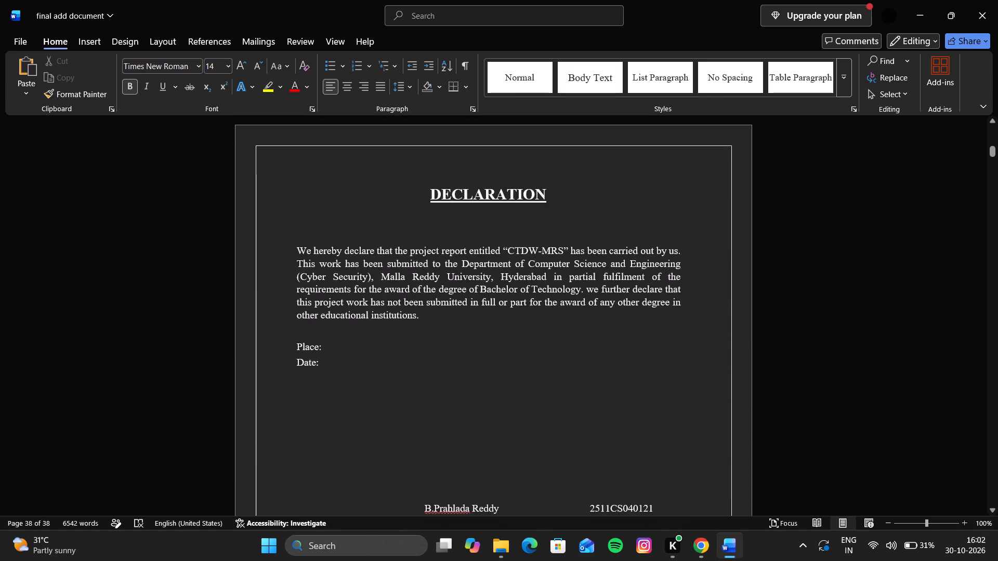
pyautogui.scroll(-4, 495, 350)
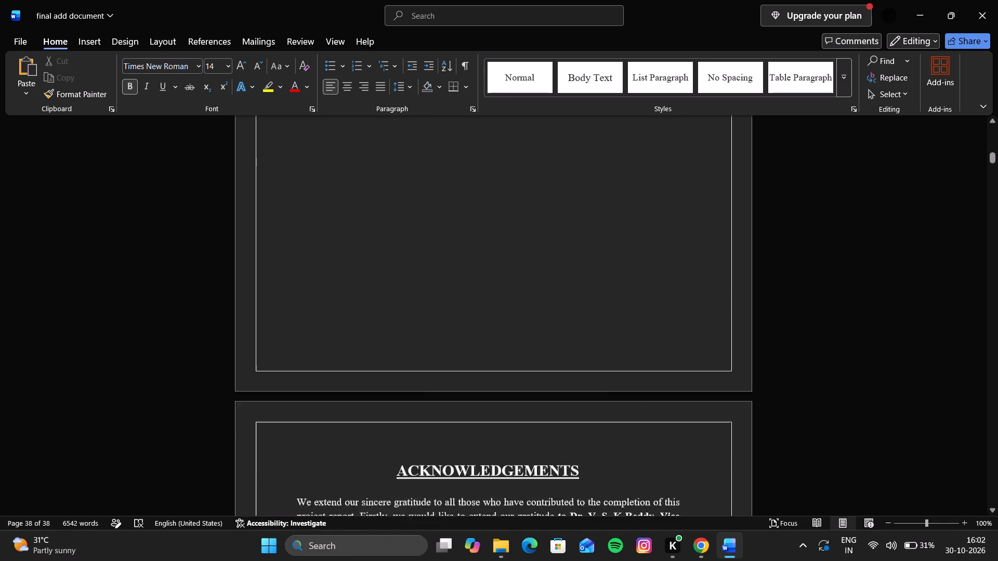
pyautogui.scroll(-2, 495, 350)
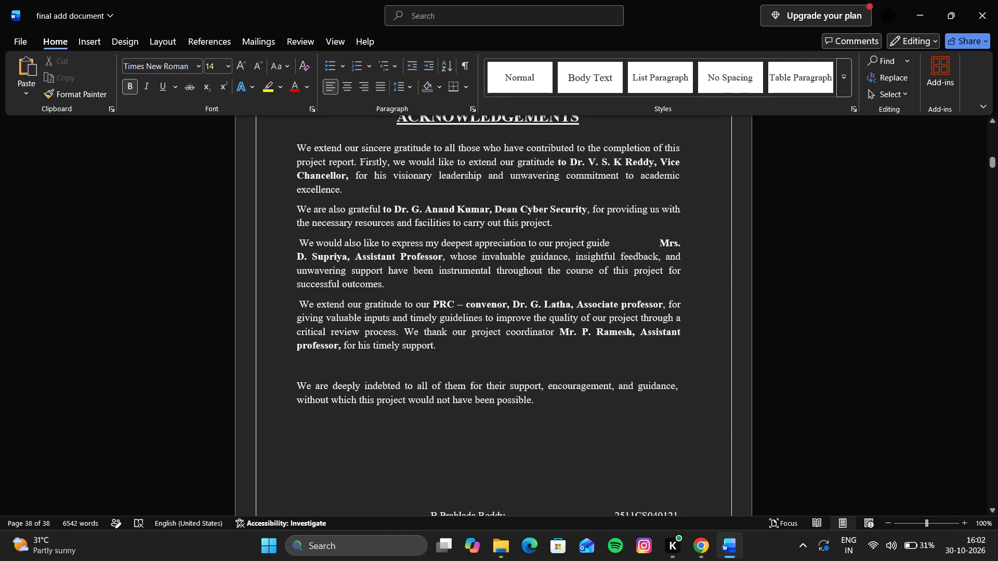
pyautogui.moveTo(293, 140); pyautogui.dragTo(343, 389)
pyautogui.click(343, 389)
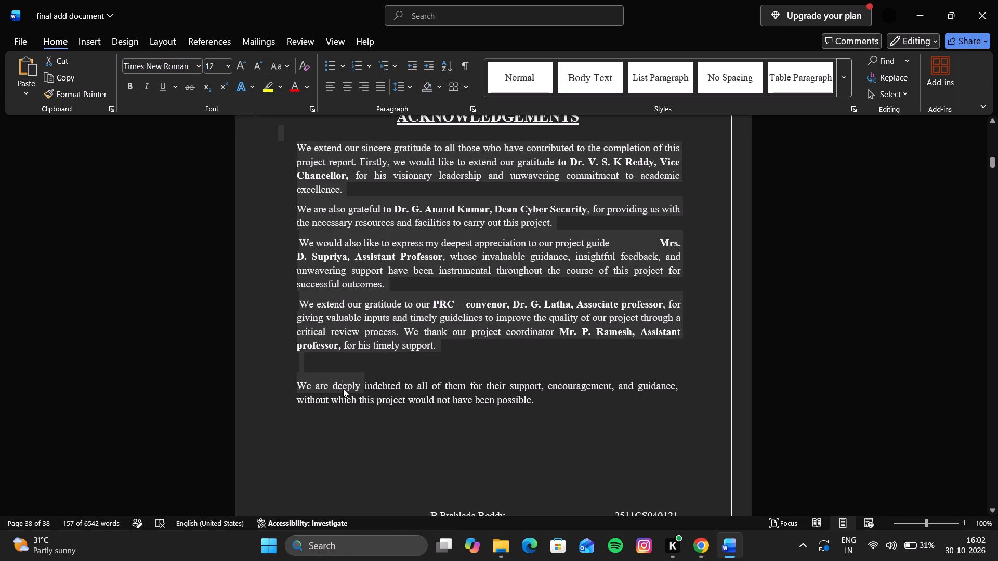
# Review the Abstract page and the chapter titles and page numbers in the table of contents.
pyautogui.scroll(-6, 343, 389)
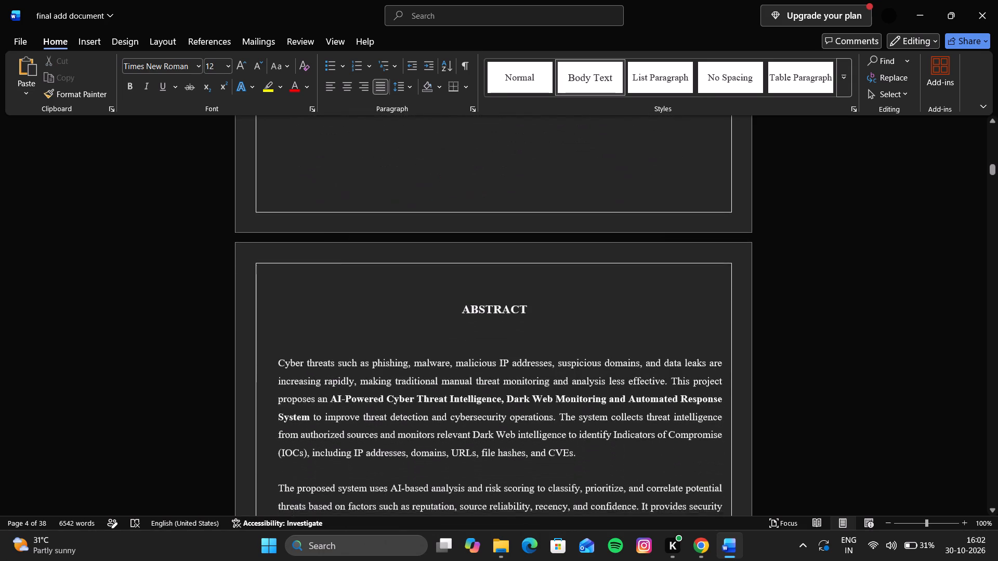
pyautogui.scroll(-3, 343, 389)
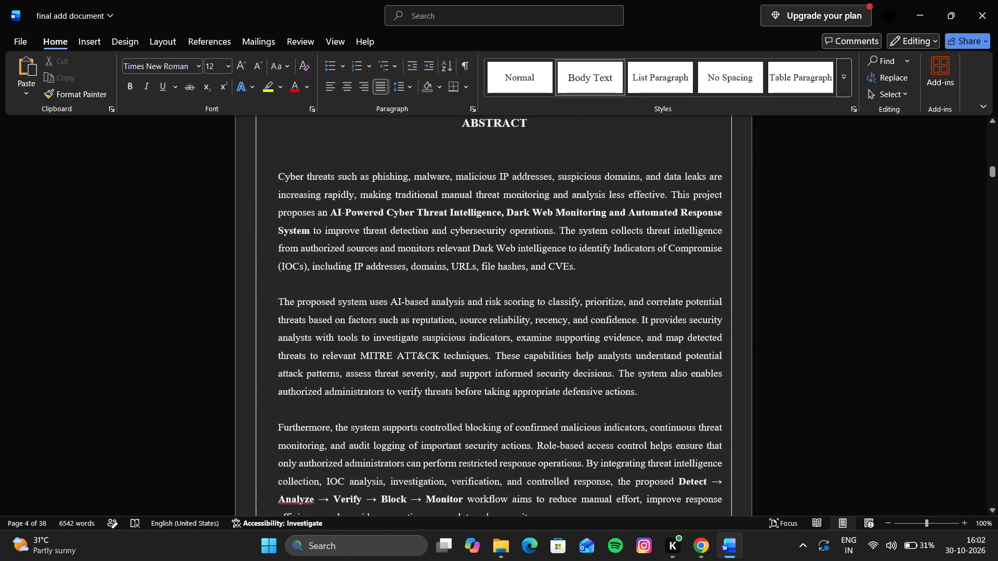
pyautogui.scroll(-3, 343, 389)
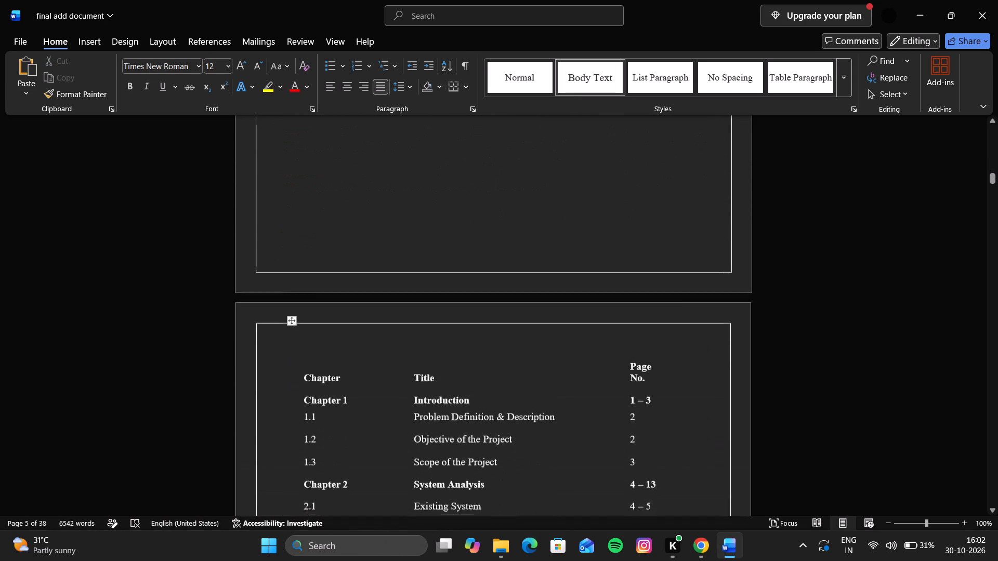
pyautogui.scroll(-3, 343, 389)
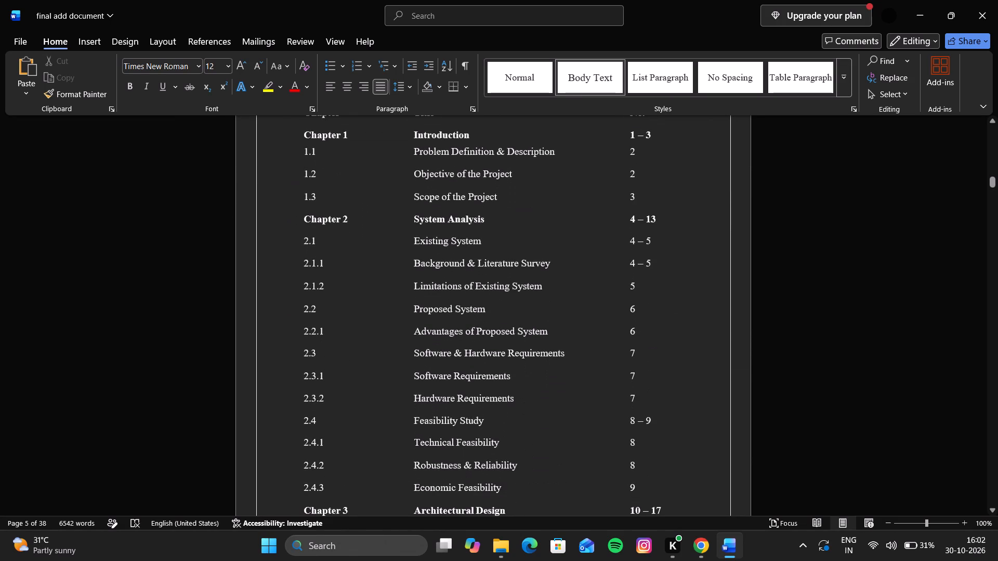
pyautogui.scroll(-1, 343, 389)
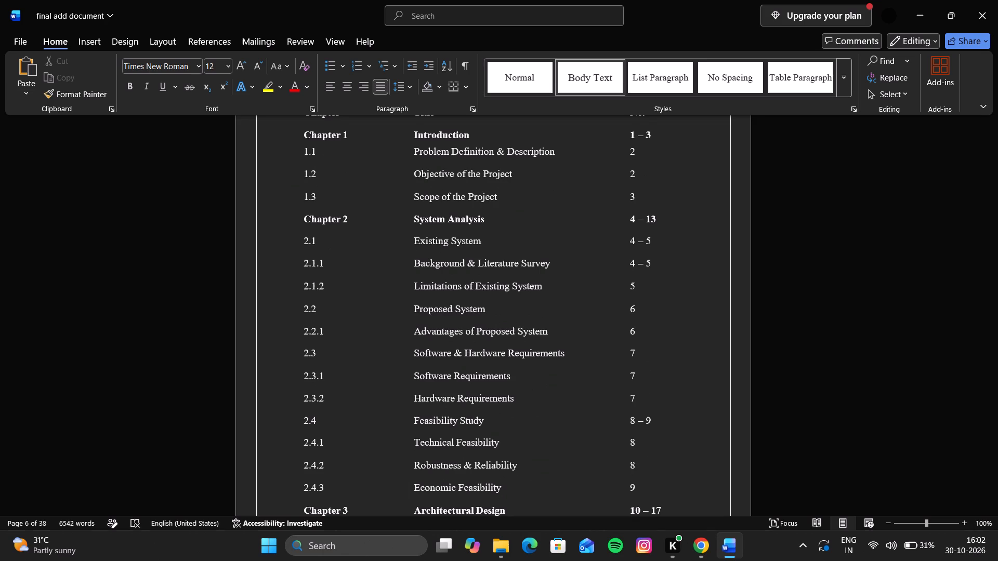
# Save the project report in the final add document file.
pyautogui.hotkey('ctrl', 's')
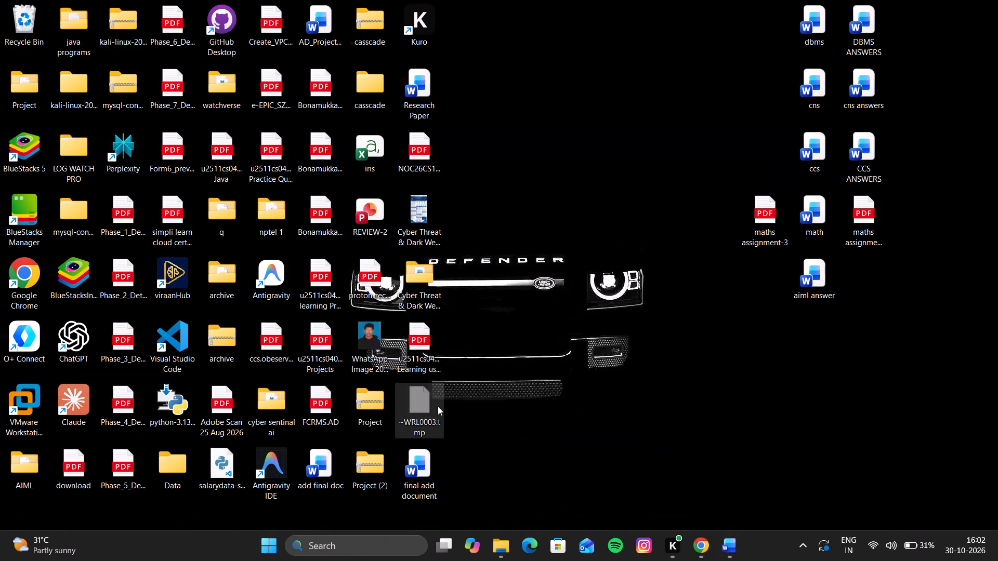
# Move the final add document file on the desktop up one row, into the free spot beside the Project folder.
pyautogui.click(462, 446)
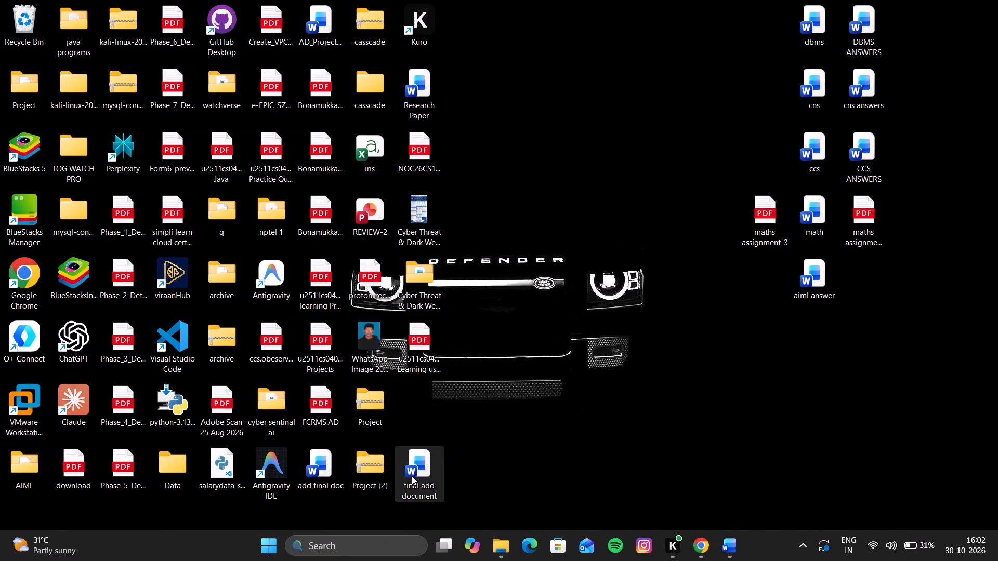
pyautogui.moveTo(413, 474); pyautogui.dragTo(408, 409)
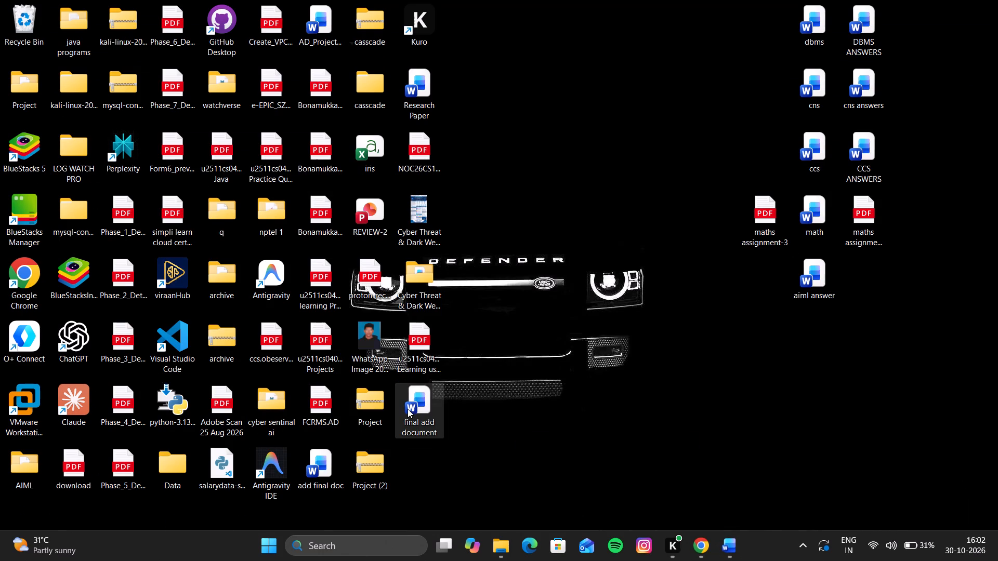
# Copy the final add document file from the desktop.
pyautogui.click(436, 407)
pyautogui.hotkey('ctrl', 'c')
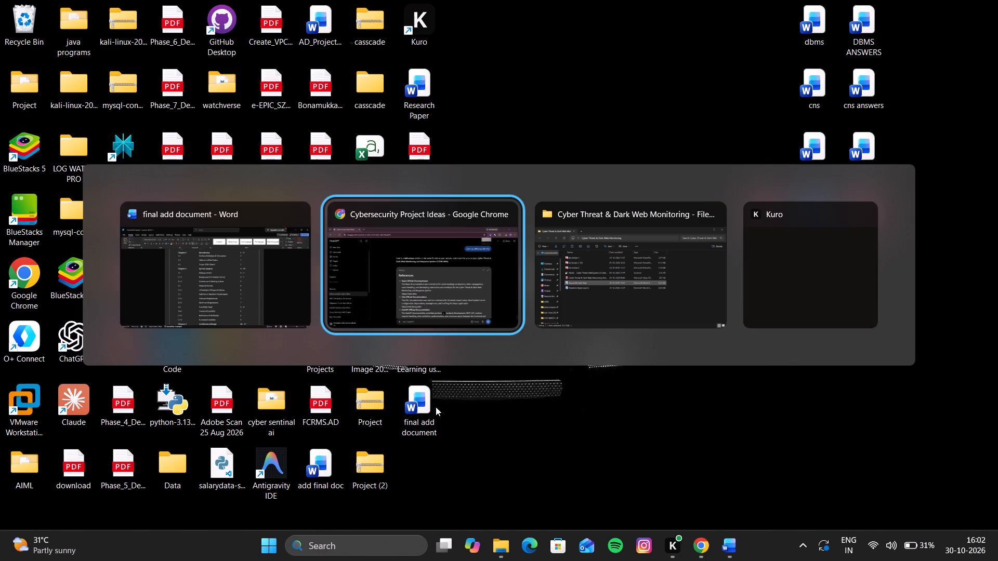
# Switch to Google Chrome and open a new tab.
pyautogui.click(193, 12)
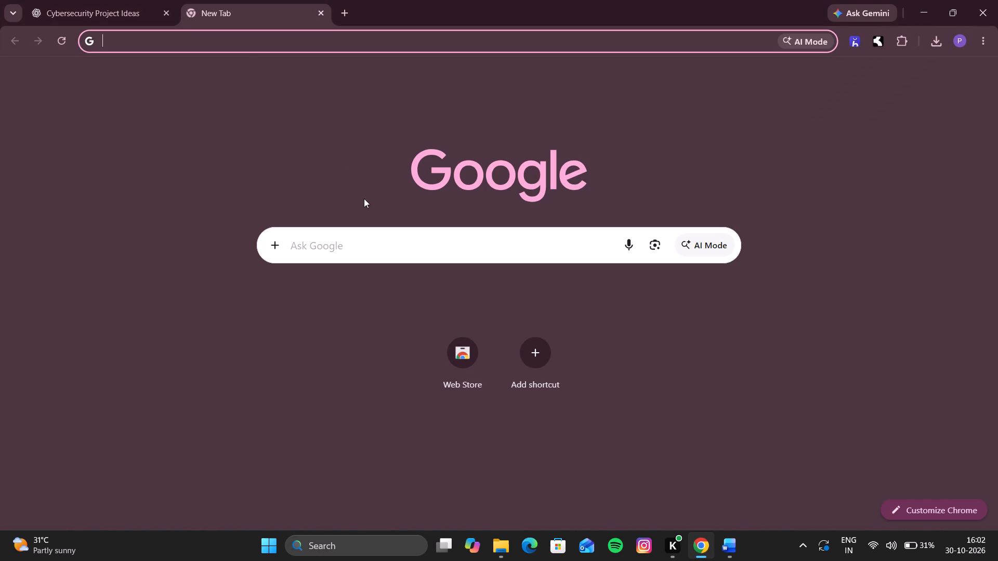
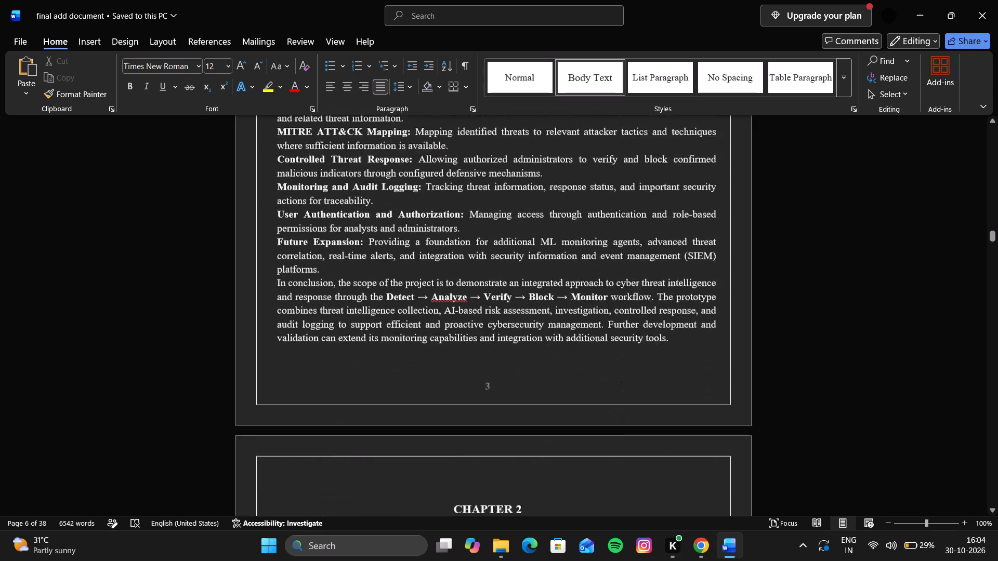
# Go back to the "1.3 Scope of the Project" heading and place the text cursor directly before its number.
pyautogui.scroll(-3, 477, 273)
pyautogui.scroll(5, 477, 273)
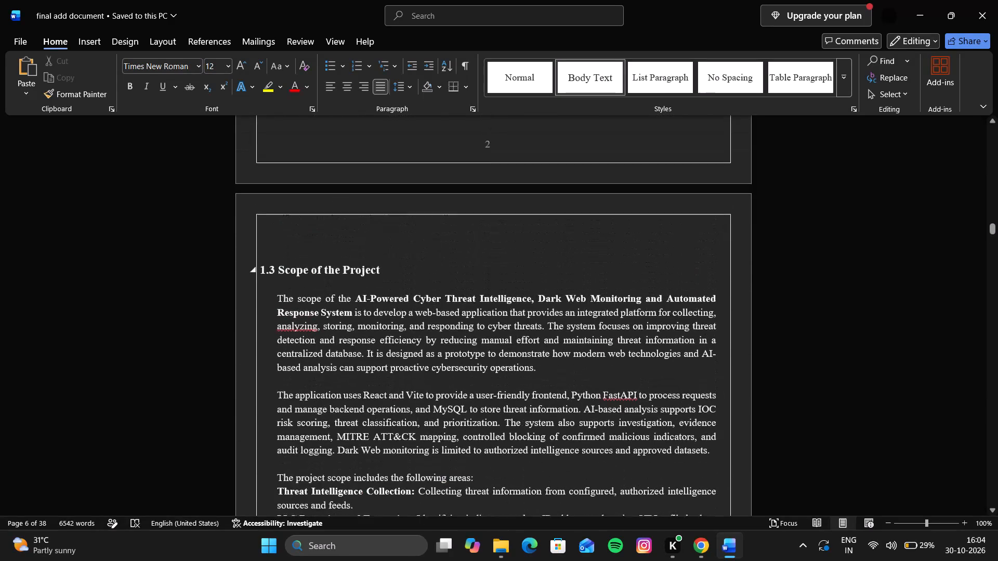
pyautogui.scroll(1, 477, 273)
pyautogui.click(258, 280)
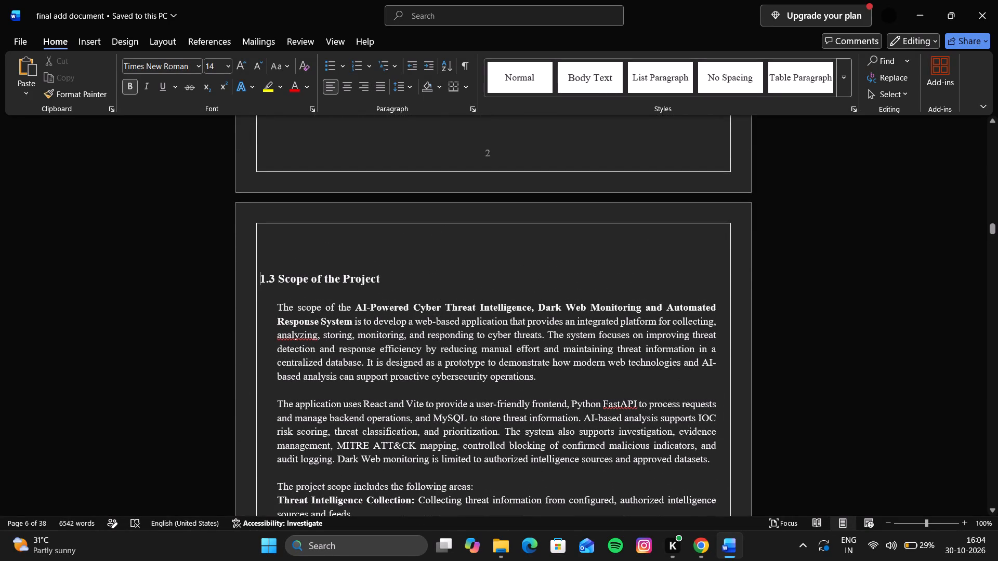
# Indent the "1.3 Scope of the Project" heading with five leading spaces to line up with its body text, and save the document.
pyautogui.press('space')
pyautogui.press('space')
pyautogui.press('space')
pyautogui.press('space')
pyautogui.press('space')
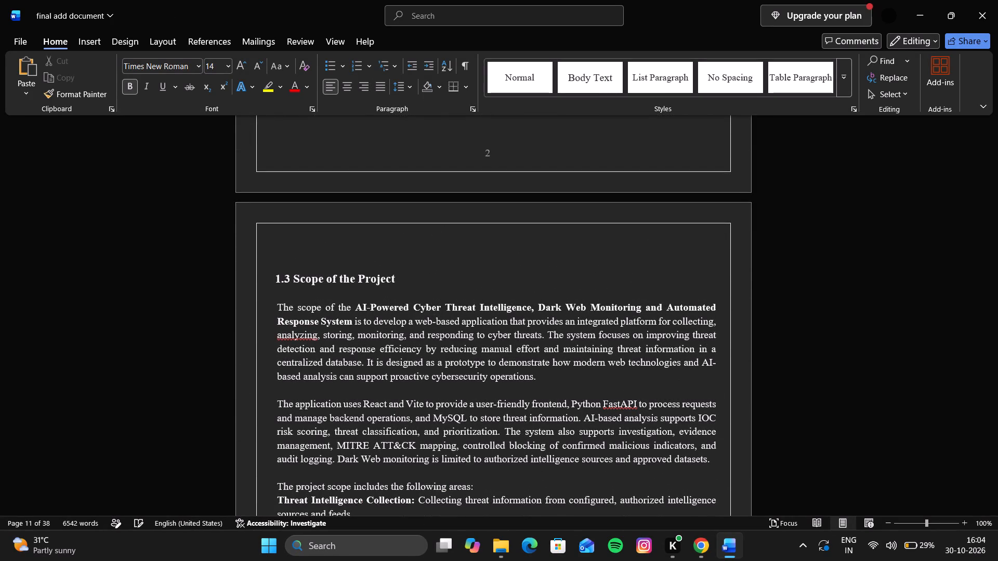
pyautogui.scroll(-4, 278, 316)
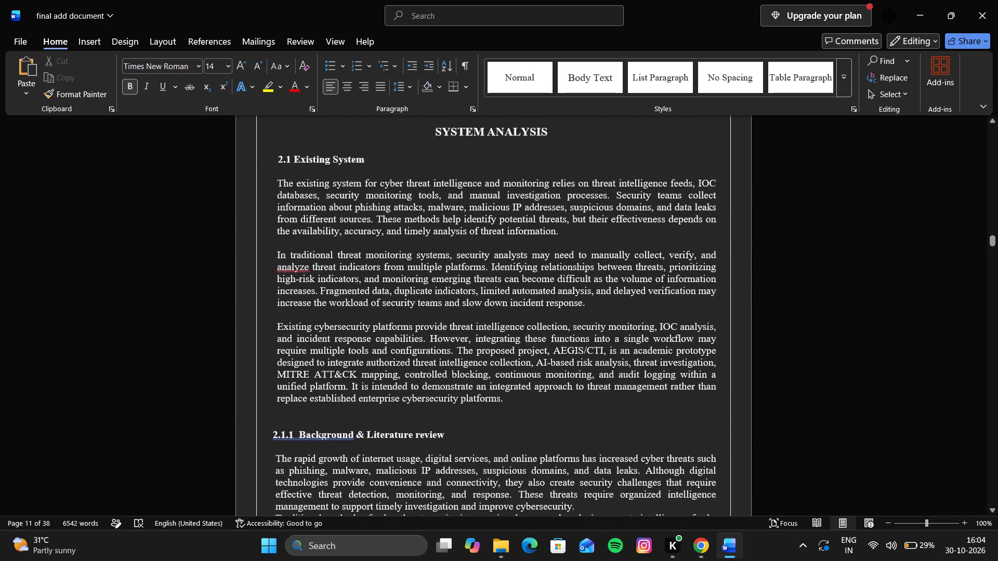
pyautogui.hotkey('ctrl', 's')
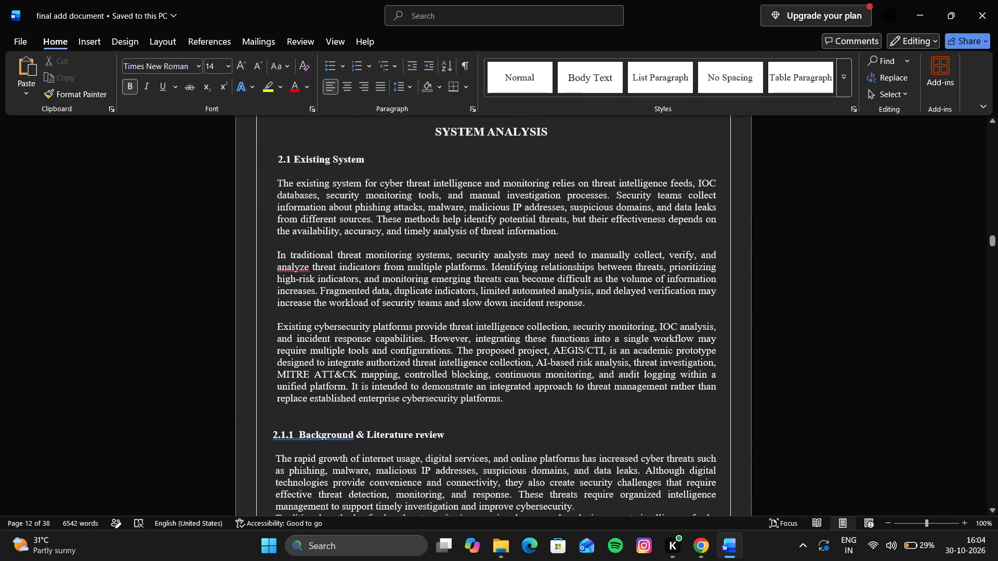
# Remove the stray leading space before "The existing methods of cyber threat monitoring" in section 2.1.2, Limitations of Existing System.
pyautogui.scroll(-2, 317, 315)
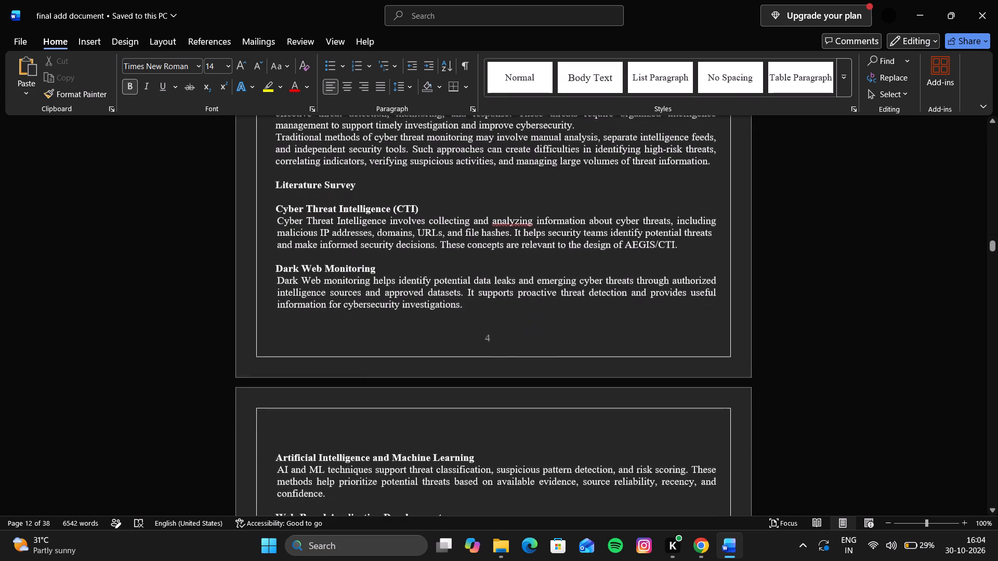
pyautogui.scroll(-3, 317, 315)
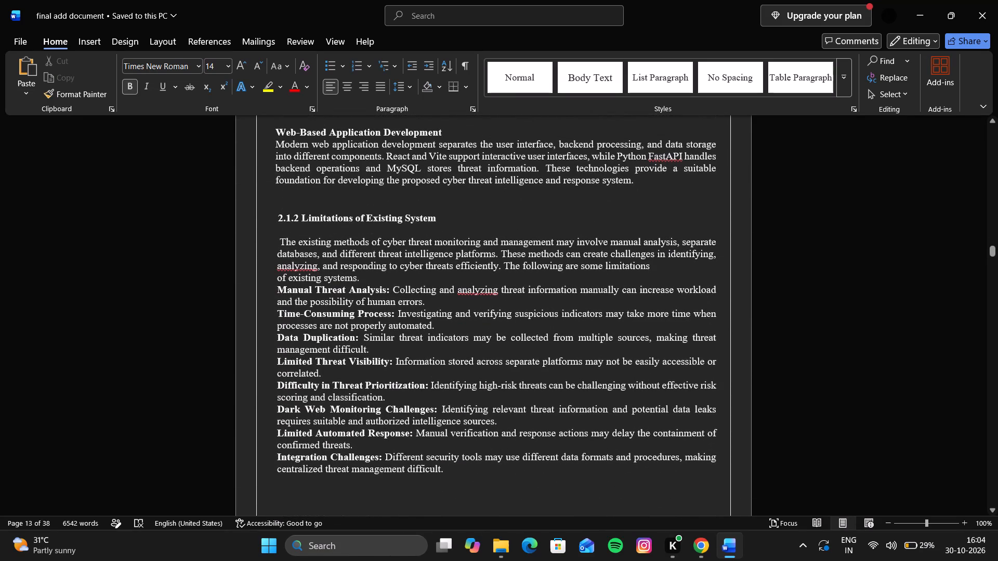
pyautogui.moveTo(281, 238); pyautogui.dragTo(312, 376)
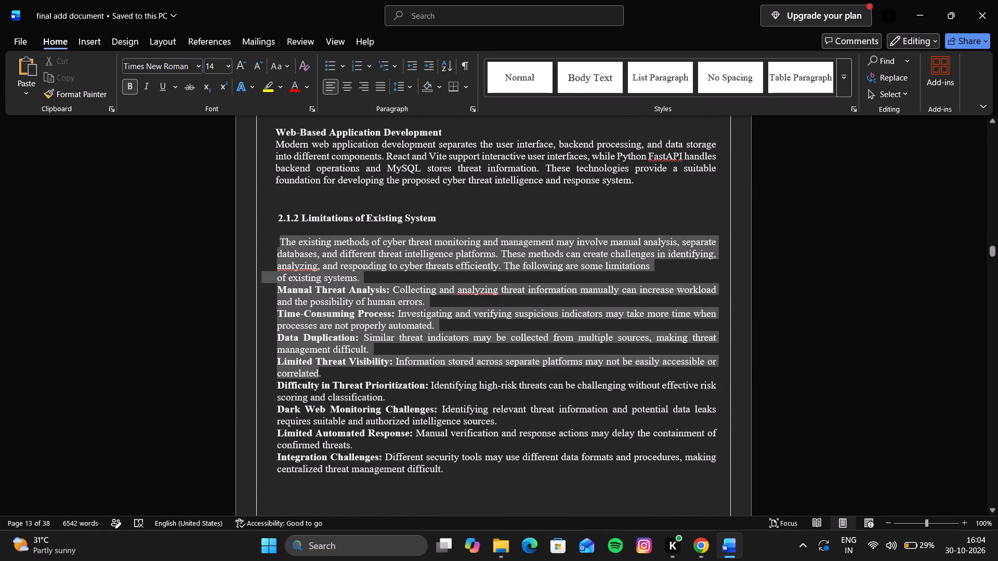
pyautogui.moveTo(312, 376); pyautogui.dragTo(370, 462)
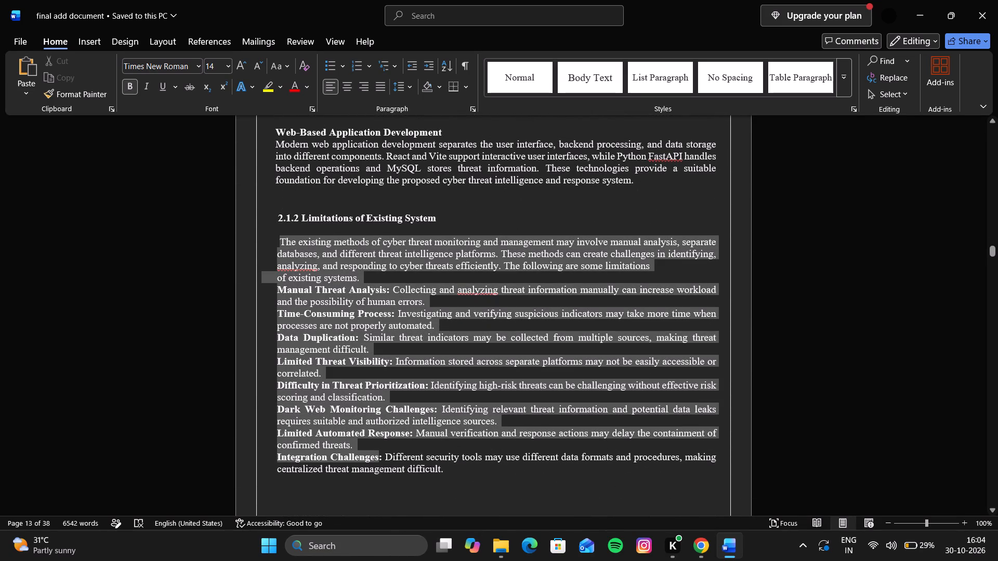
pyautogui.moveTo(370, 462); pyautogui.dragTo(455, 470)
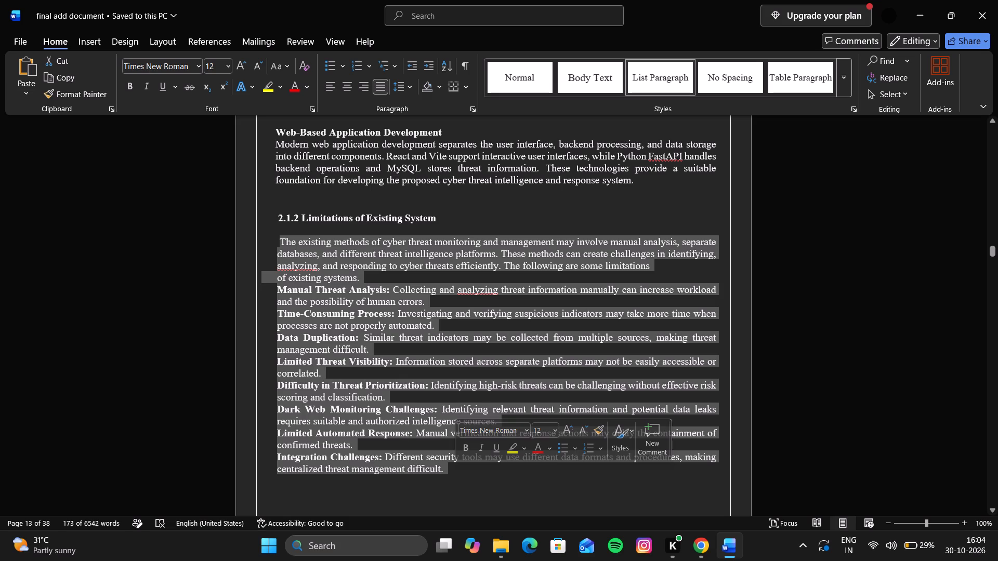
pyautogui.click(277, 237)
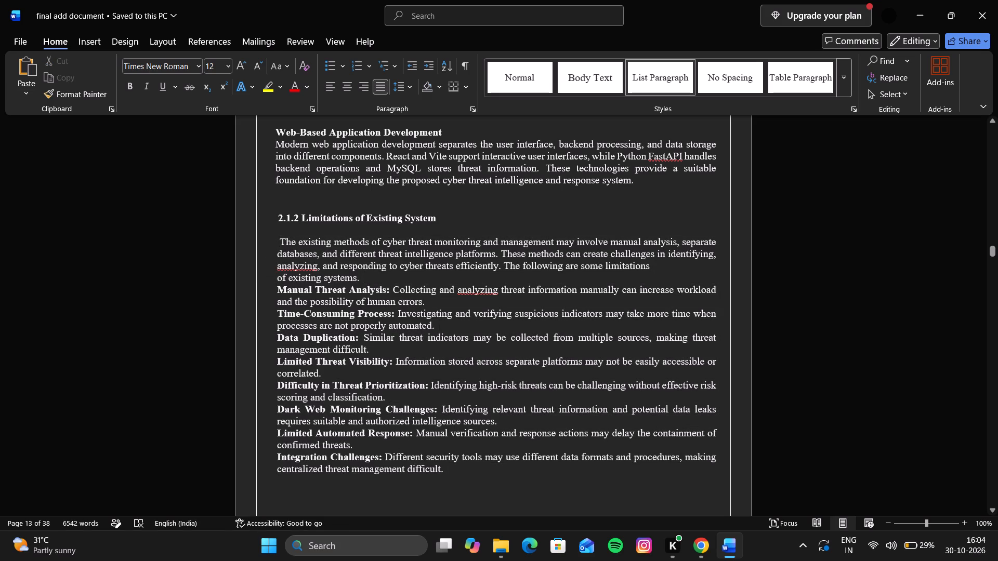
pyautogui.press('Right')
pyautogui.press('BackSpace')
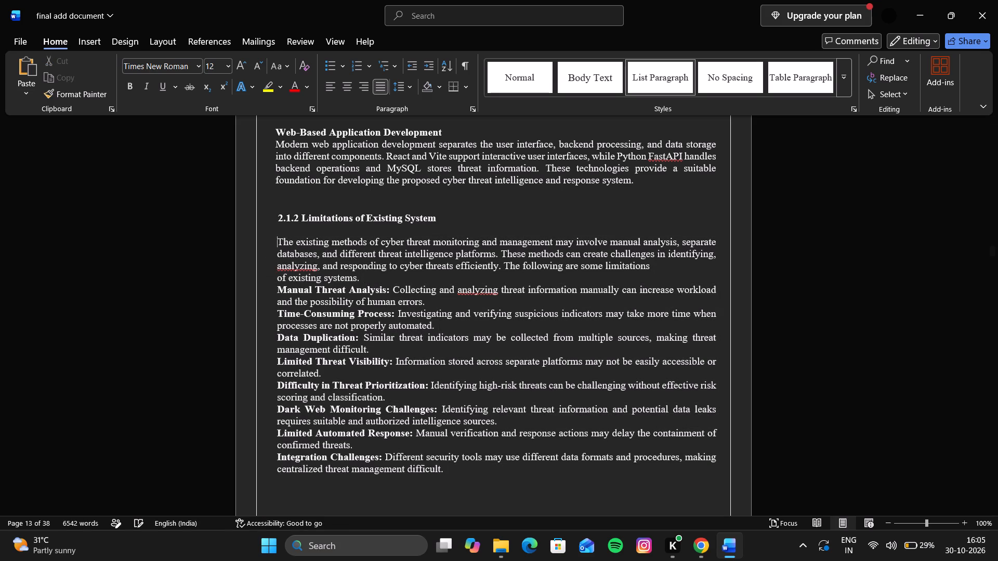
# Review the rest of Chapter 2, from the Proposed System and requirements sections through the feasibility study, for heading and paragraph alignment.
pyautogui.scroll(-4, 277, 248)
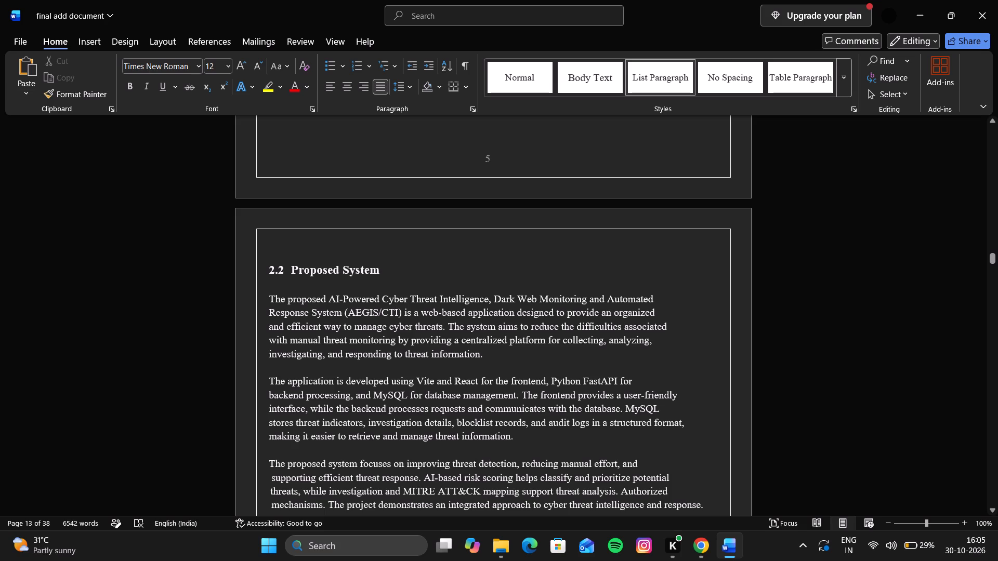
pyautogui.scroll(4, 277, 248)
pyautogui.scroll(-1, 277, 248)
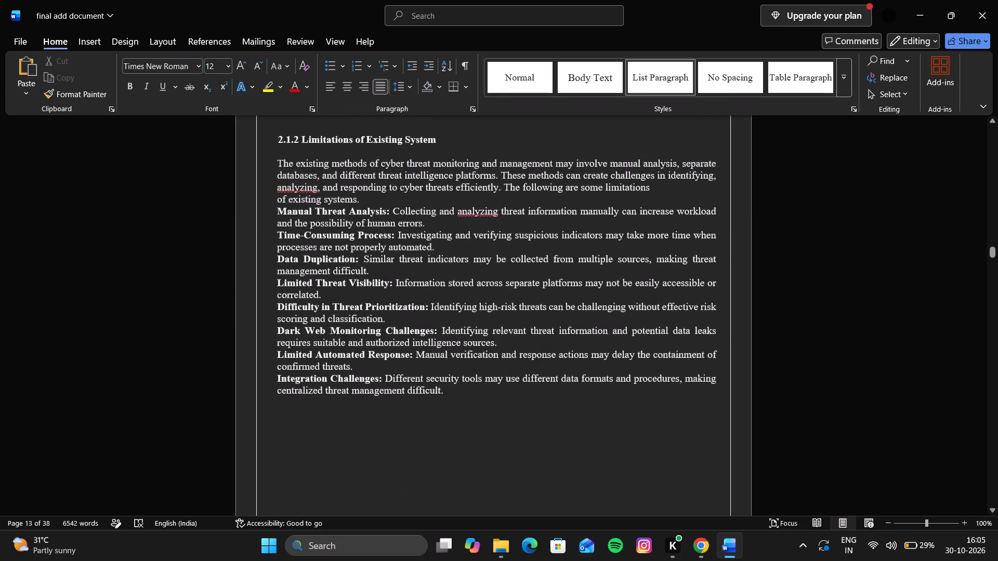
pyautogui.scroll(-4, 277, 248)
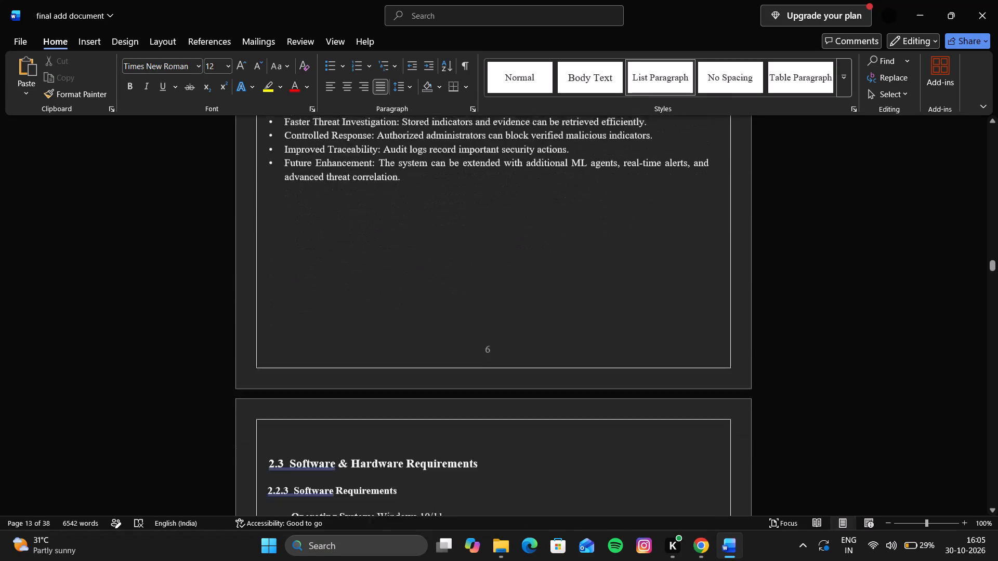
pyautogui.scroll(-4, 277, 248)
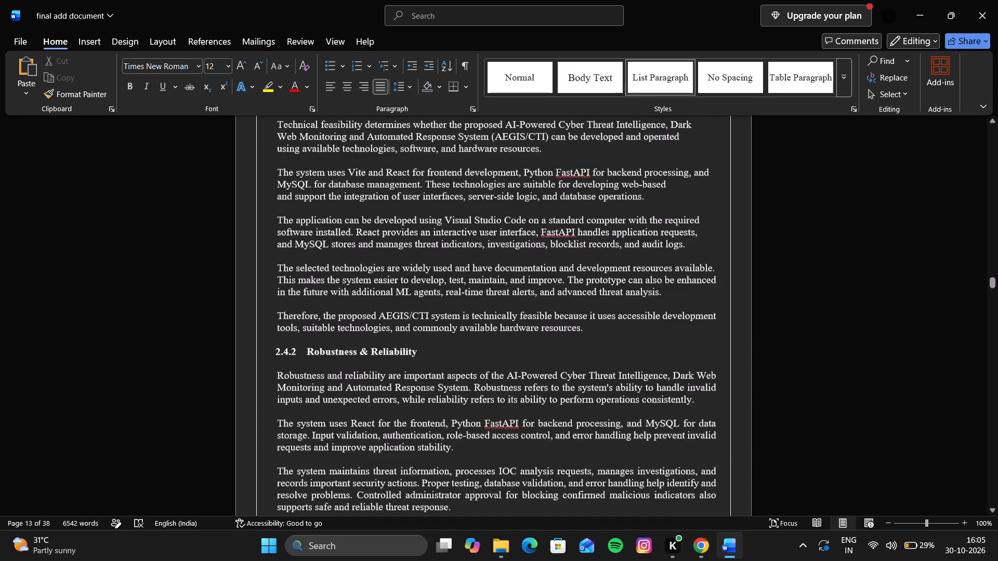
pyautogui.scroll(-2, 277, 248)
pyautogui.scroll(1, 277, 248)
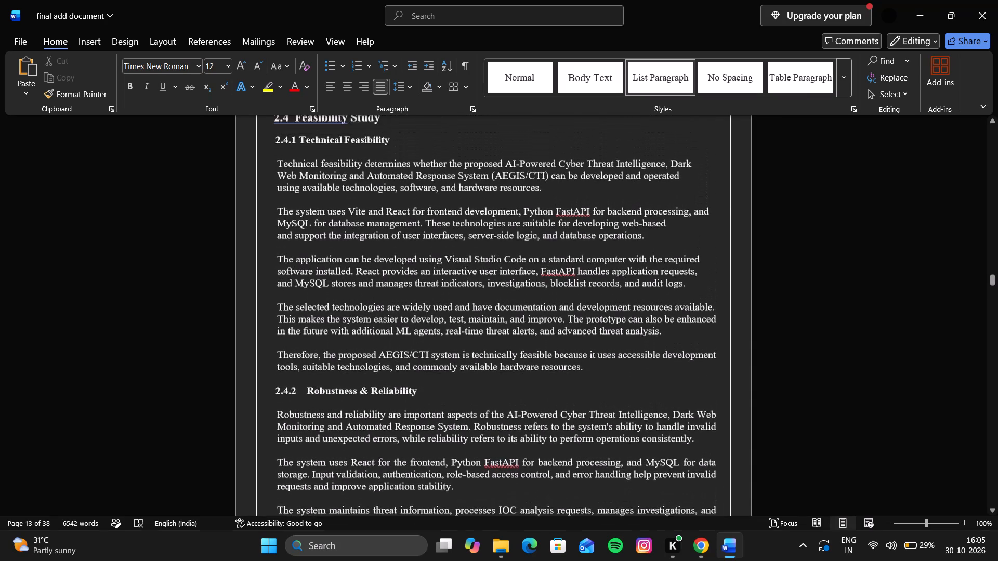
pyautogui.scroll(1, 277, 248)
pyautogui.scroll(-2, 277, 248)
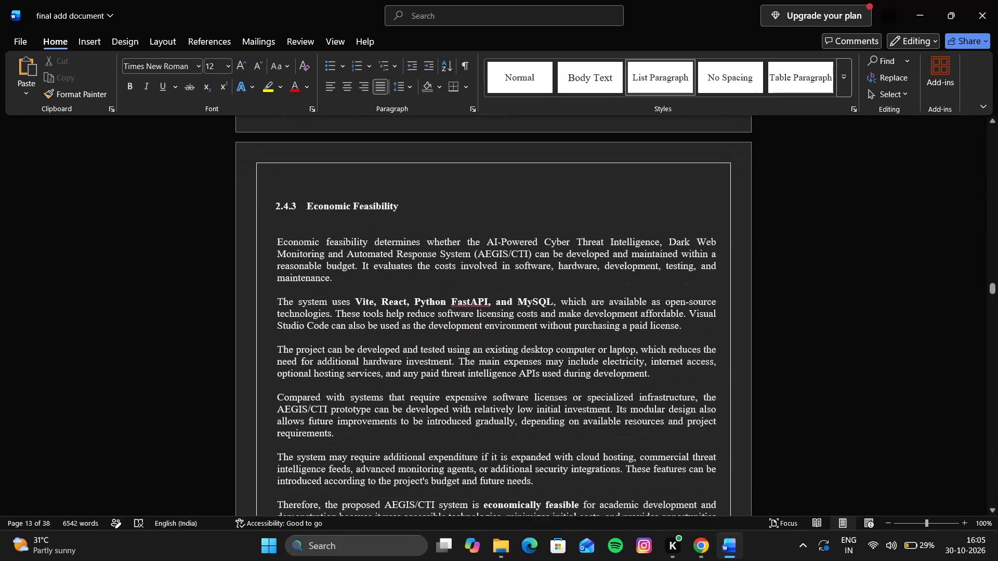
# Review Chapter 3's module descriptions, method and algorithm design, and the architecture diagram with its caption for numbering and layout.
pyautogui.scroll(-4, 277, 248)
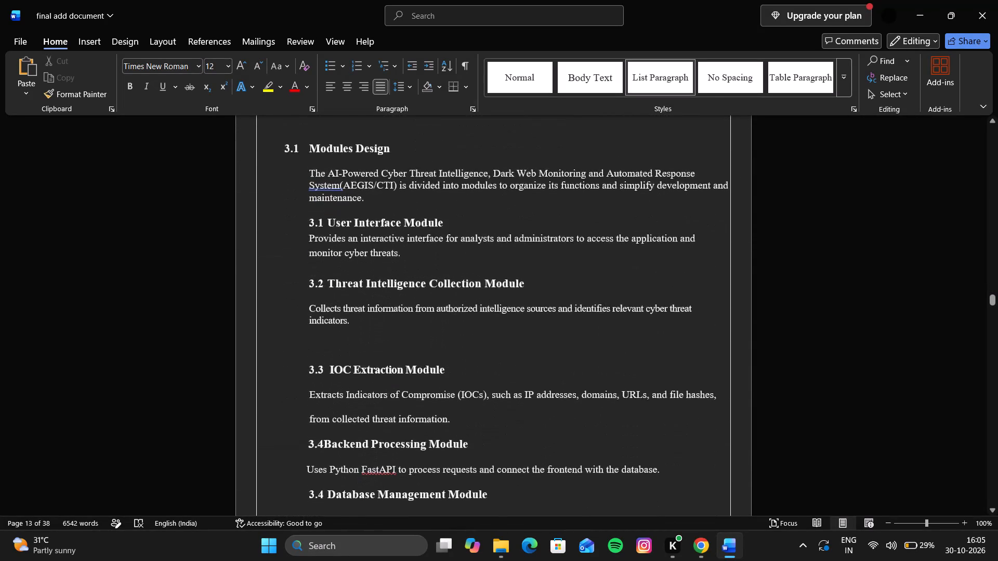
pyautogui.scroll(-4, 277, 248)
pyautogui.scroll(5, 277, 248)
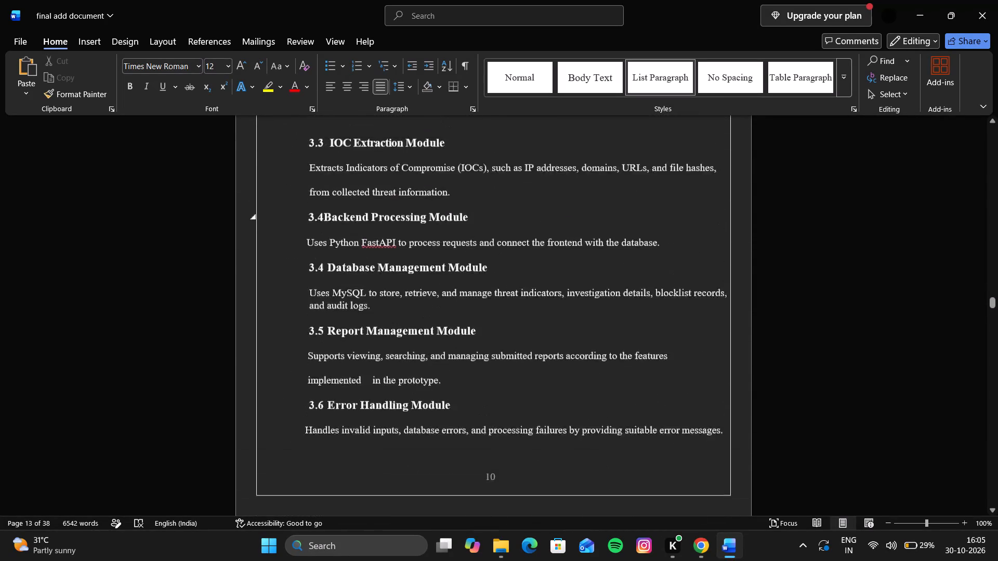
pyautogui.scroll(-1, 277, 248)
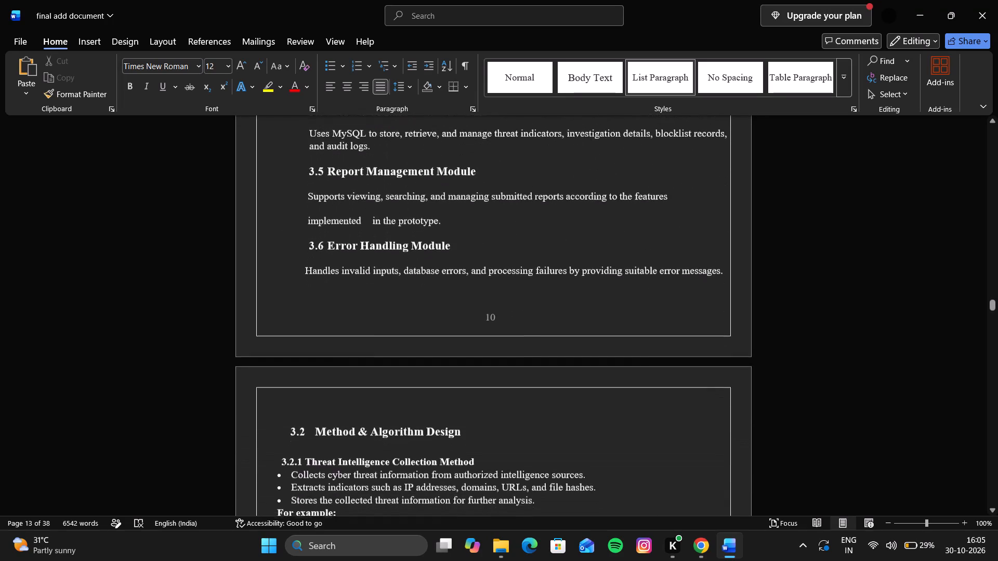
pyautogui.scroll(-2, 277, 248)
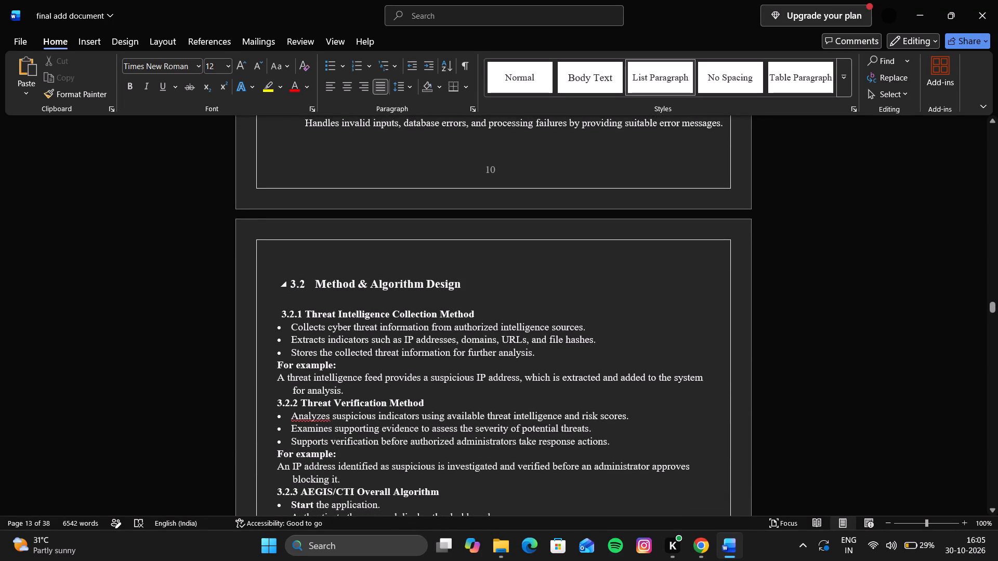
pyautogui.scroll(-4, 293, 279)
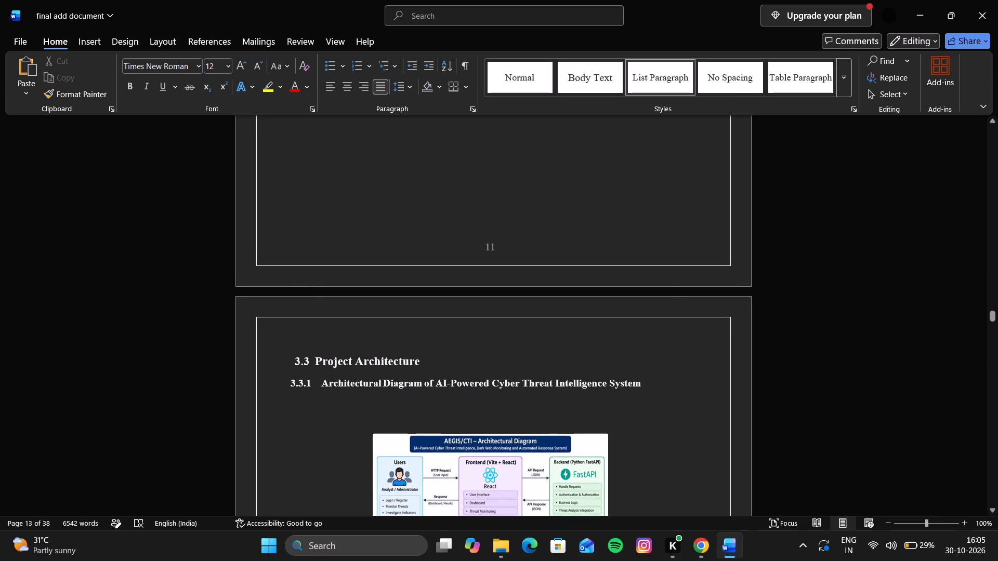
pyautogui.scroll(-1, 343, 357)
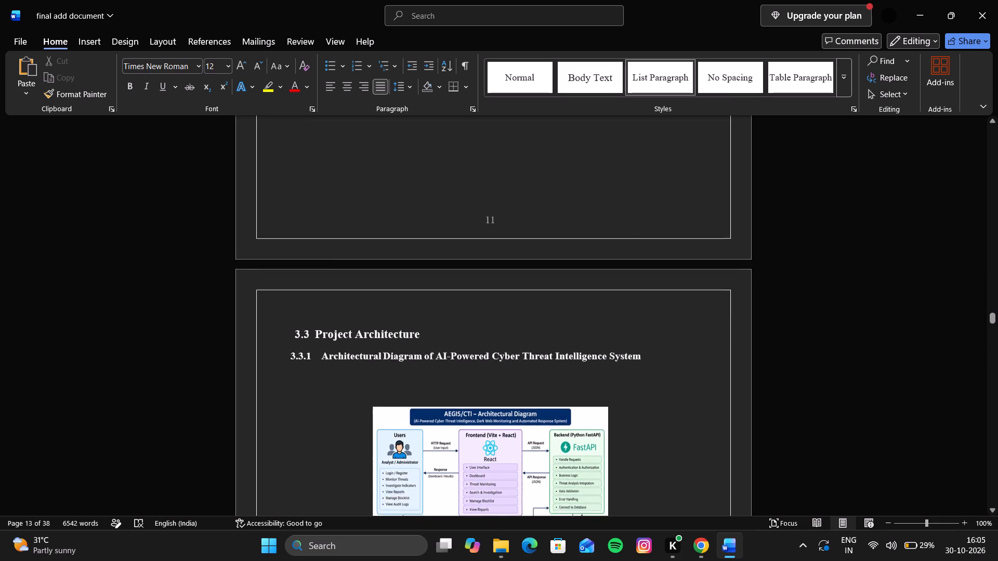
pyautogui.scroll(-3, 343, 357)
pyautogui.scroll(2, 343, 357)
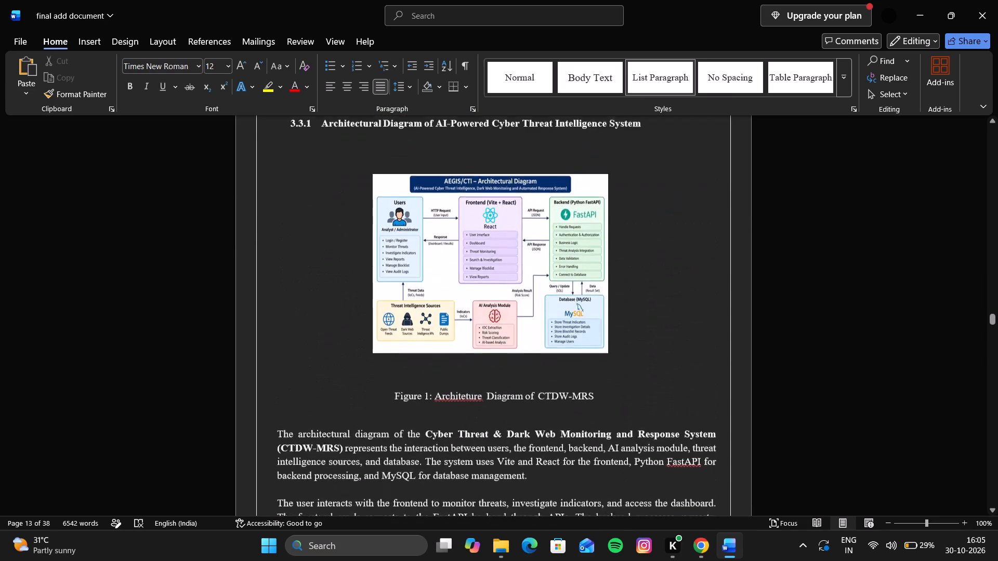
# Return to the front pages and recheck the Certificate, the Abstract and the chapter entries in the table of contents.
pyautogui.scroll(20, 343, 357)
pyautogui.scroll(2, 343, 357)
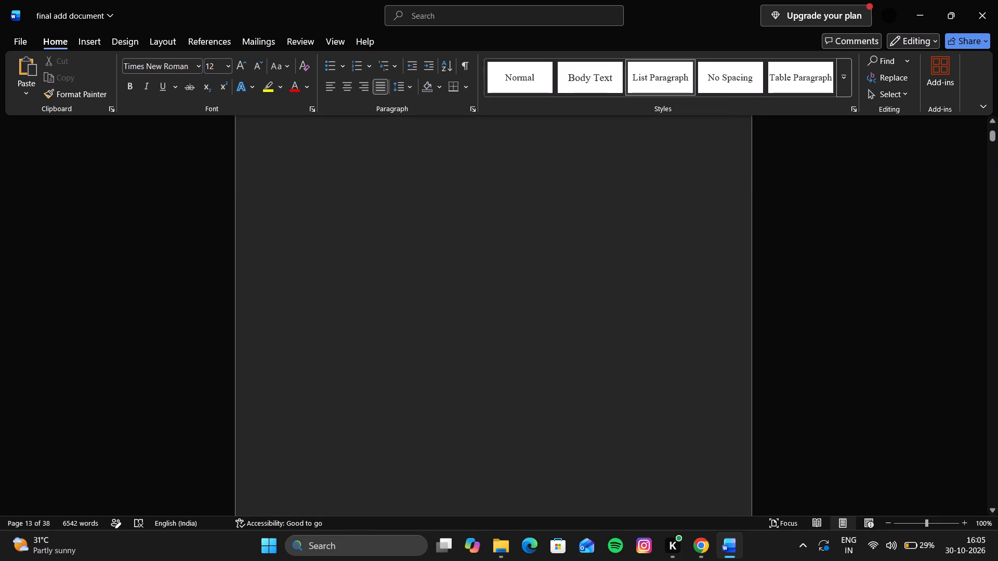
pyautogui.scroll(8, 343, 357)
pyautogui.scroll(-5, 343, 357)
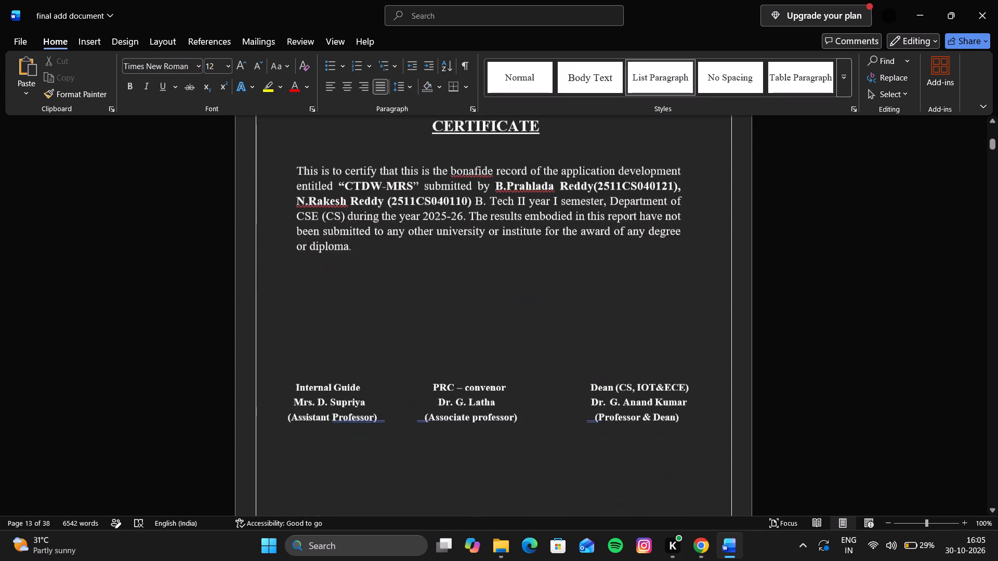
pyautogui.scroll(-6, 343, 357)
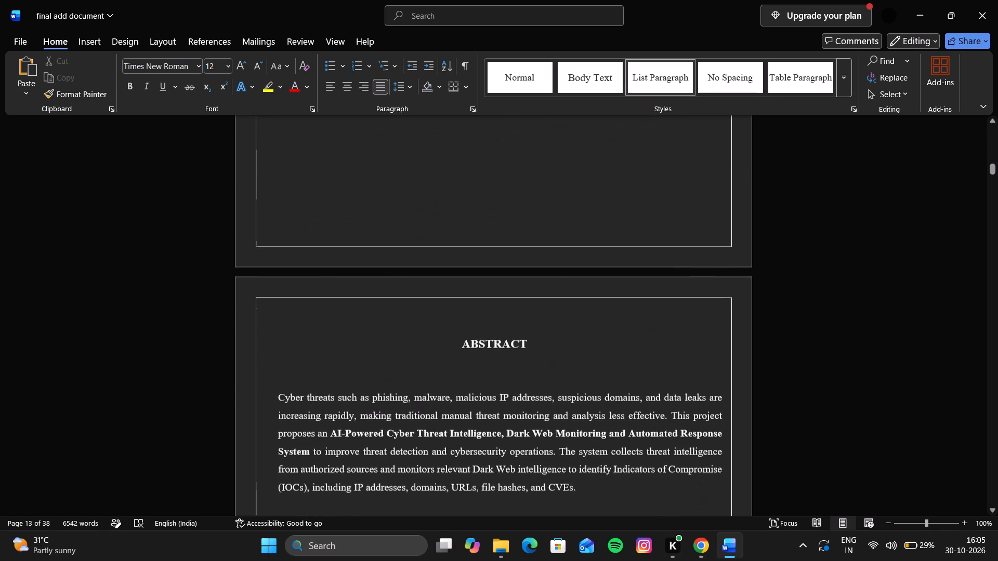
pyautogui.scroll(-6, 343, 357)
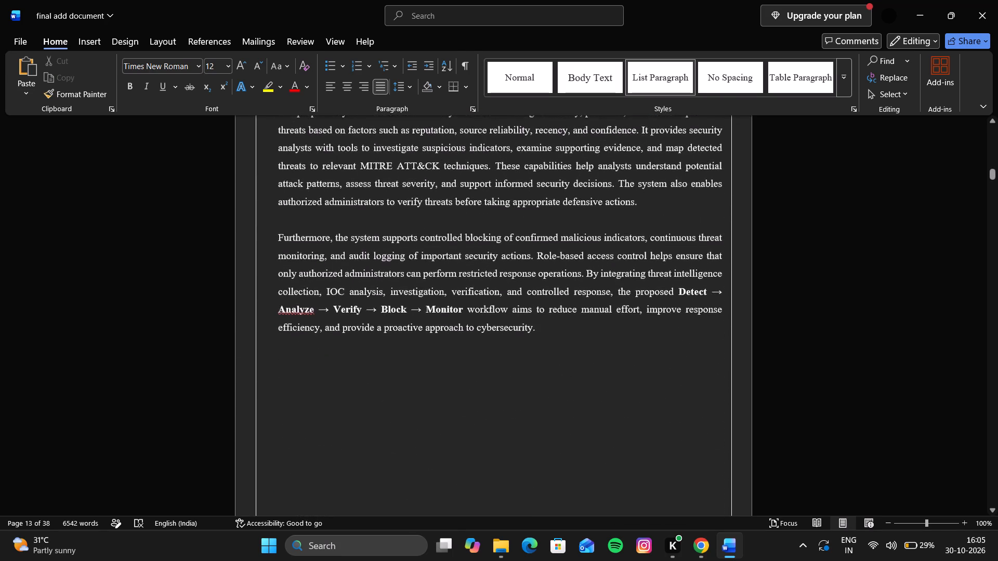
pyautogui.scroll(-2, 343, 357)
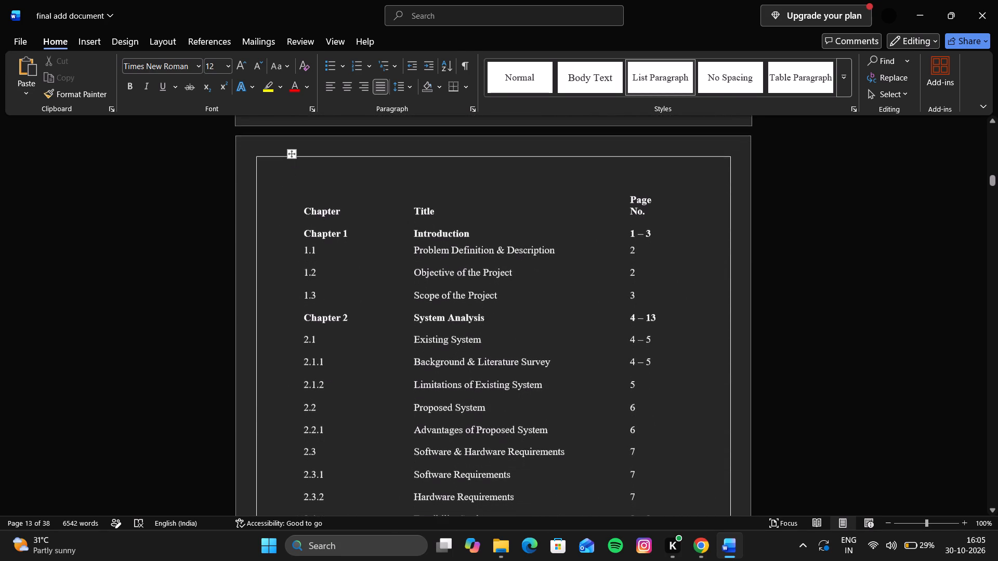
pyautogui.scroll(-2, 343, 357)
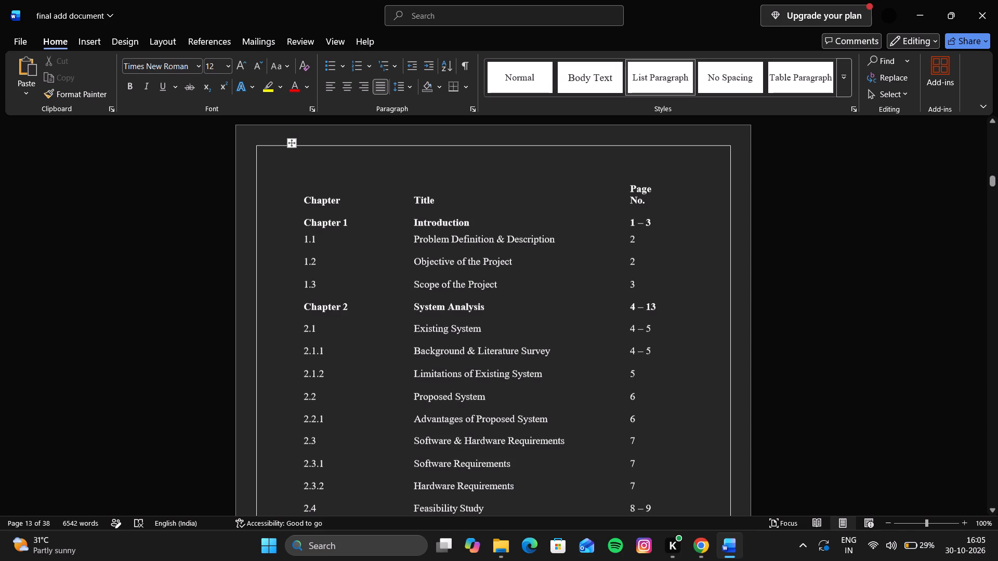
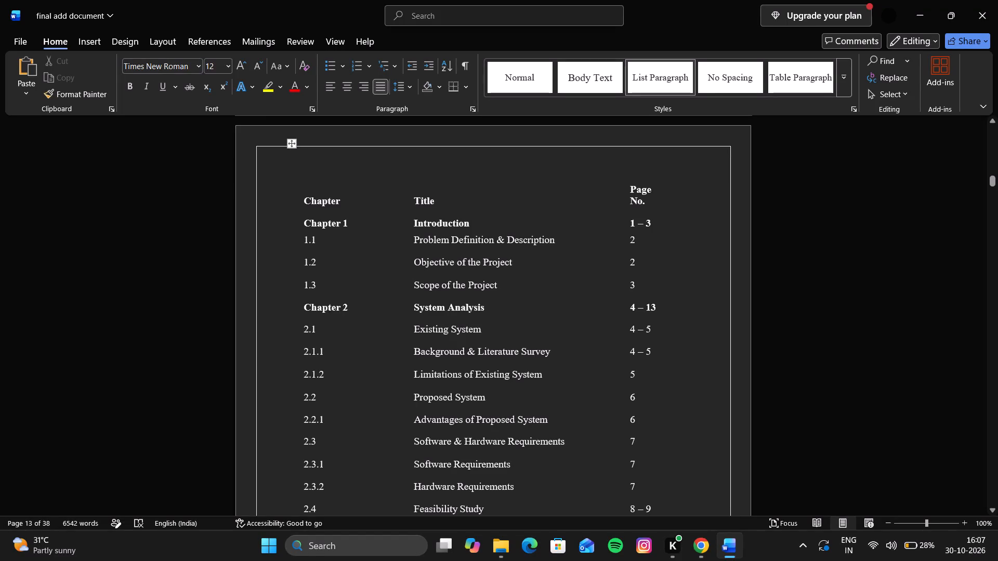
# Set the table of contents page numbers for 2.1 Existing System and 2.1.1 Background & Literature Survey to 4.
pyautogui.click(651, 326)
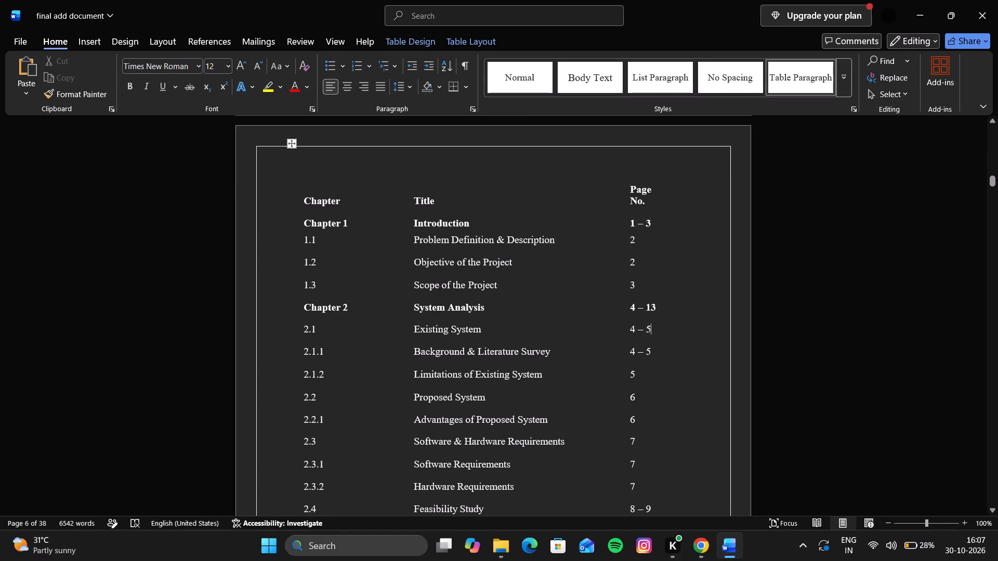
pyautogui.press('BackSpace')
pyautogui.press('BackSpace')
pyautogui.press('BackSpace')
pyautogui.click(650, 353)
pyautogui.press('BackSpace')
pyautogui.press('BackSpace')
pyautogui.press('BackSpace')
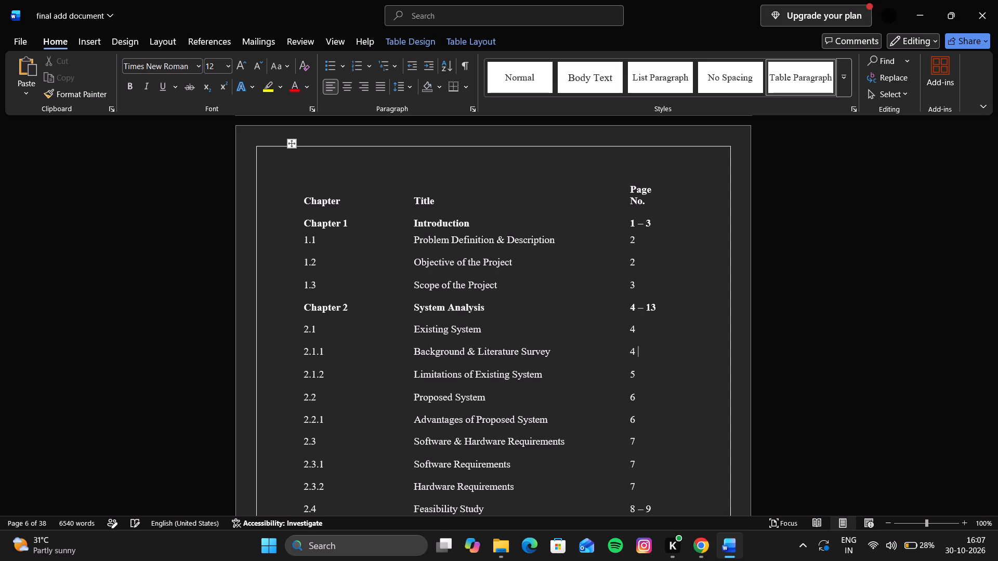
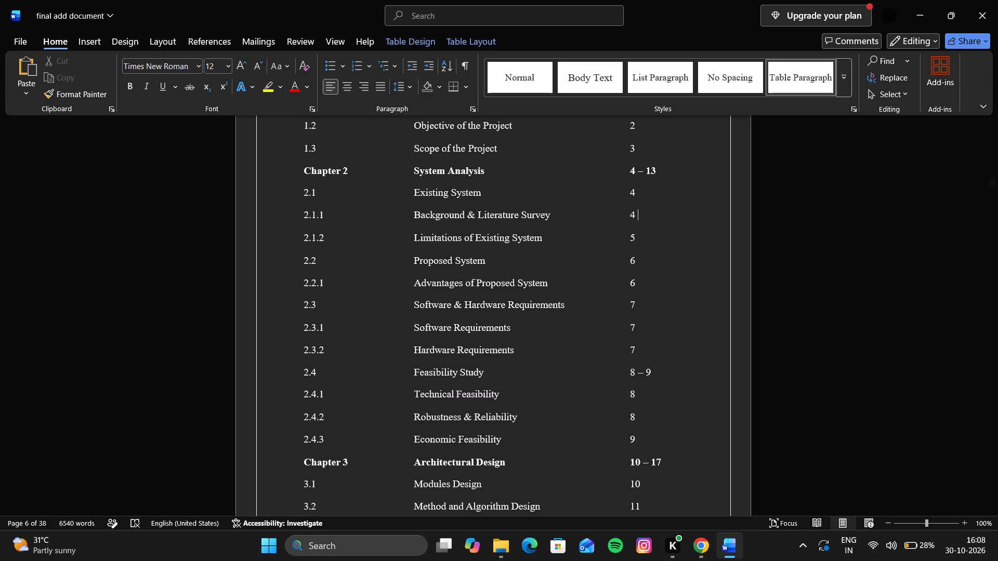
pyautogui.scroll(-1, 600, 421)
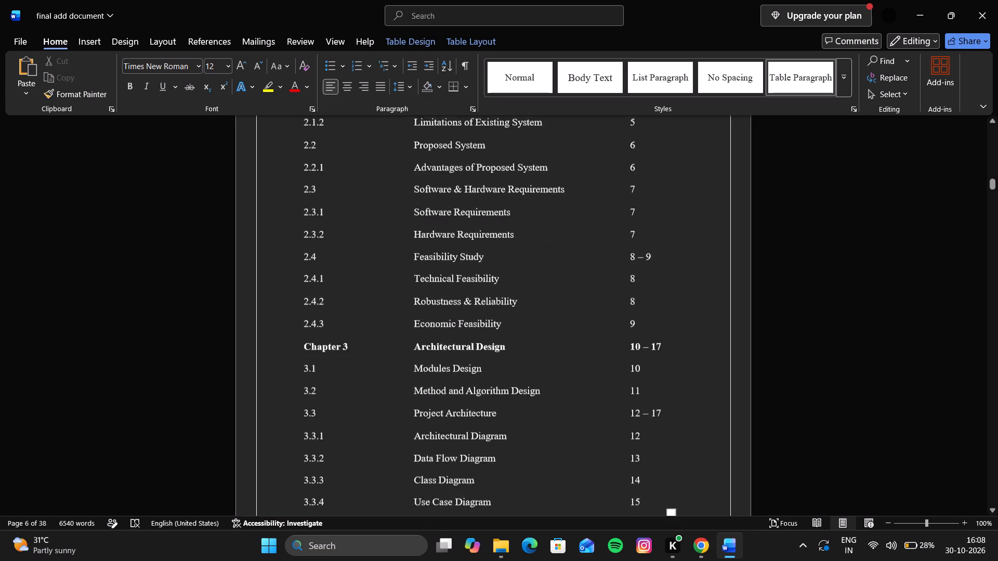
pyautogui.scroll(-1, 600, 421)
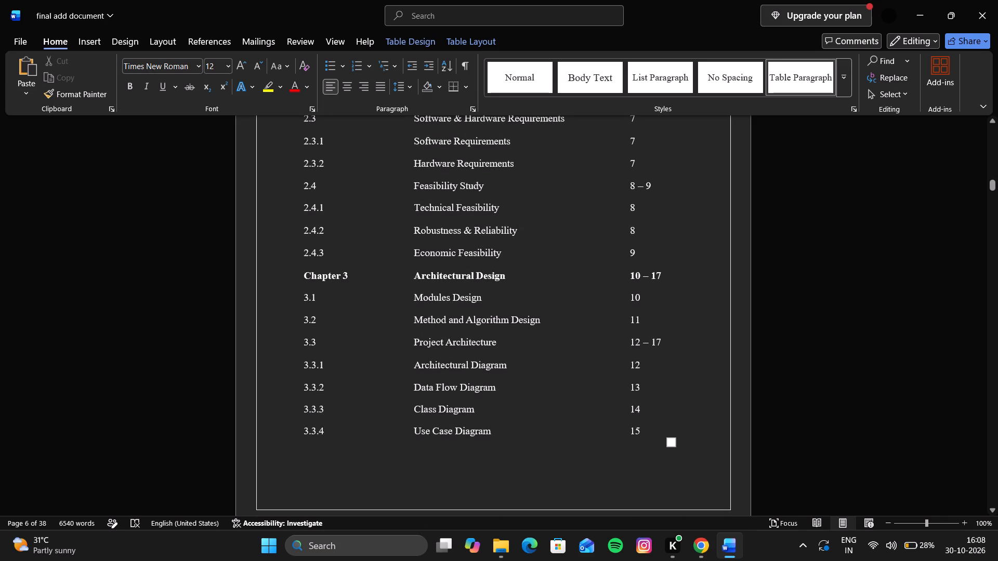
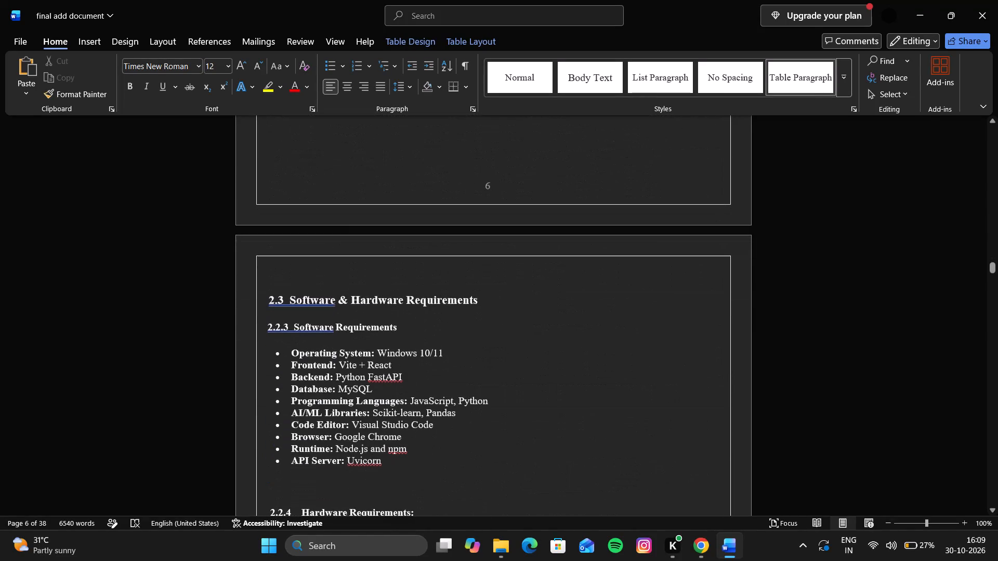
# Review the pages from section 2.3 Software & Hardware Requirements through section 3.2 Method & Algorithm Design, checking heading numbering and layout.
pyautogui.scroll(-1, 600, 421)
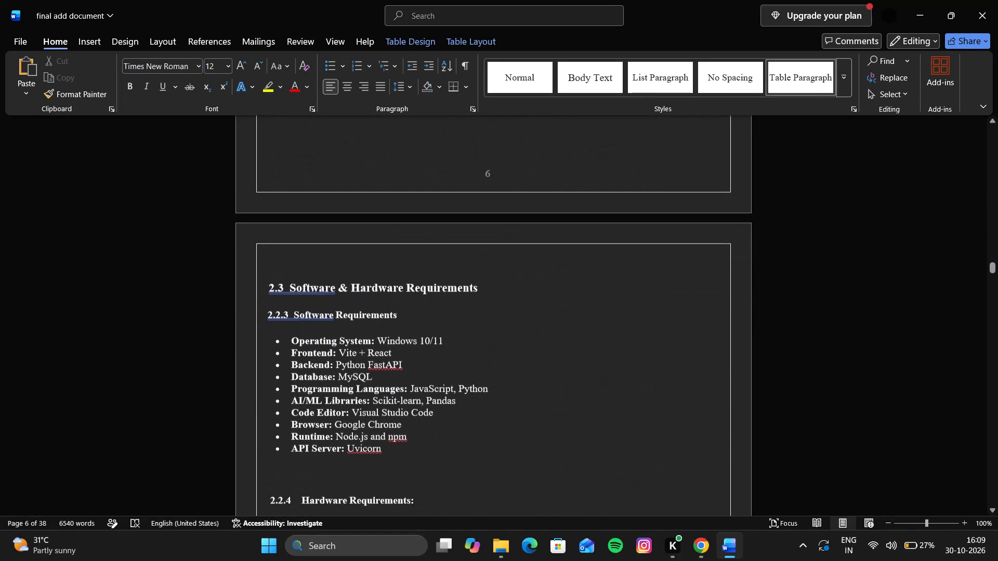
pyautogui.scroll(-1, 600, 421)
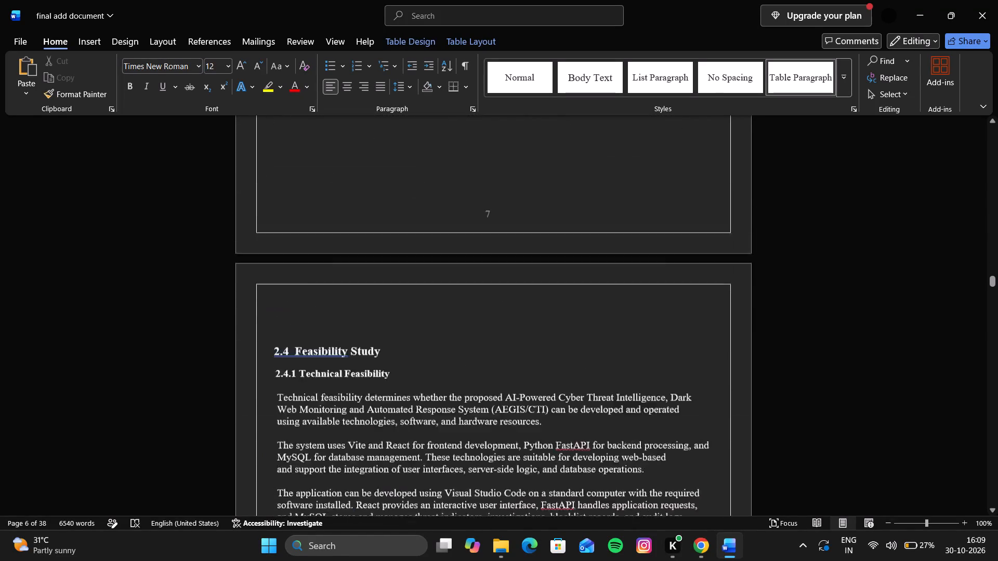
pyautogui.scroll(-5, 600, 421)
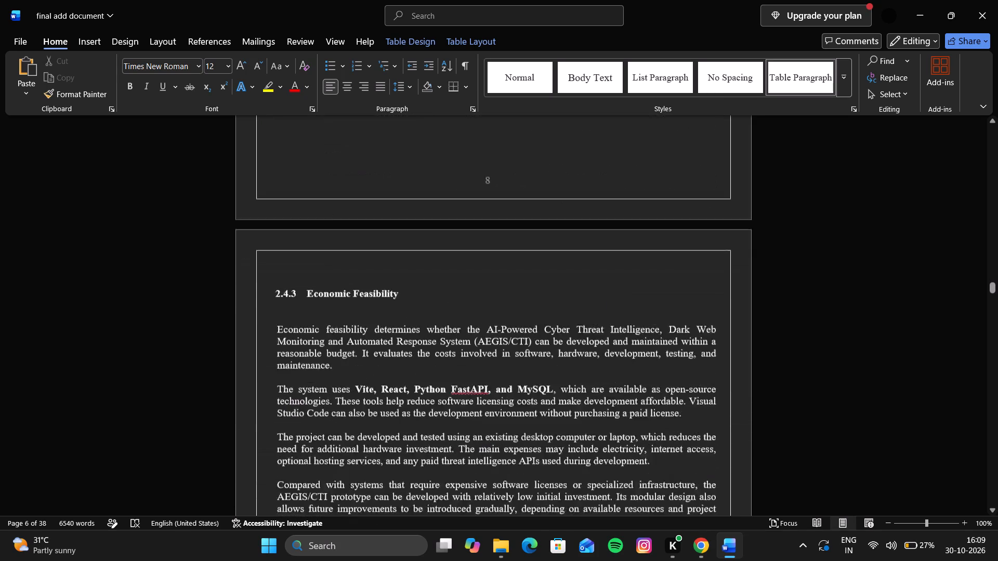
pyautogui.scroll(-5, 600, 421)
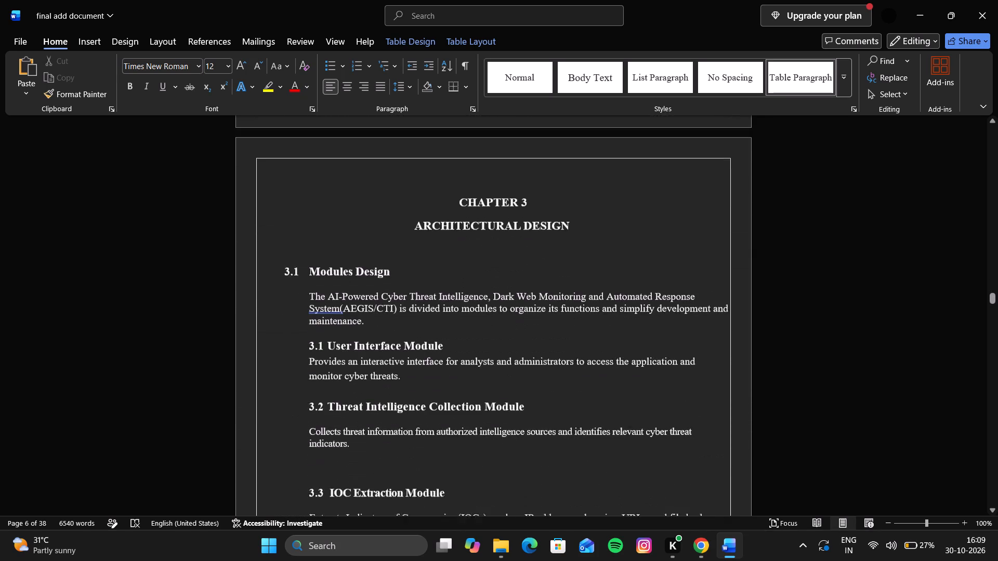
pyautogui.scroll(-1, 600, 421)
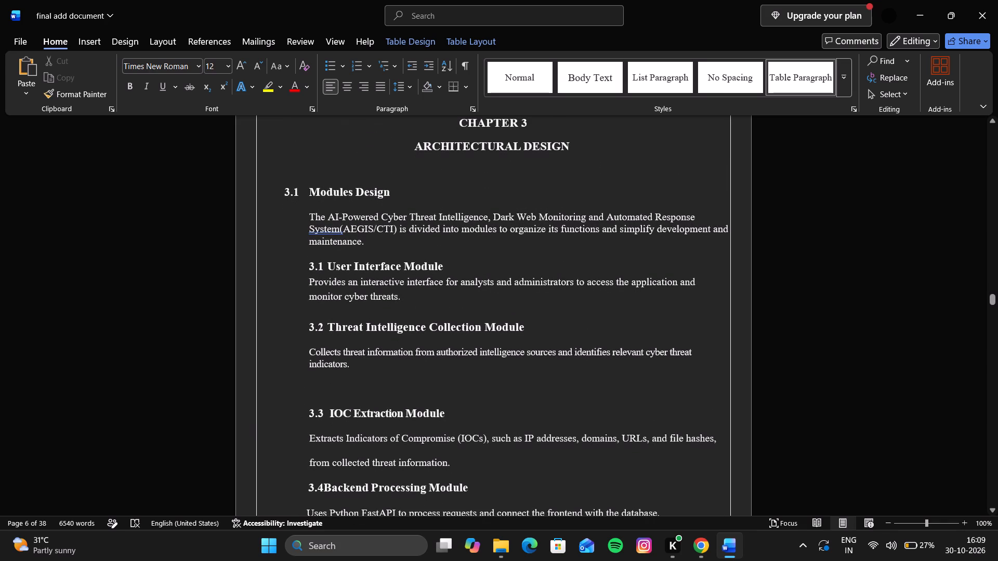
pyautogui.scroll(-5, 600, 421)
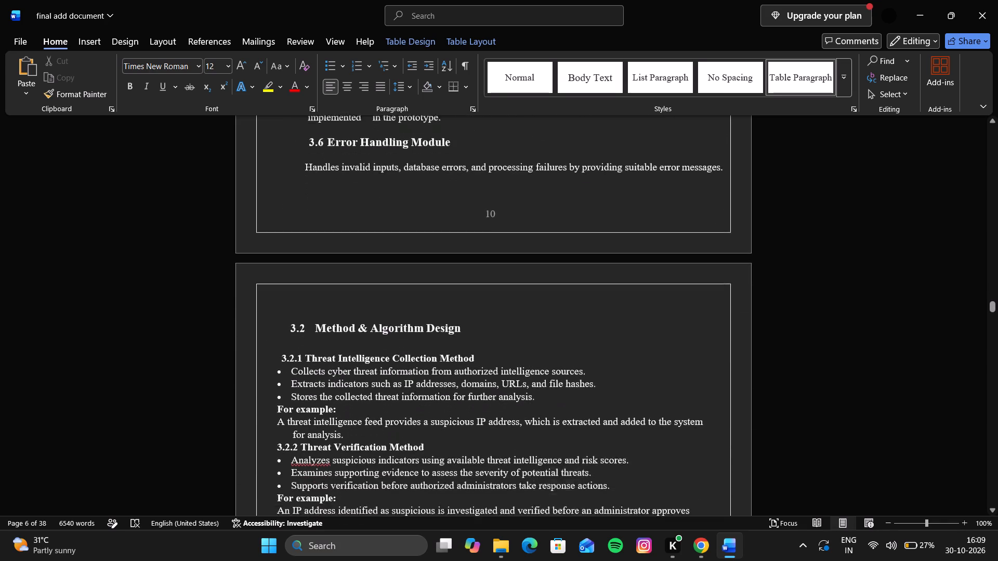
pyautogui.scroll(-1, 600, 421)
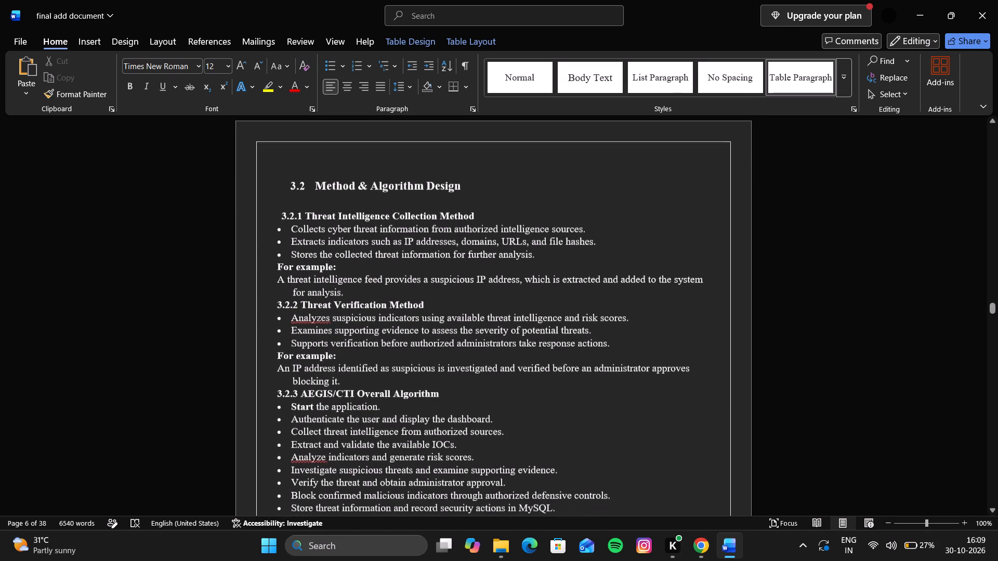
pyautogui.scroll(-3, 600, 421)
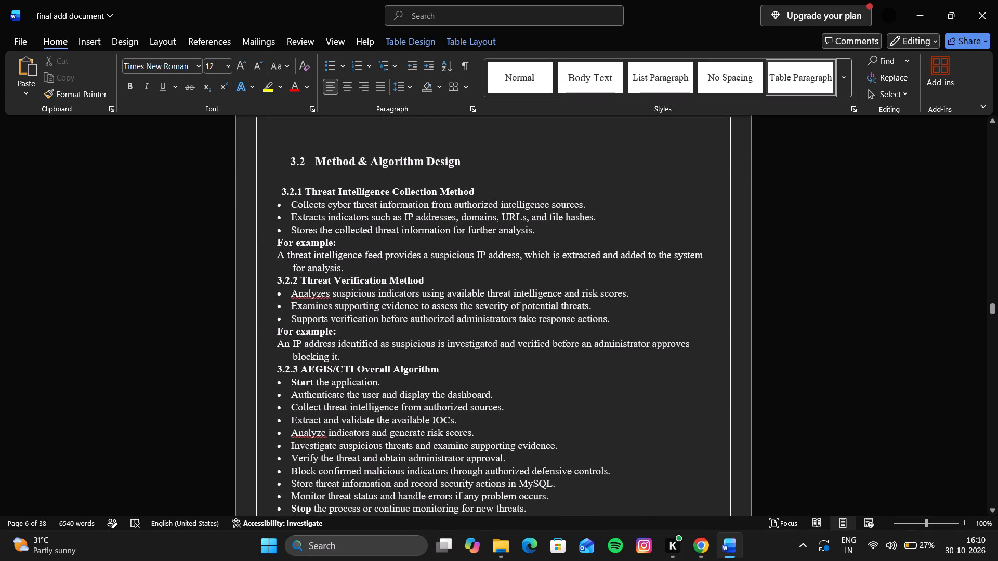
# Renumber the User Interface Module heading under Modules Design as 3.1.1.
pyautogui.scroll(4, 600, 421)
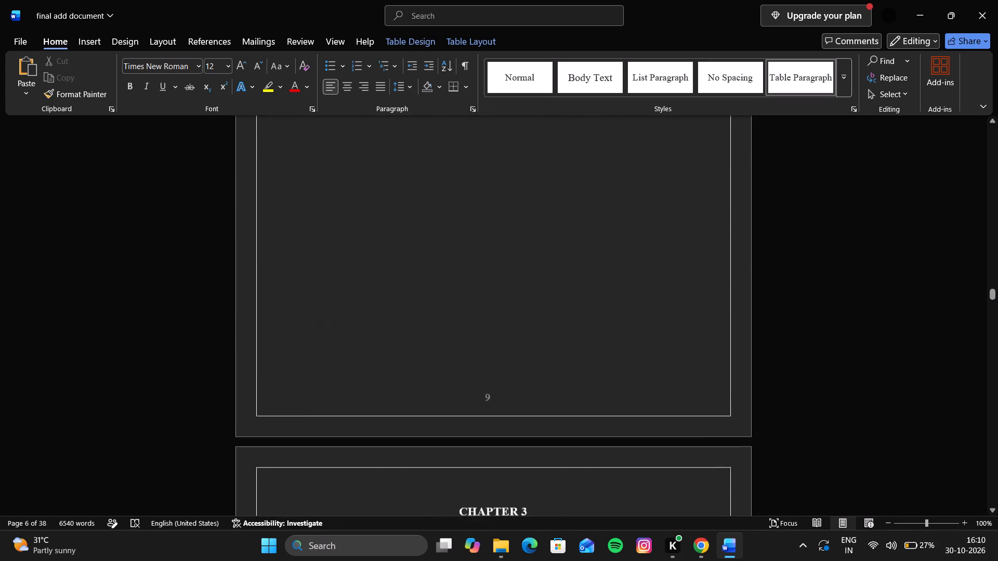
pyautogui.scroll(-1, 600, 421)
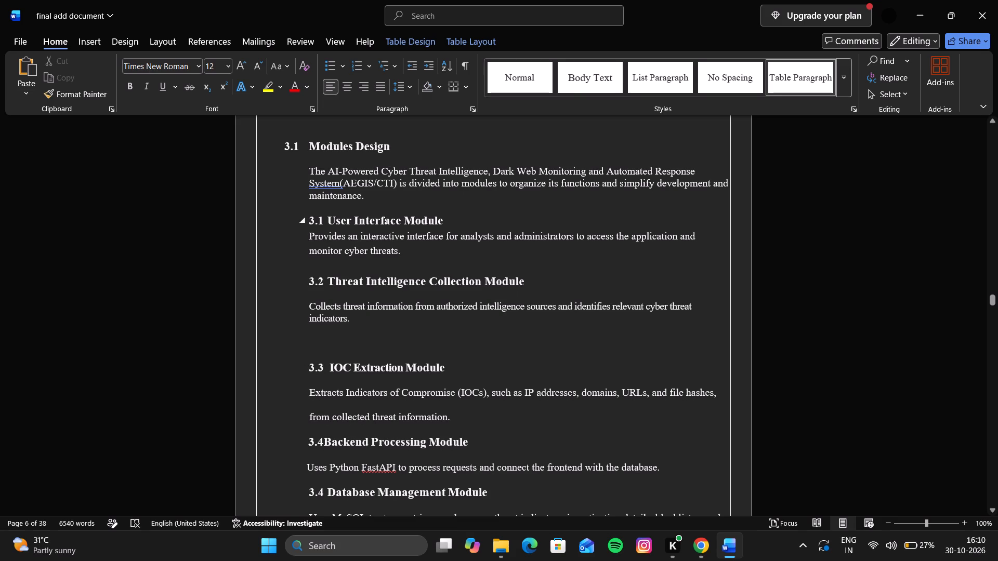
pyautogui.click(323, 223)
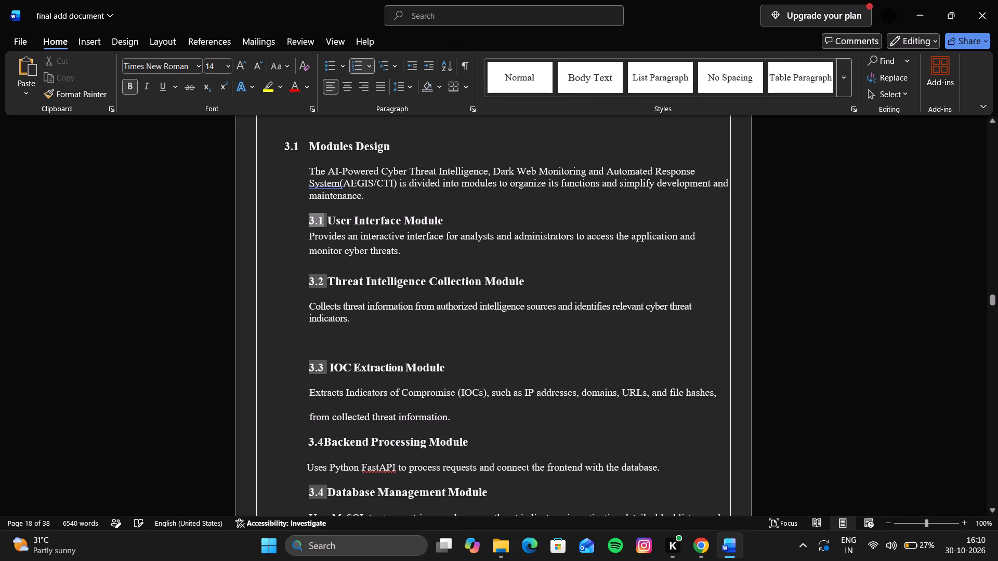
pyautogui.click(324, 220)
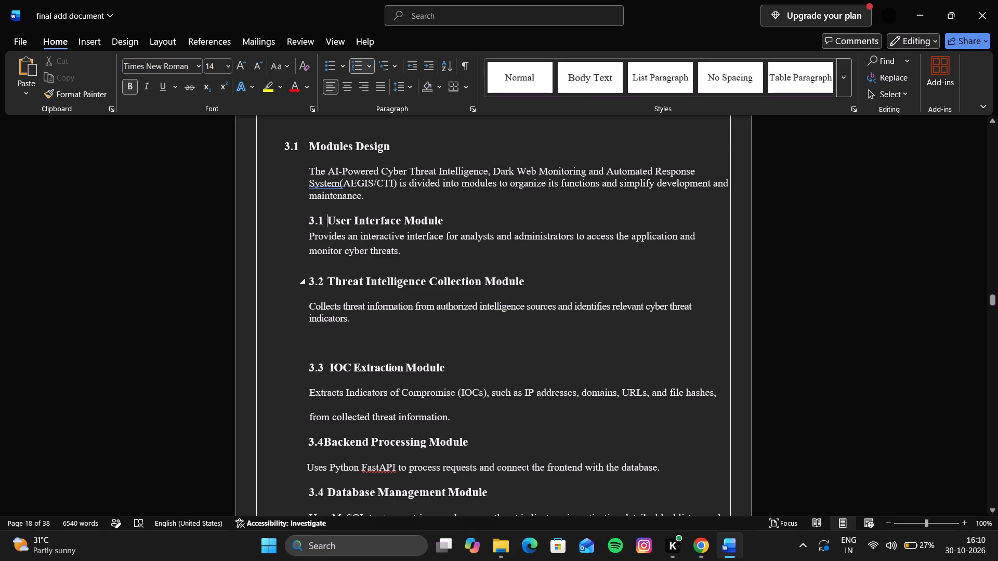
pyautogui.press('Left')
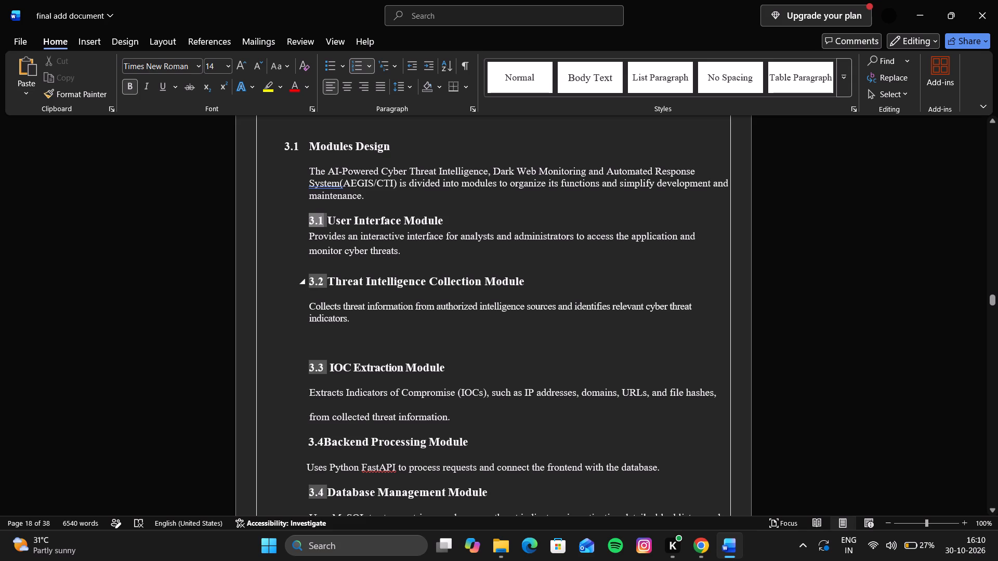
pyautogui.press('BackSpace')
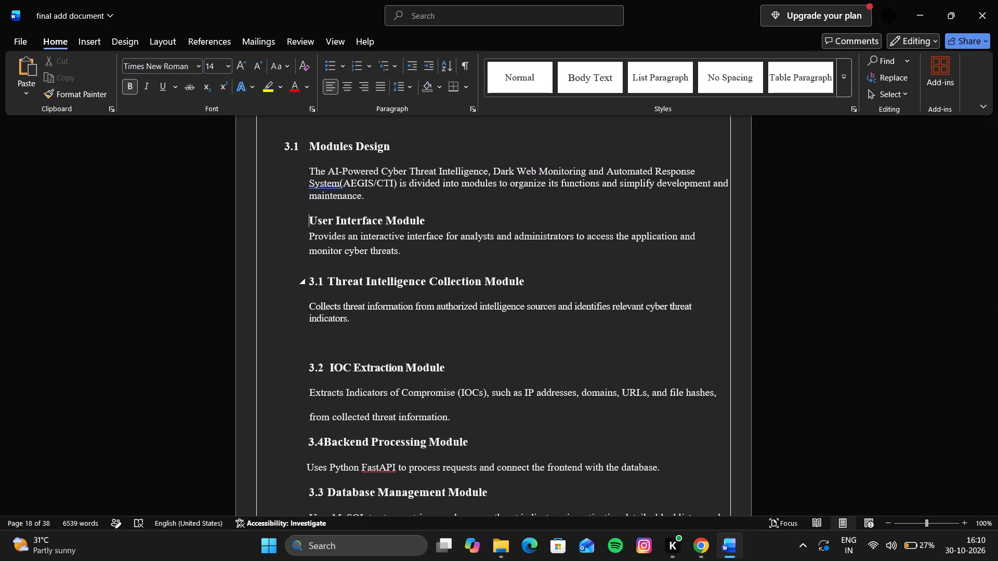
pyautogui.write('3.')
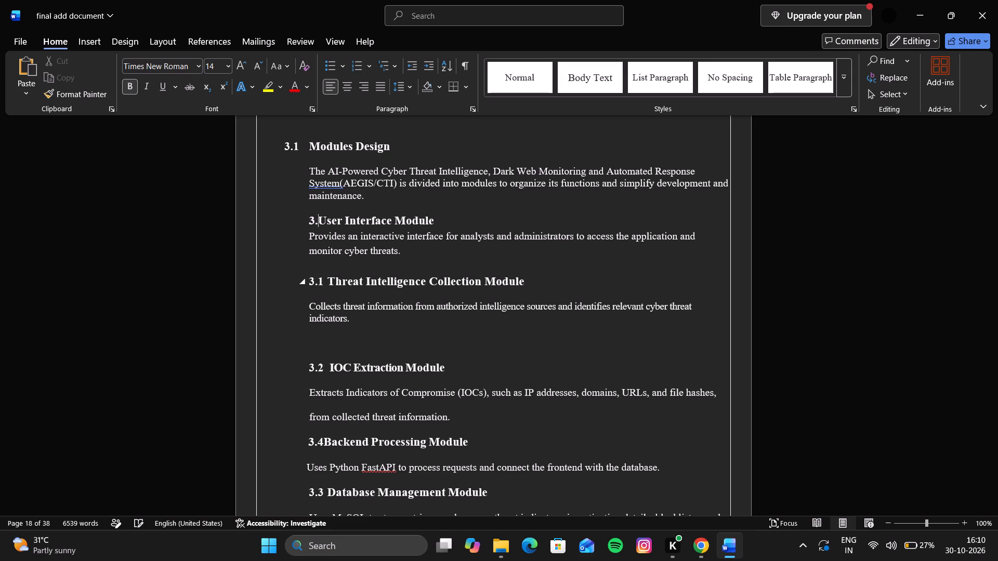
pyautogui.write('1.')
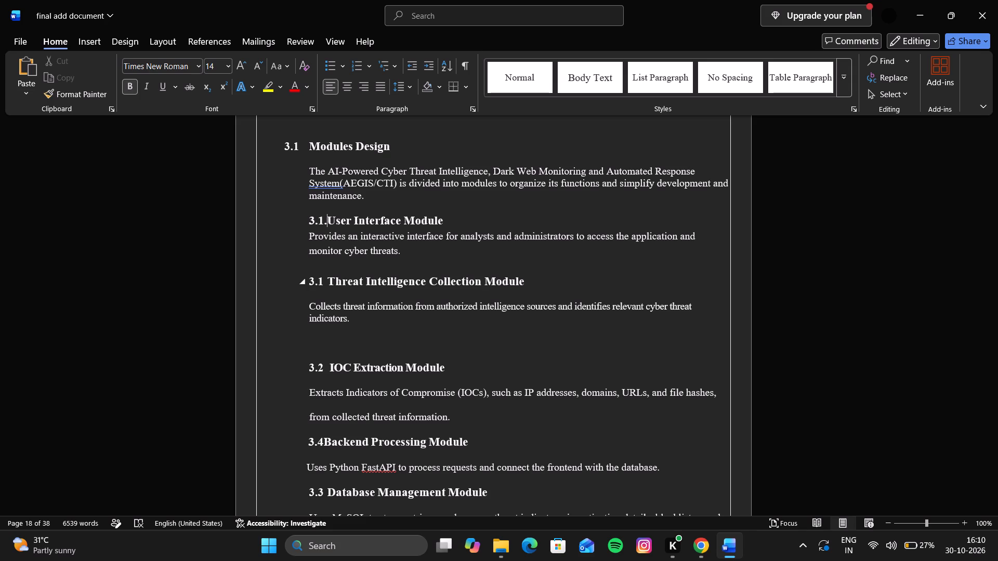
pyautogui.press('1')
pyautogui.press('space')
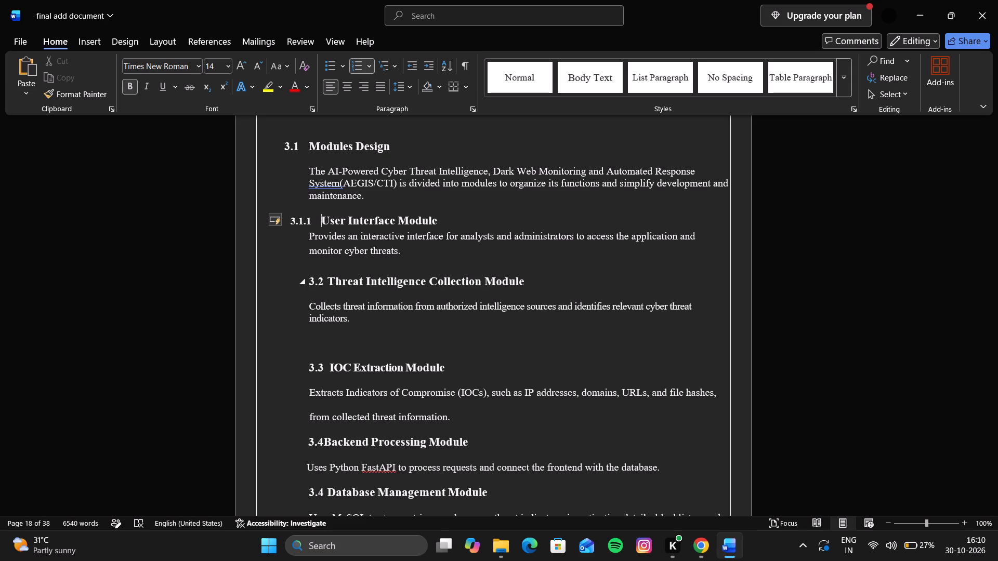
# Renumber the Threat Intelligence Collection Module heading as 3.1.2.
pyautogui.press('Down')
pyautogui.press('Down')
pyautogui.press('Down')
pyautogui.press('Down')
pyautogui.press('BackSpace')
pyautogui.press('BackSpace')
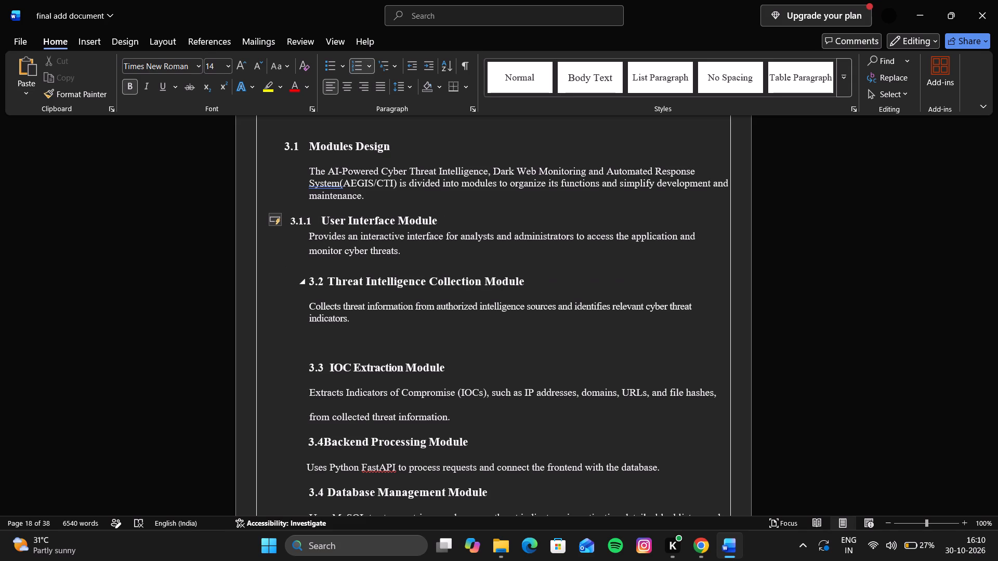
pyautogui.press('BackSpace')
pyautogui.press('BackSpace')
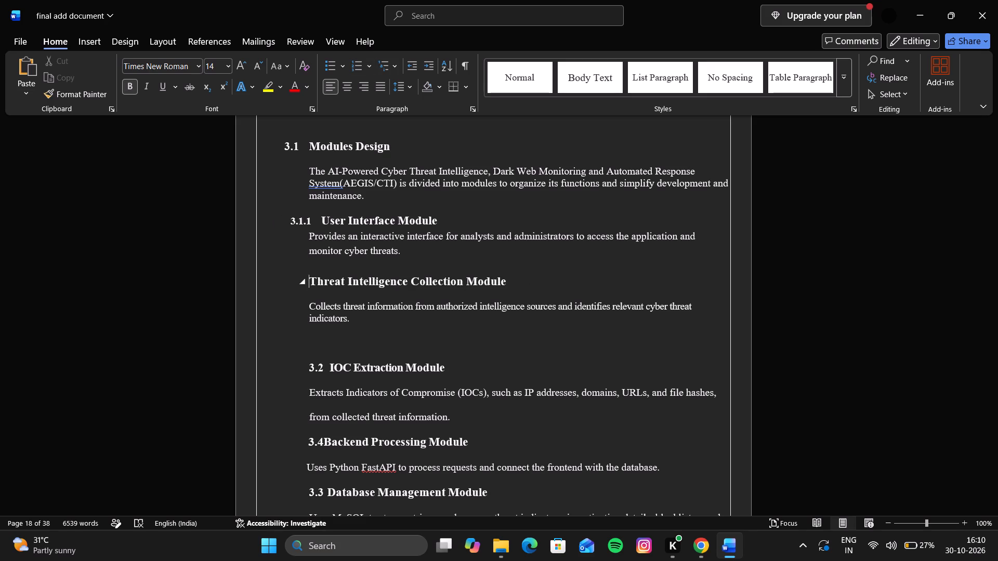
pyautogui.write('3.')
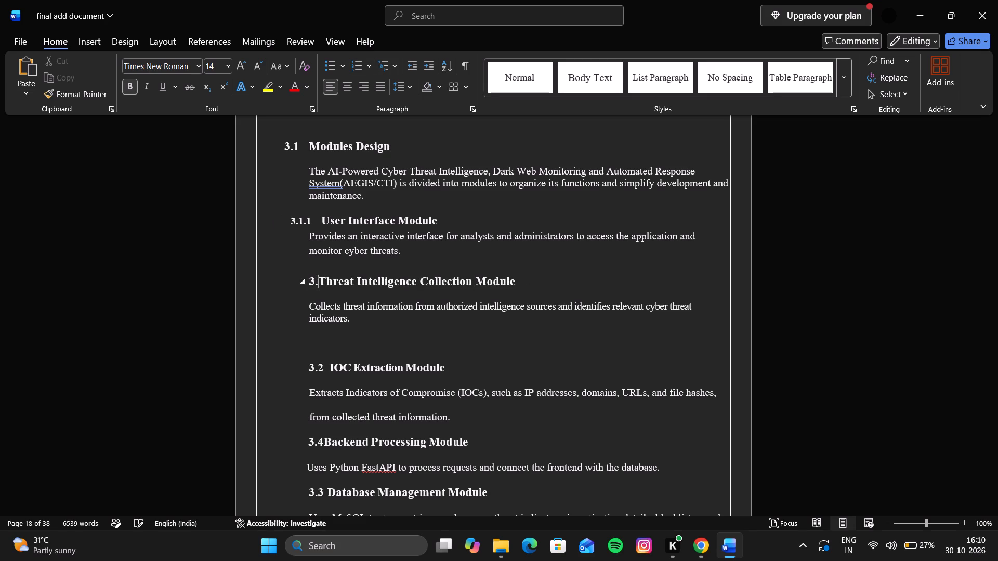
pyautogui.write('1.2')
pyautogui.press('space')
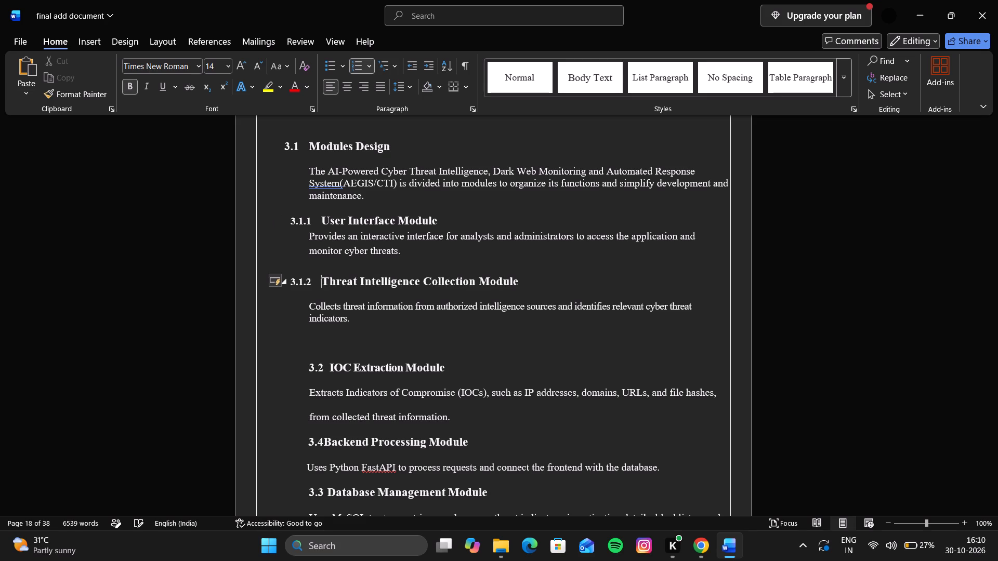
# Renumber the IOC Extraction Module heading as 3.1.3.
pyautogui.click(338, 367)
pyautogui.press('Left')
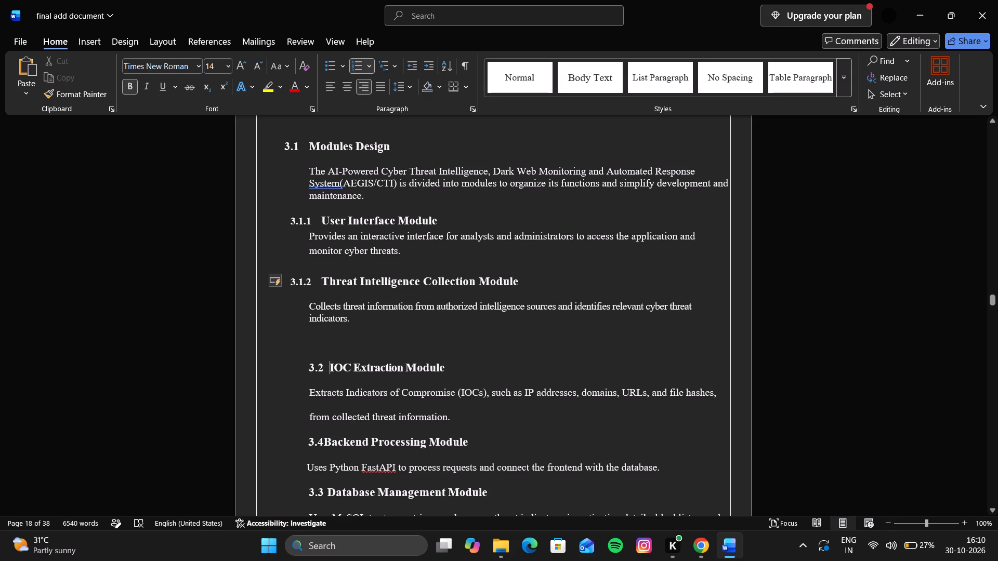
pyautogui.press('Left')
pyautogui.press('Left')
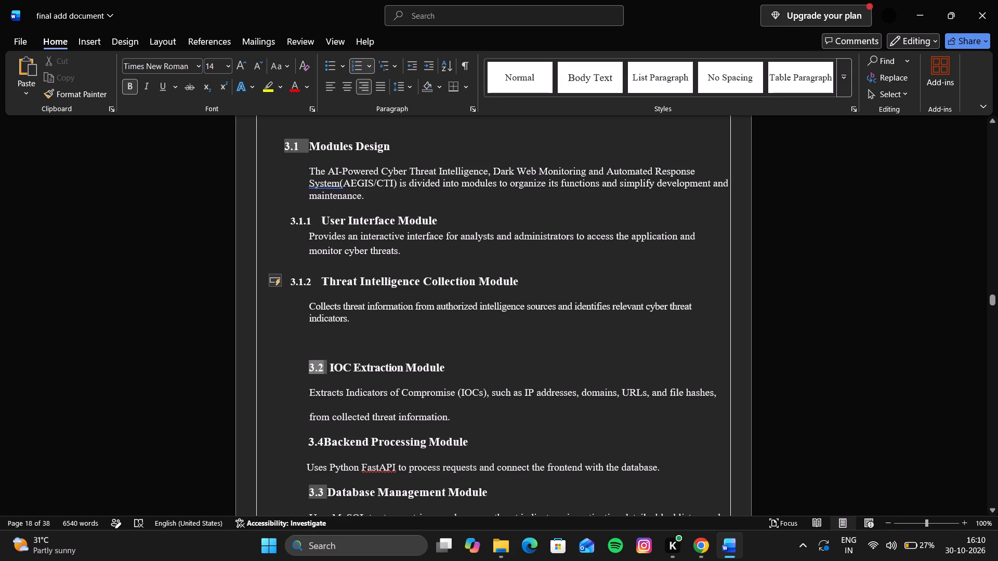
pyautogui.press('BackSpace')
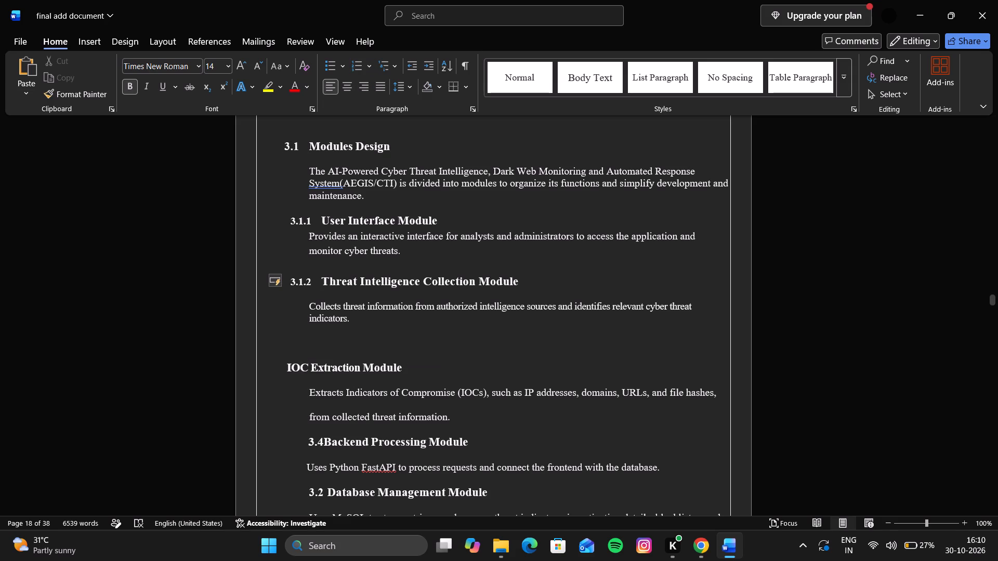
pyautogui.write('3.1.3')
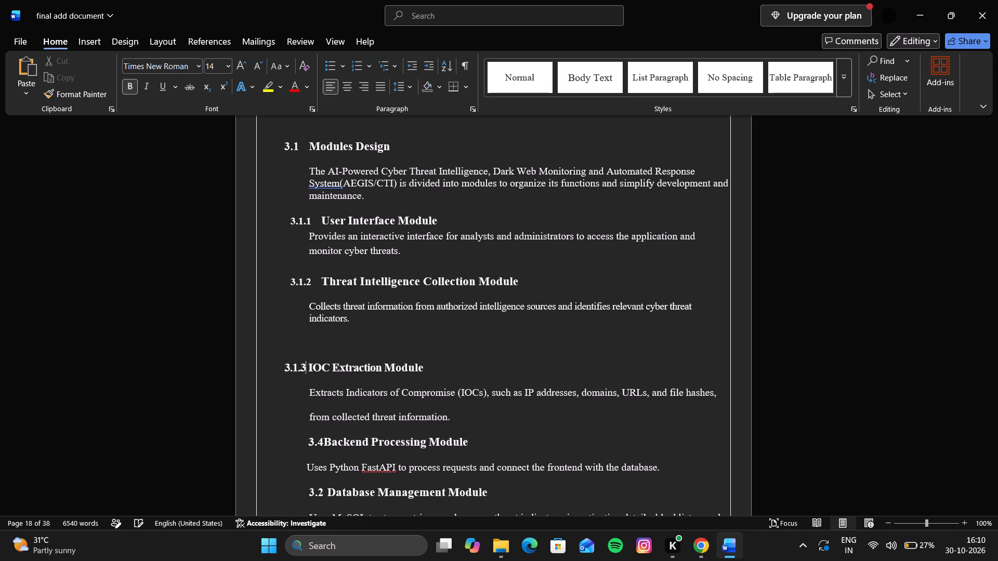
pyautogui.press('space')
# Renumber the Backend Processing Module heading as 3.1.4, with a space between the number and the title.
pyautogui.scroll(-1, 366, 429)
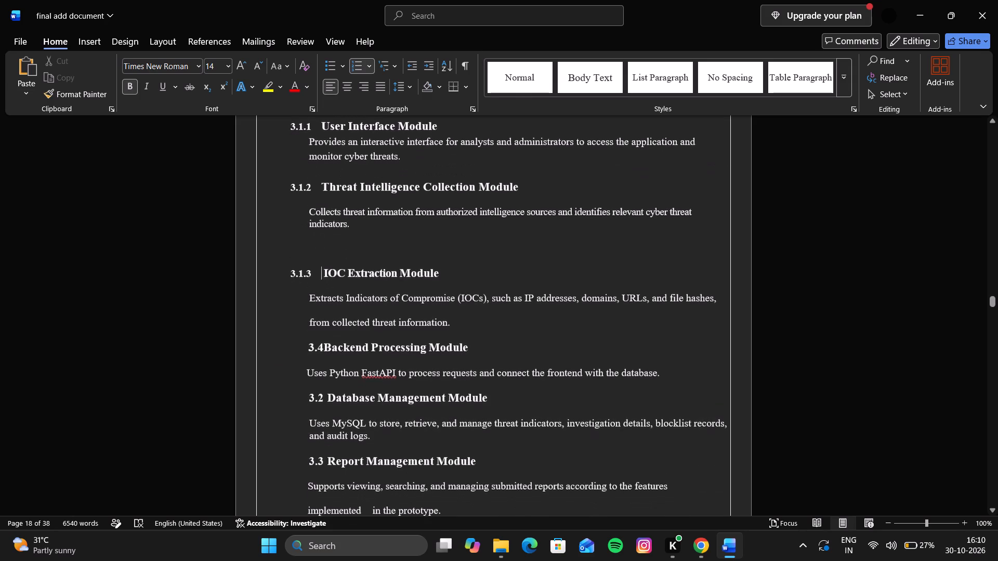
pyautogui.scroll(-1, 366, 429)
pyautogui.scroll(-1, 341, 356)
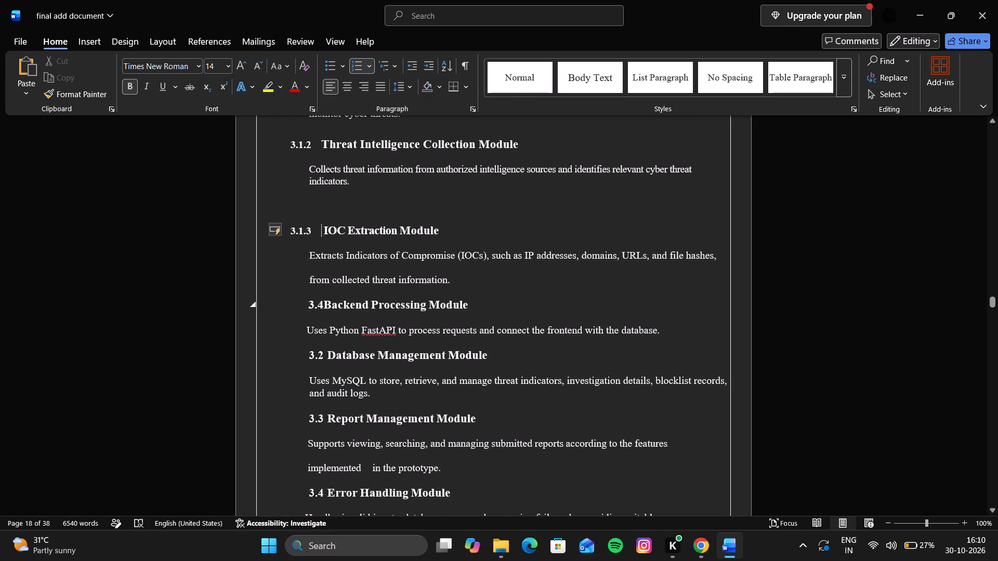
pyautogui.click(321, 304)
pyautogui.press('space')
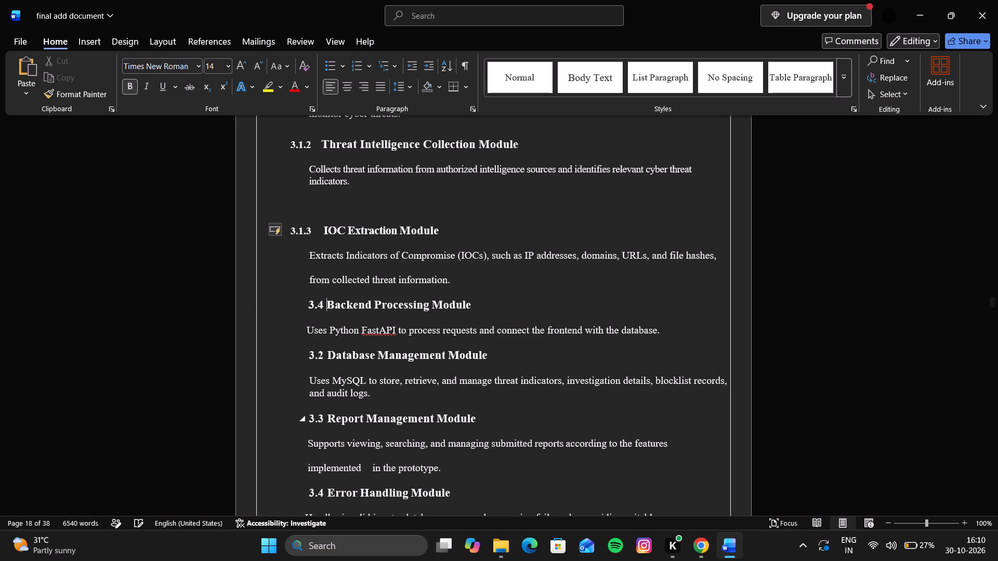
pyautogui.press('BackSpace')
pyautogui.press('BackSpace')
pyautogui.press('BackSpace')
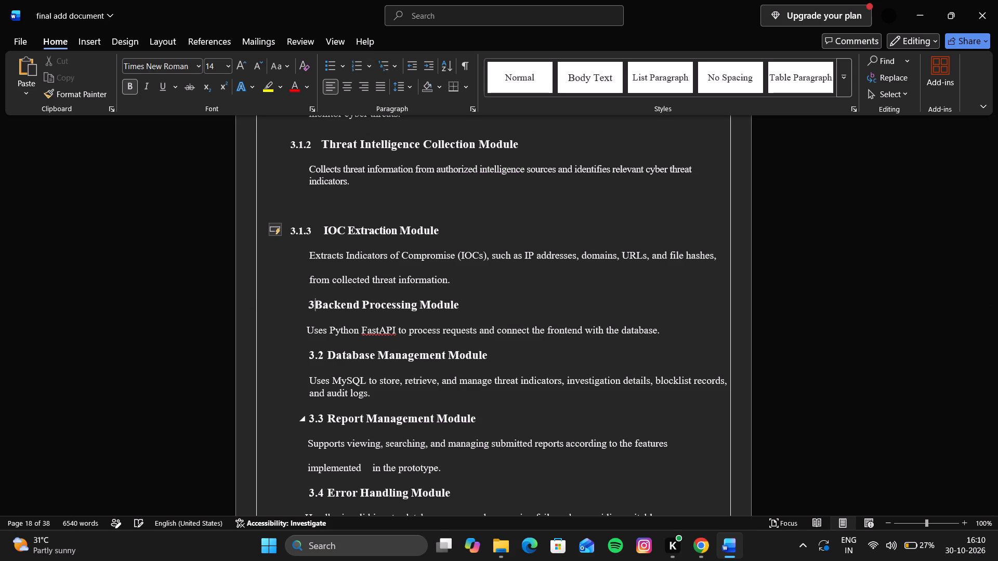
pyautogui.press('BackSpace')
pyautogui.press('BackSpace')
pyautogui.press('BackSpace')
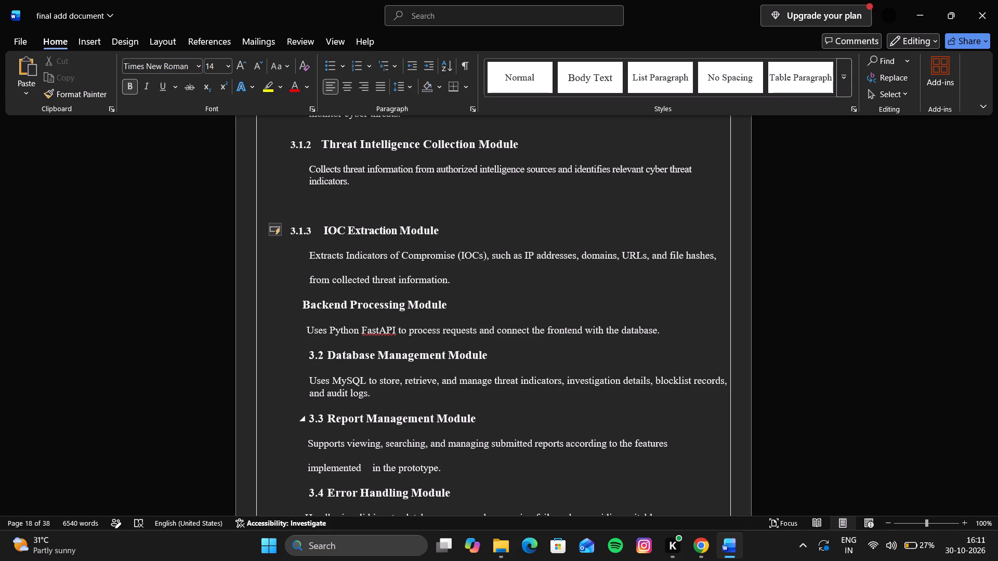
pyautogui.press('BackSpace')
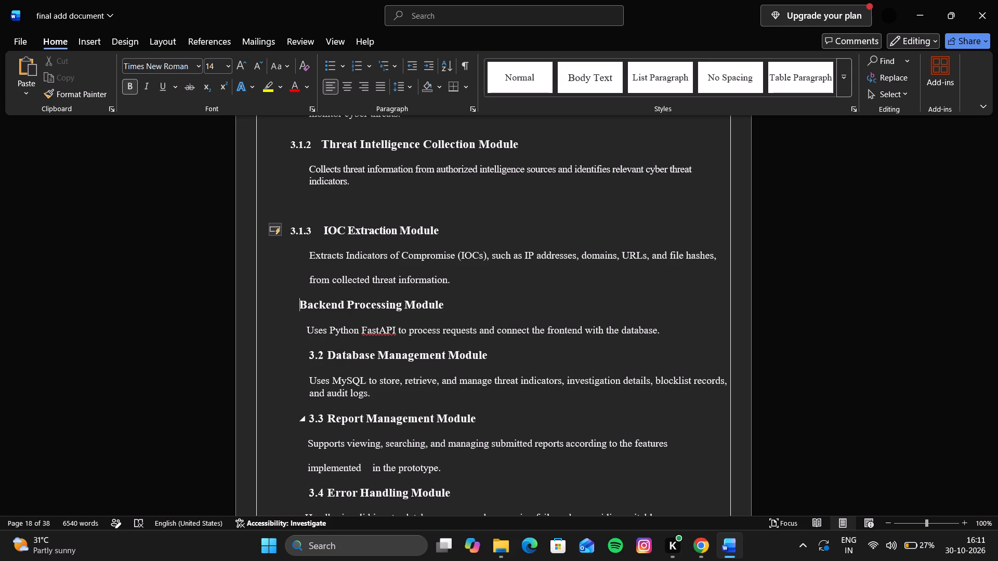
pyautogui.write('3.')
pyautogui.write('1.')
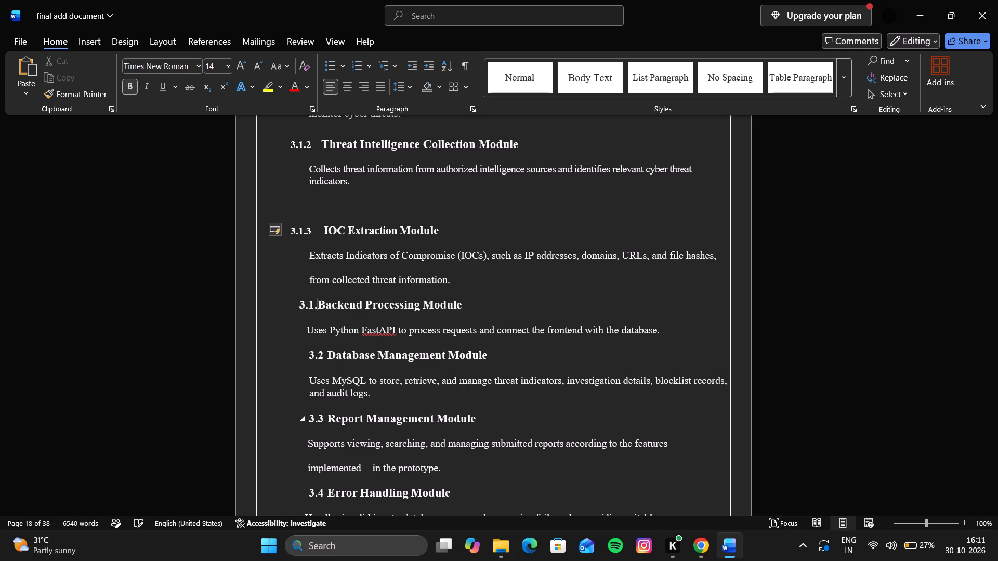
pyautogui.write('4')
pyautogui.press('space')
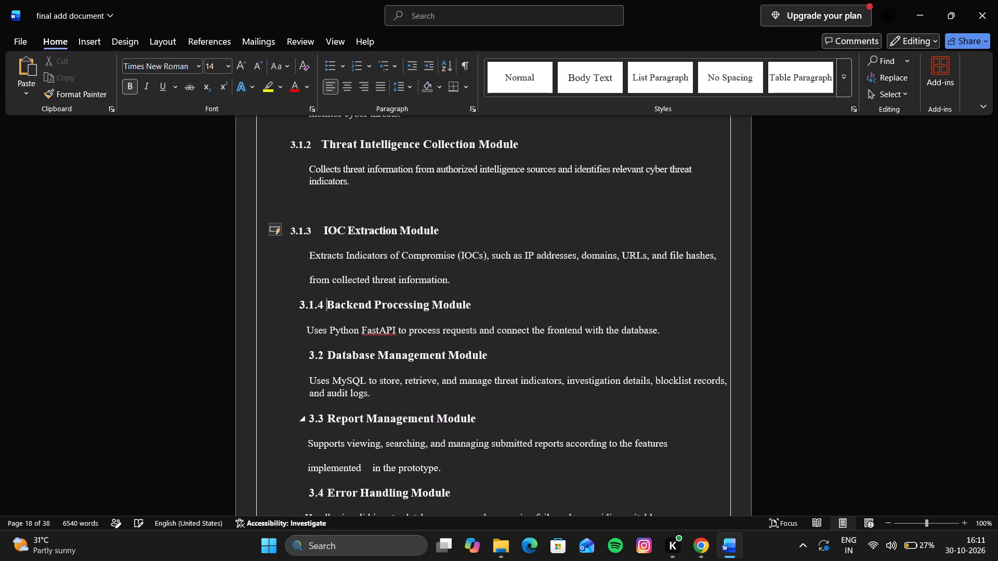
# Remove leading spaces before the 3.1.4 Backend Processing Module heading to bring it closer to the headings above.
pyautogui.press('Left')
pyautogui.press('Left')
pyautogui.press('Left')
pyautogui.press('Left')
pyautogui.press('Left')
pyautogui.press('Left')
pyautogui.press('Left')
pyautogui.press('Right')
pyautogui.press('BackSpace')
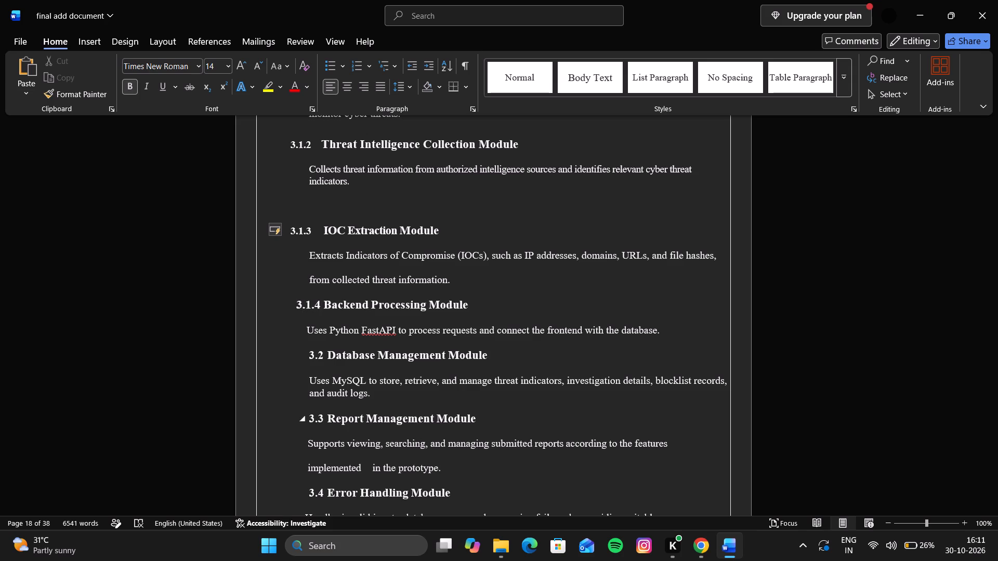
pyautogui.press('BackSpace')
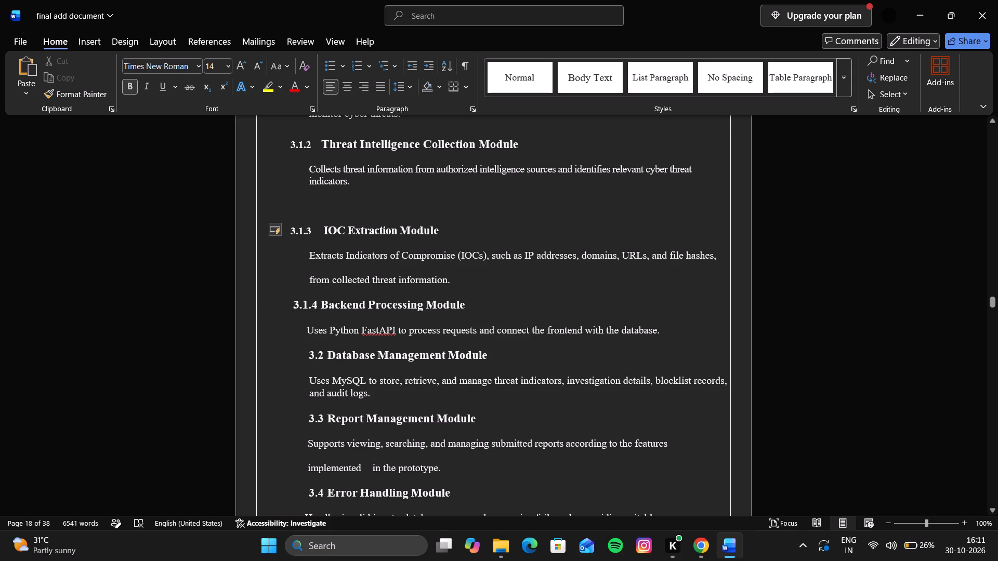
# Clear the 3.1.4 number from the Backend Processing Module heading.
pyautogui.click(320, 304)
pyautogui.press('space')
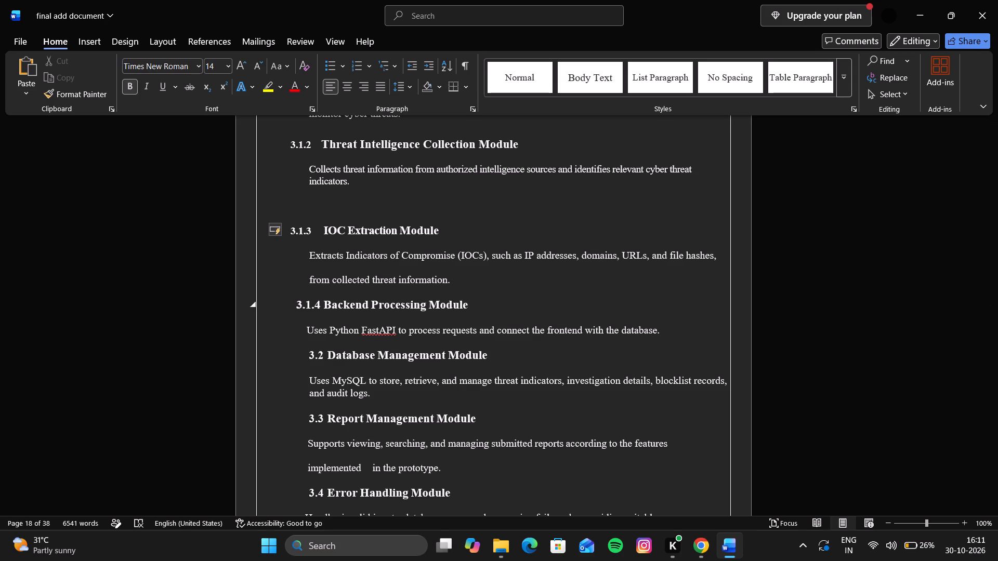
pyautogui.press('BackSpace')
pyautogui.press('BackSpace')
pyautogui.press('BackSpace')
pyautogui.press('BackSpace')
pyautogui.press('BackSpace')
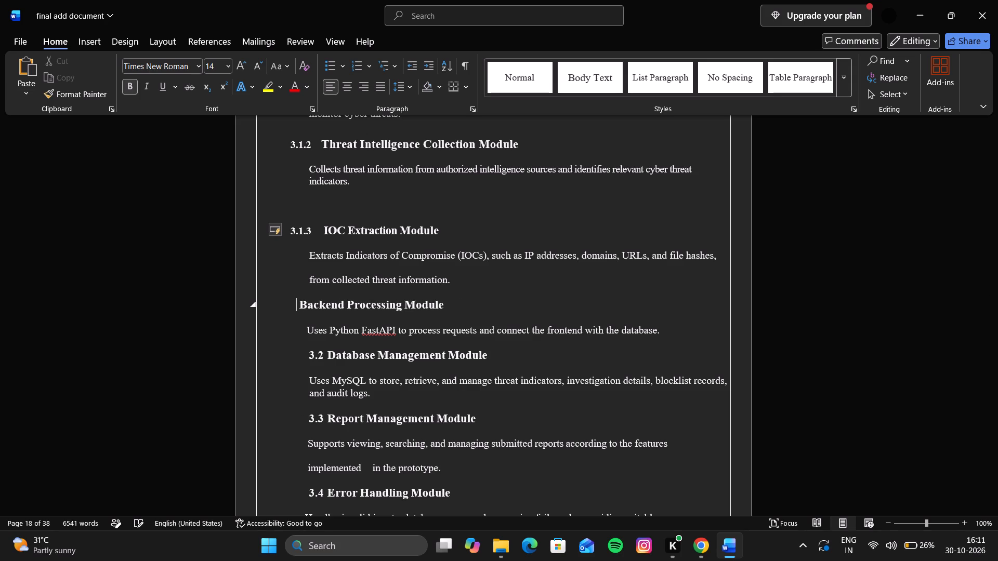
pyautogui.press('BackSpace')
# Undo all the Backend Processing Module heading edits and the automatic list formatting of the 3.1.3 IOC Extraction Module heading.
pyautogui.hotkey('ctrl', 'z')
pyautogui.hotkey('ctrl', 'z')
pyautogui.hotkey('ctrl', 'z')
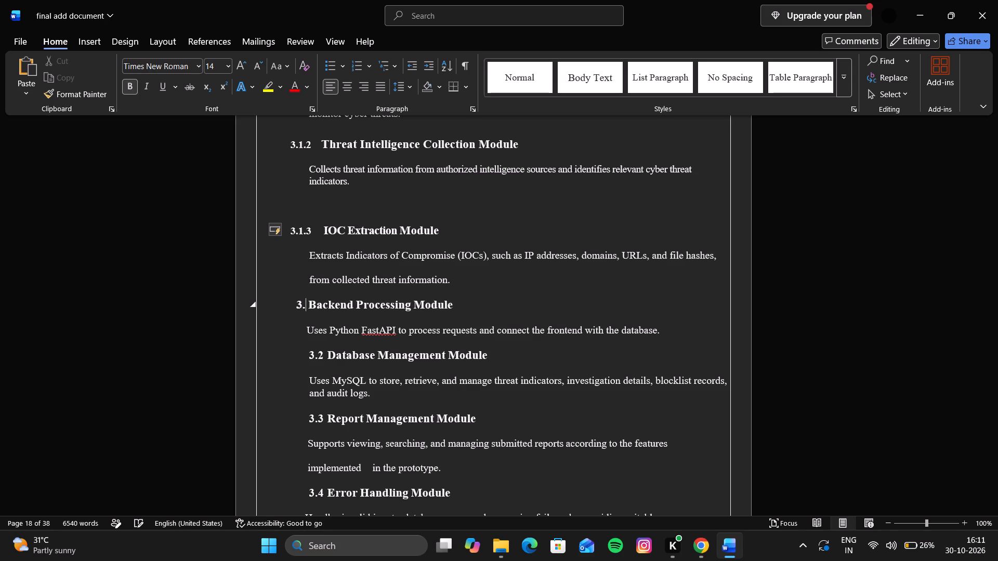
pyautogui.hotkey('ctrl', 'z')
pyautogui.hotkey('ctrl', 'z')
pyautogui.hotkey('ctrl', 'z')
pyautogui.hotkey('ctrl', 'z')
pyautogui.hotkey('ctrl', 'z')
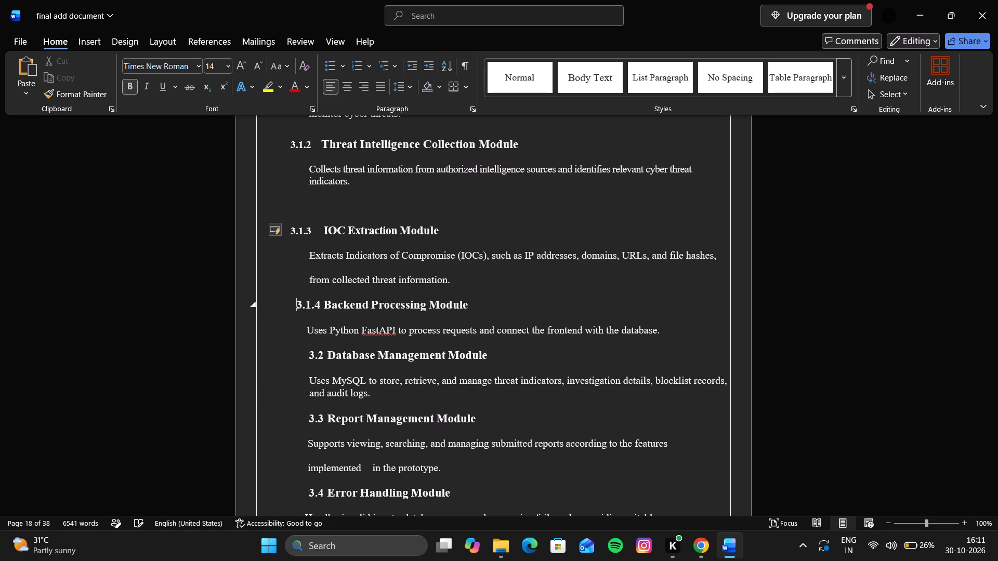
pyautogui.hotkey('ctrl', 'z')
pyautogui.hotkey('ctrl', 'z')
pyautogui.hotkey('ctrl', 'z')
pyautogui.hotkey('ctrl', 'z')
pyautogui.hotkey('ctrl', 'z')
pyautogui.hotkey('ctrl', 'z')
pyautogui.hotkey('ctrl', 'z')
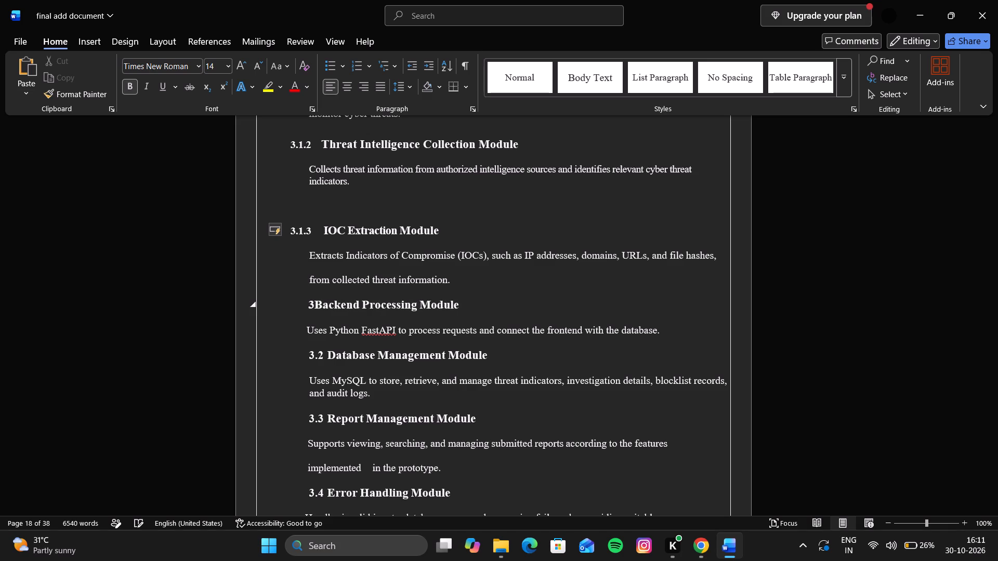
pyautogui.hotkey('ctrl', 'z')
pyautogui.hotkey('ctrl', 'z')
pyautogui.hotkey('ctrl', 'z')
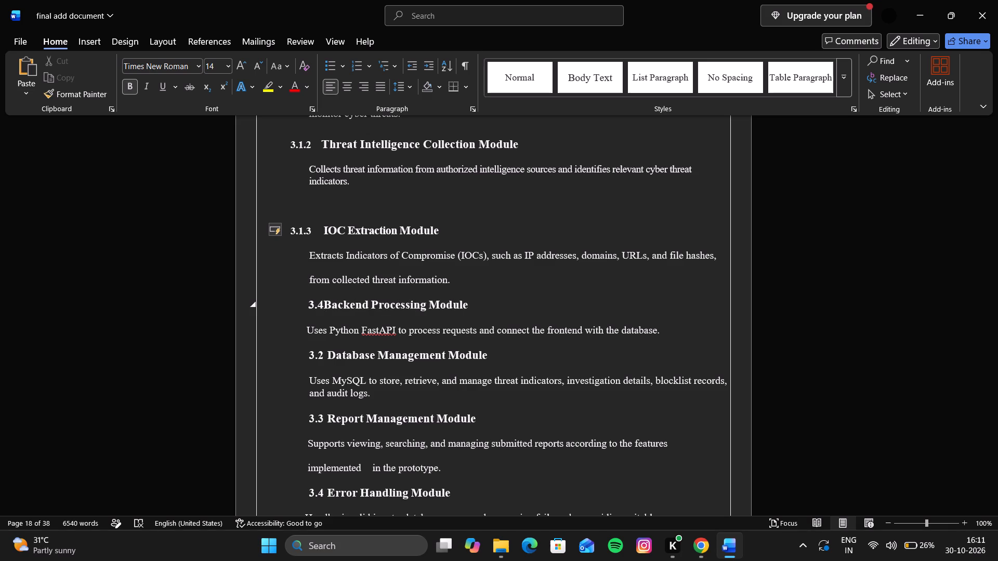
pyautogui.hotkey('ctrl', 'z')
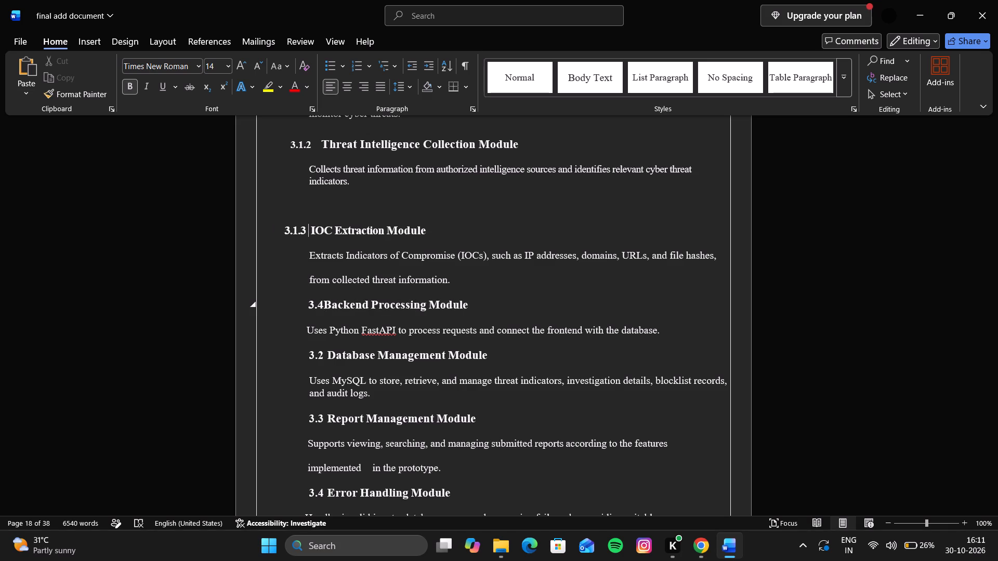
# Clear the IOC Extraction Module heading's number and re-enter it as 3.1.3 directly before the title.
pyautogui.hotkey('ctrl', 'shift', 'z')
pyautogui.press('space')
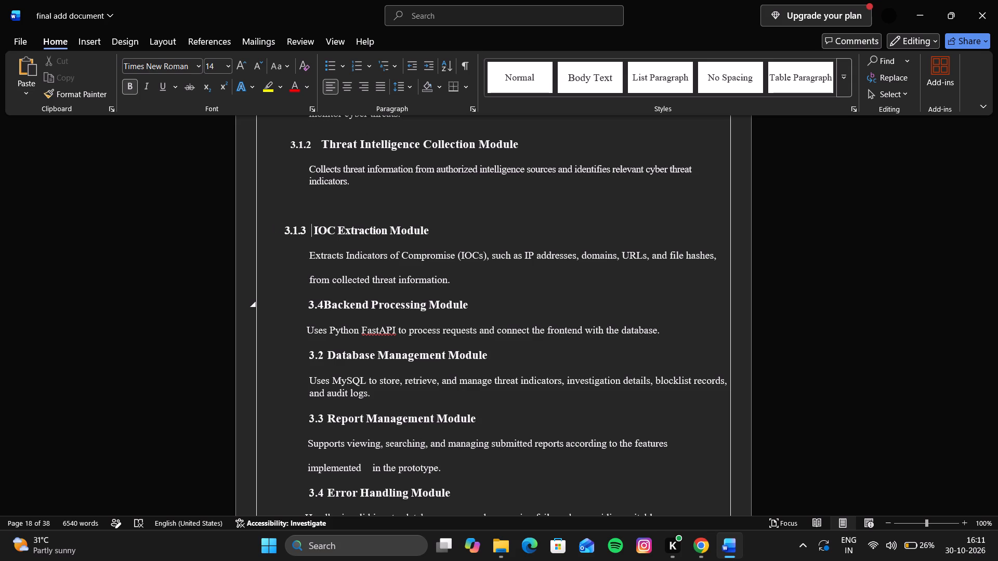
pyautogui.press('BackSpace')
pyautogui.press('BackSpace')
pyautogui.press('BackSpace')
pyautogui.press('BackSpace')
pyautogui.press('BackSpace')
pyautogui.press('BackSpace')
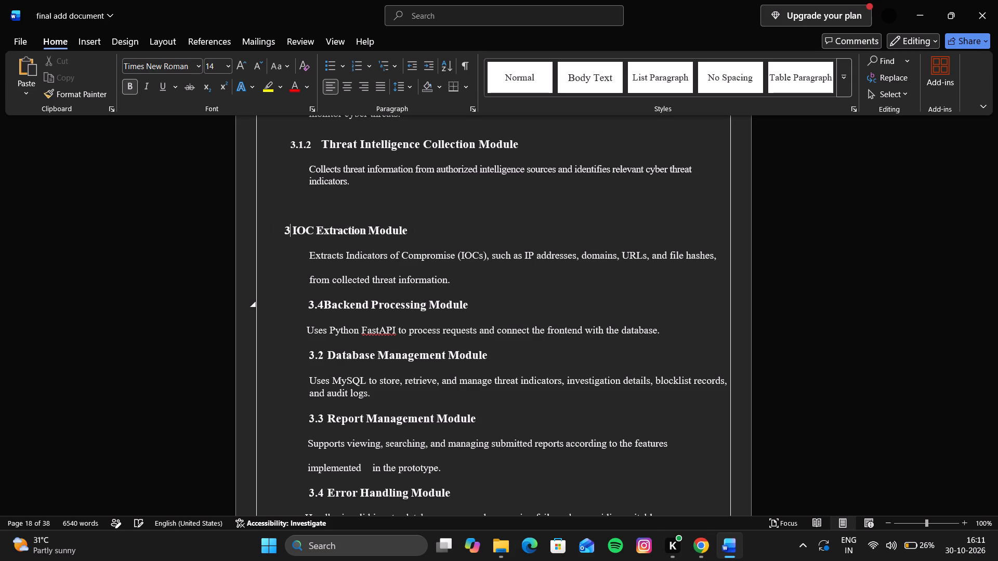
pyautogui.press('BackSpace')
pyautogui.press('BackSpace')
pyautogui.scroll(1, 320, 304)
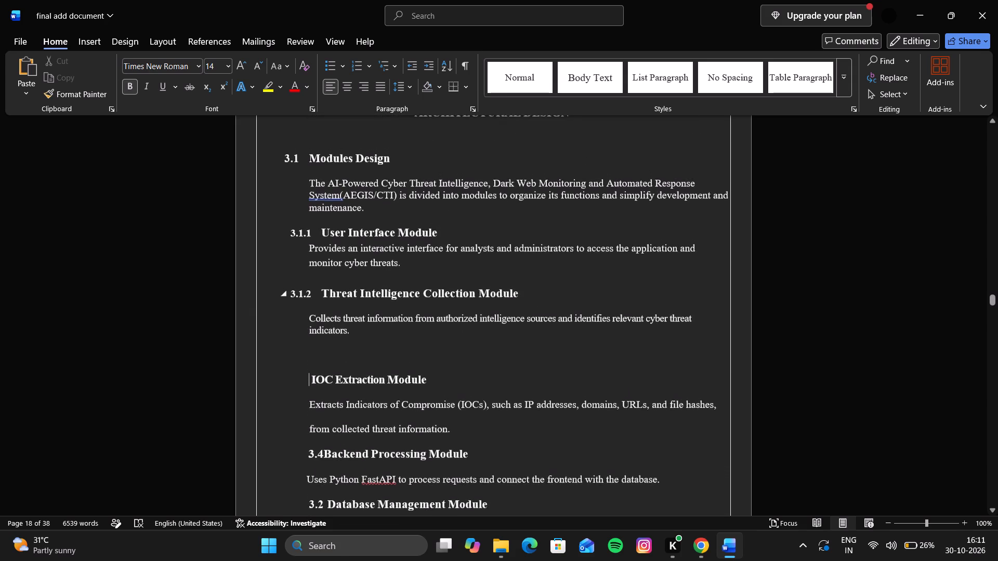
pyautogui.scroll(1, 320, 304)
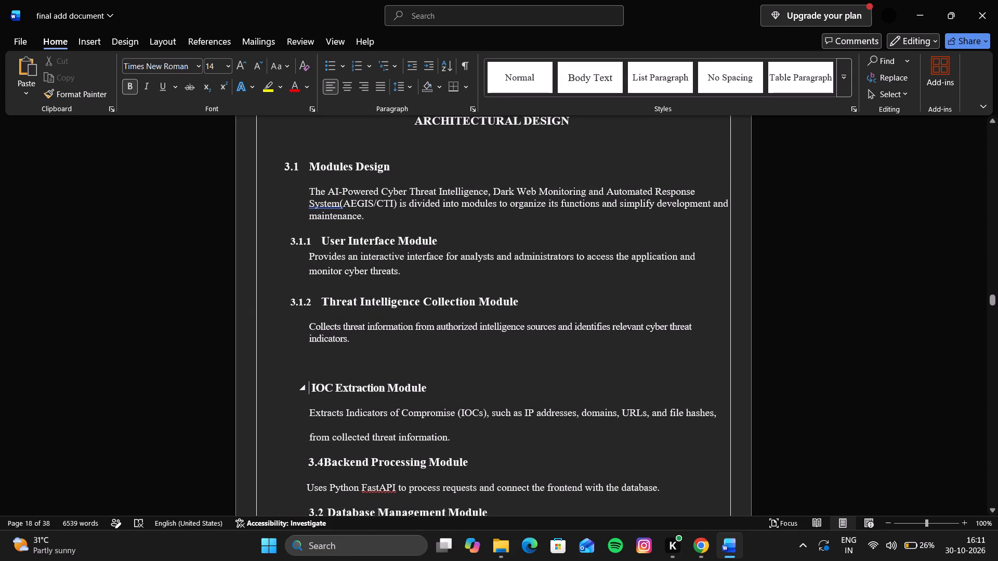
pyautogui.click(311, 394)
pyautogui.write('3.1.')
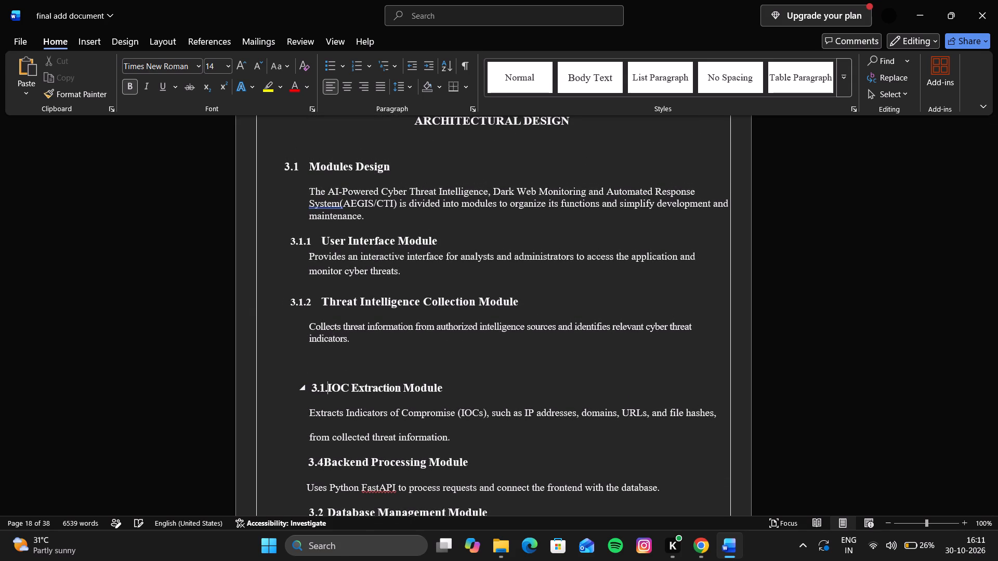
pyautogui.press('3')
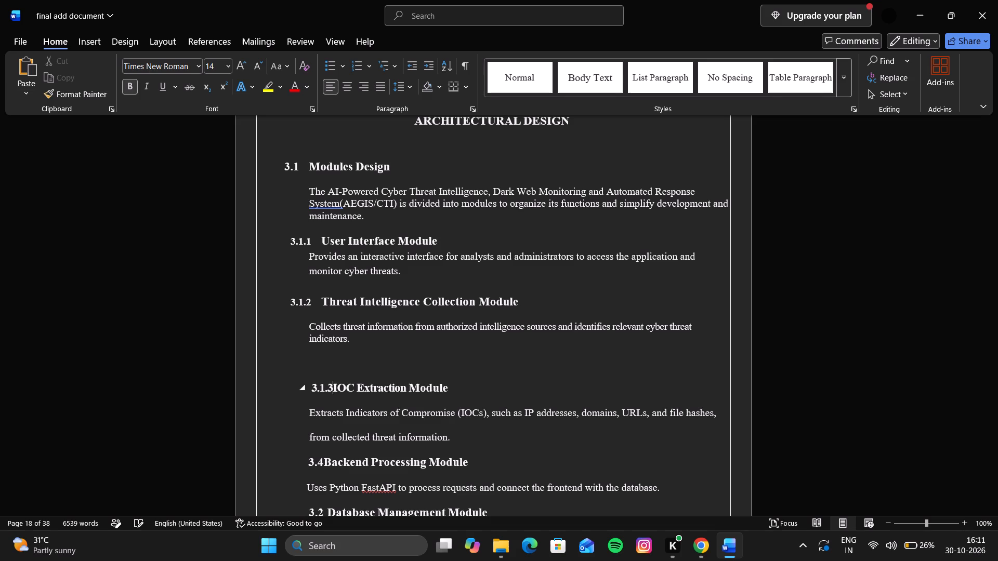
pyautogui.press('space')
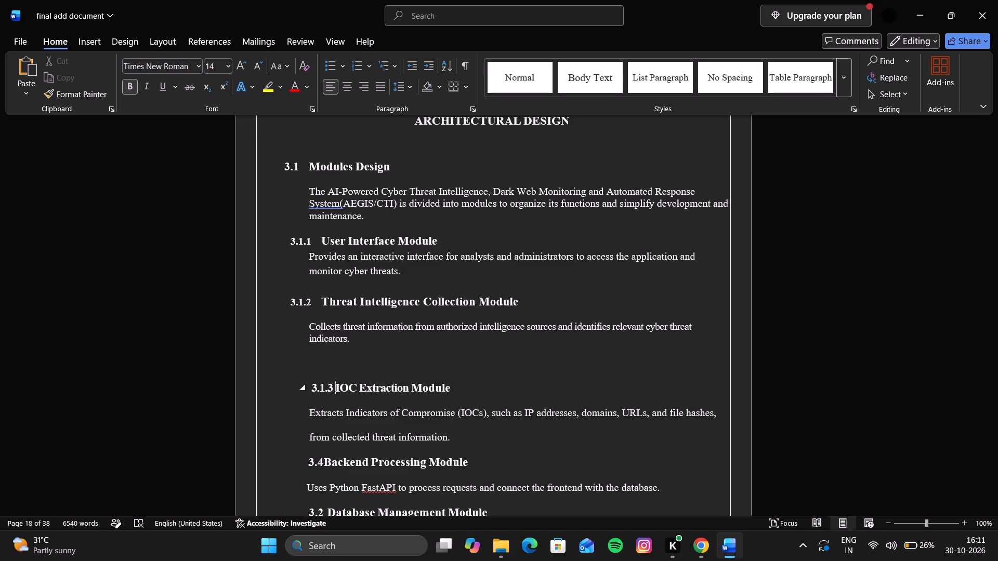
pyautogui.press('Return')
# Undo the renumbering and indent edits made to the IOC Extraction Module heading.
pyautogui.hotkey('ctrl', 'z')
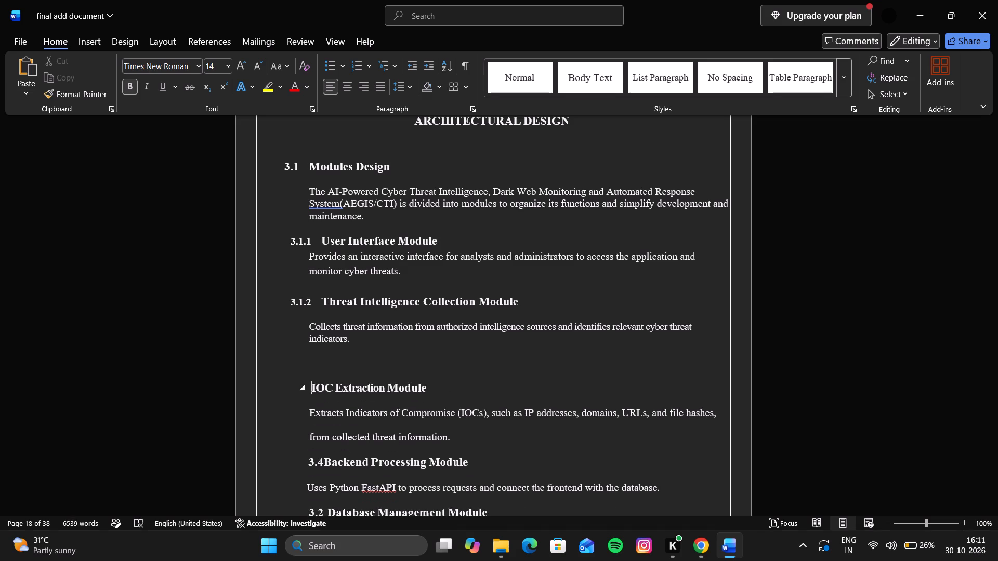
pyautogui.hotkey('ctrl', 'z')
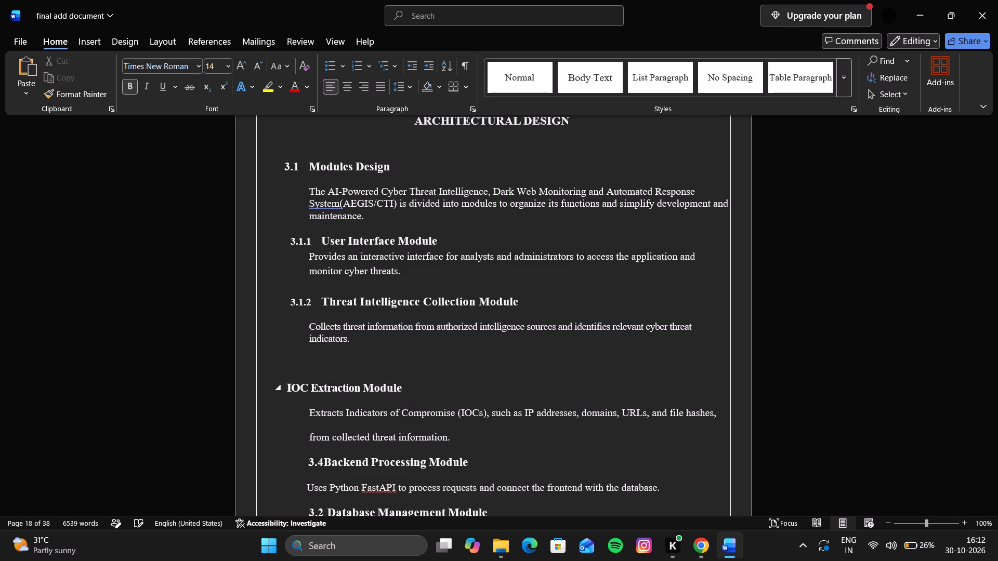
pyautogui.hotkey('ctrl', 'z')
pyautogui.hotkey('ctrl', 'z')
pyautogui.hotkey('ctrl', 'z')
pyautogui.hotkey('ctrl', 'z')
pyautogui.hotkey('ctrl', 'z')
pyautogui.hotkey('ctrl', 'z')
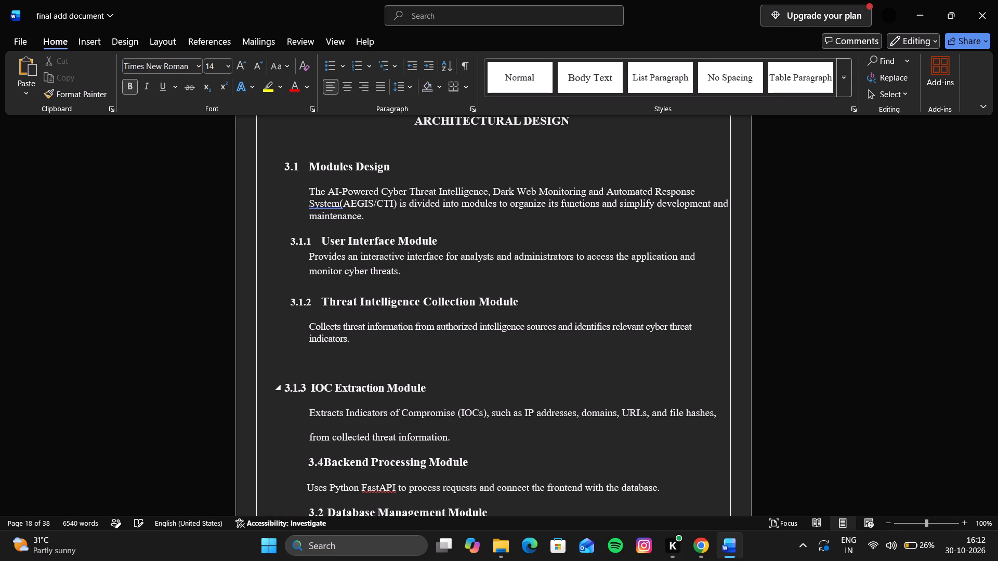
pyautogui.hotkey('ctrl', 'z')
pyautogui.hotkey('ctrl', 'z')
pyautogui.hotkey('ctrl', 'z')
pyautogui.hotkey('ctrl', 'z')
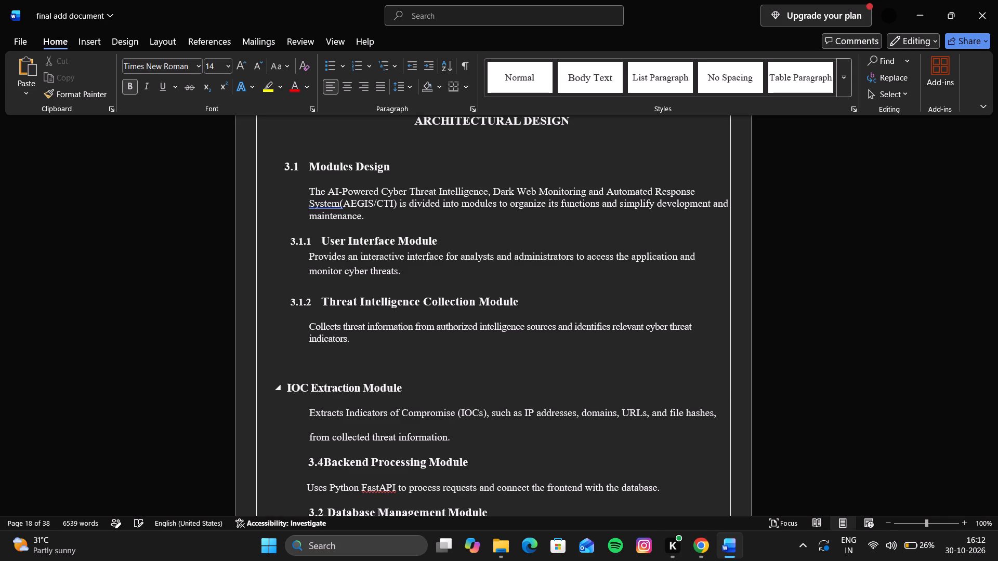
# Undo the Threat Intelligence Collection Module heading edits and the automatic list formatting of the 3.1.1 User Interface Module heading.
pyautogui.hotkey('ctrl', 'z')
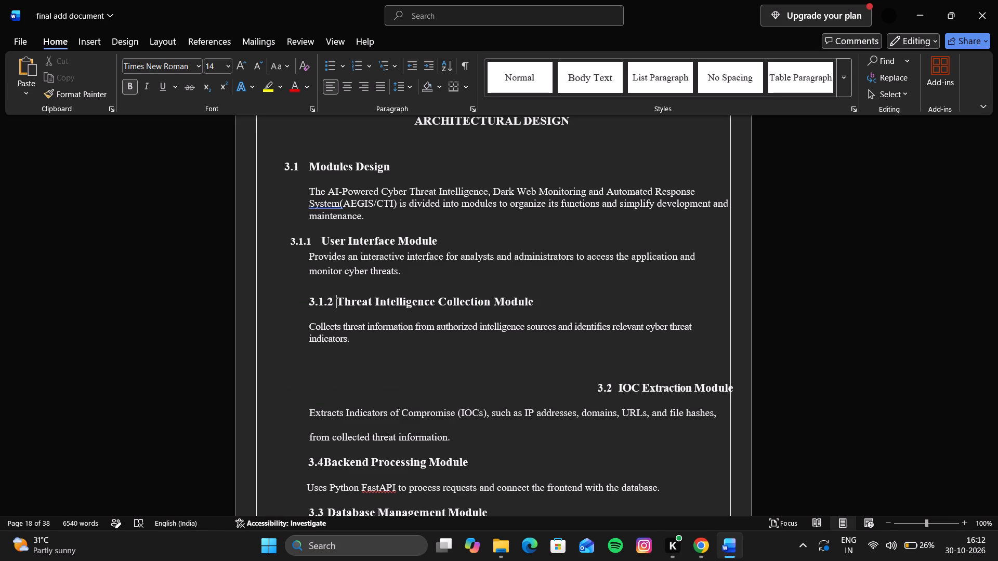
pyautogui.hotkey('ctrl', 'z')
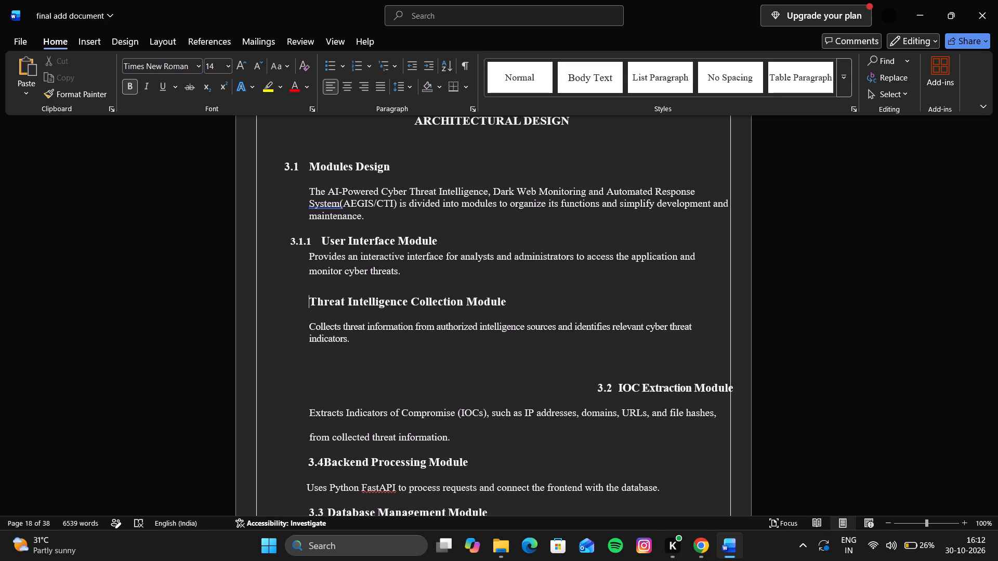
pyautogui.hotkey('ctrl', 'z')
pyautogui.hotkey('ctrl', 'z')
pyautogui.hotkey('ctrl', 'z')
pyautogui.hotkey('ctrl', 'z')
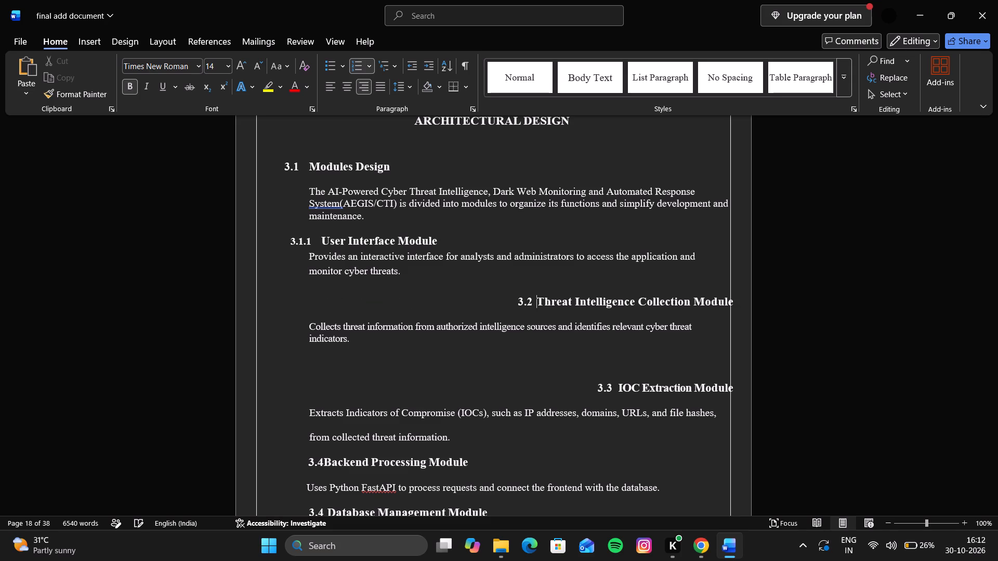
pyautogui.hotkey('ctrl', 'z')
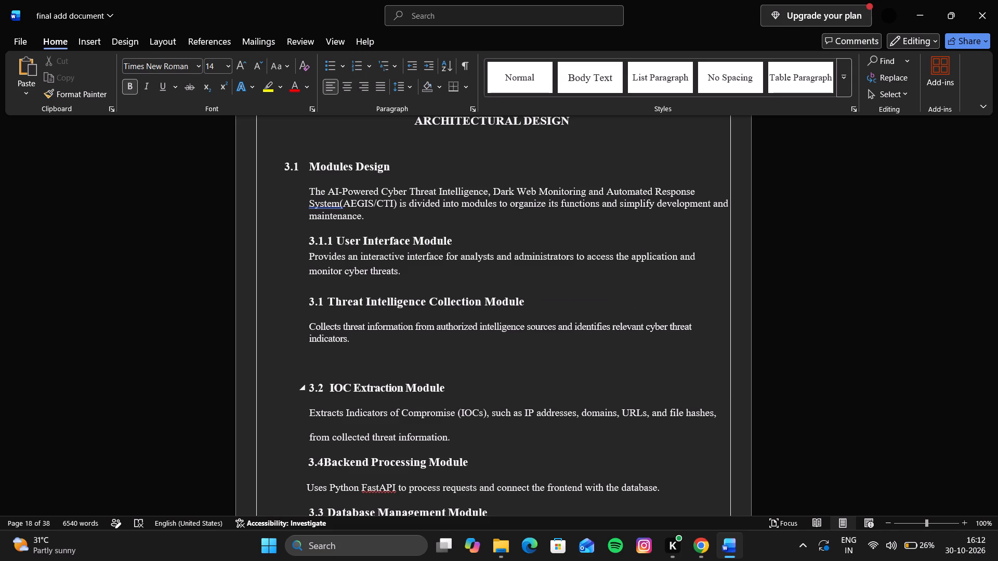
# Review Chapter 3 from the module headings through the method, architecture and diagram sections, checking heading numbering and alignment.
pyautogui.scroll(-5, 309, 390)
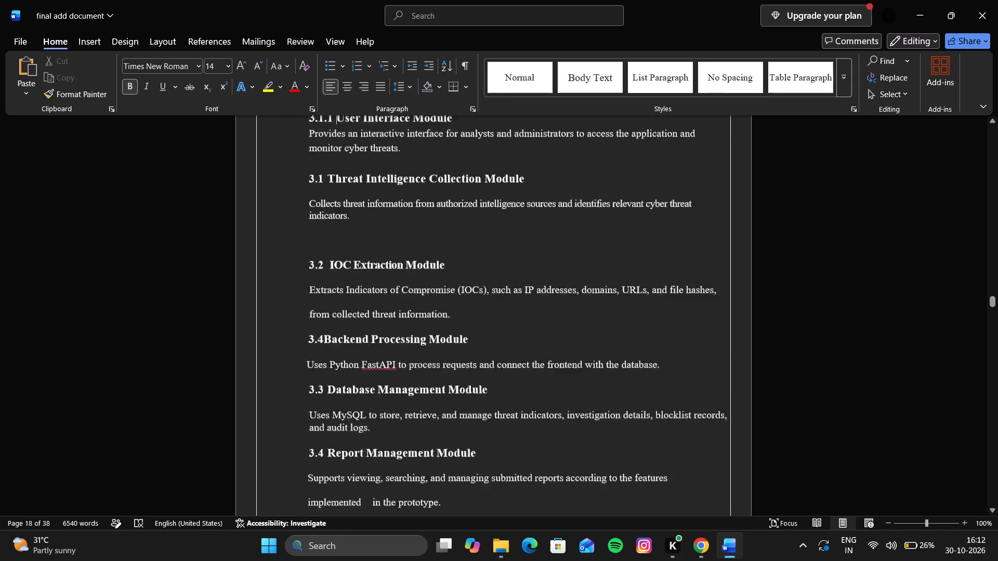
pyautogui.scroll(-5, 309, 390)
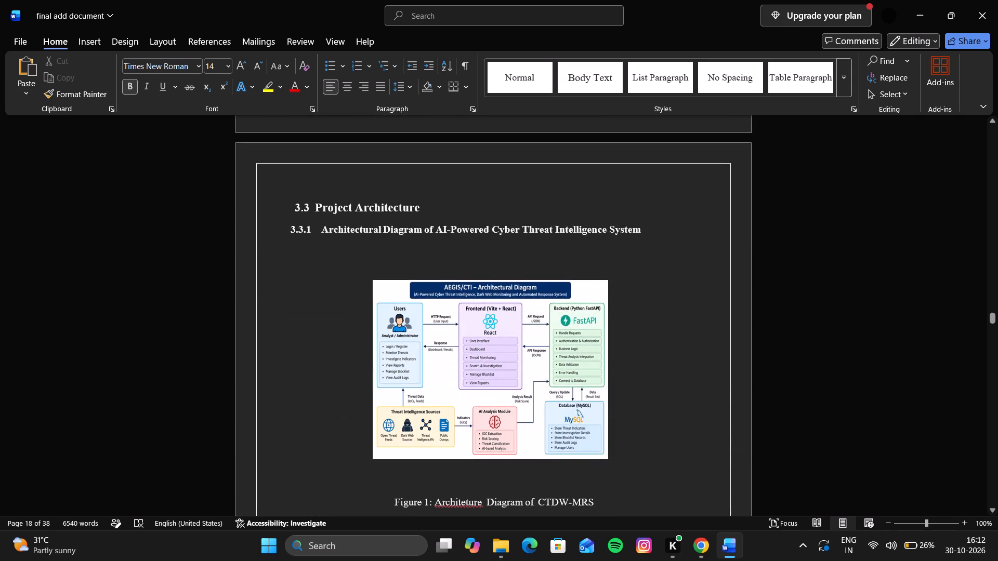
pyautogui.scroll(-5, 309, 390)
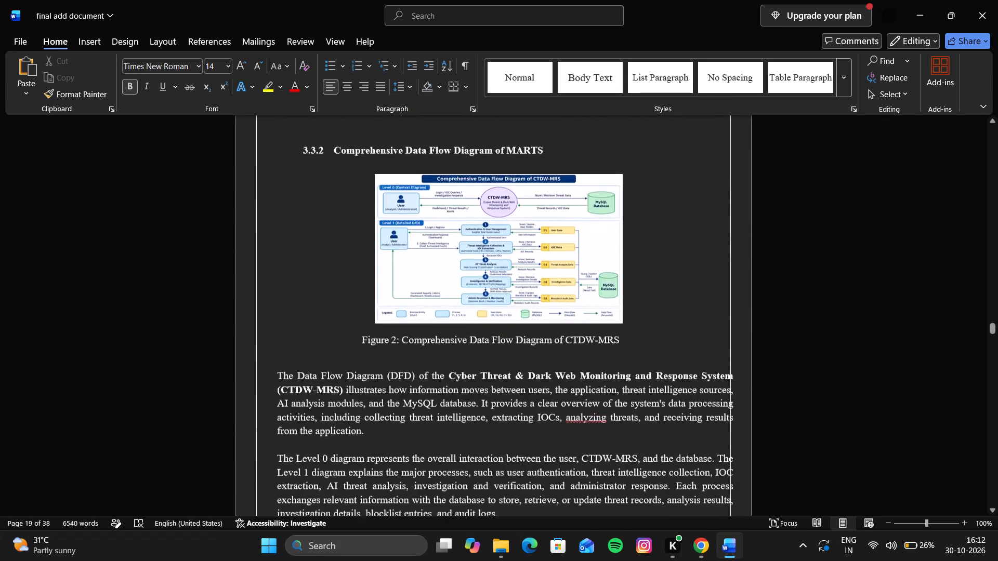
pyautogui.scroll(-6, 309, 390)
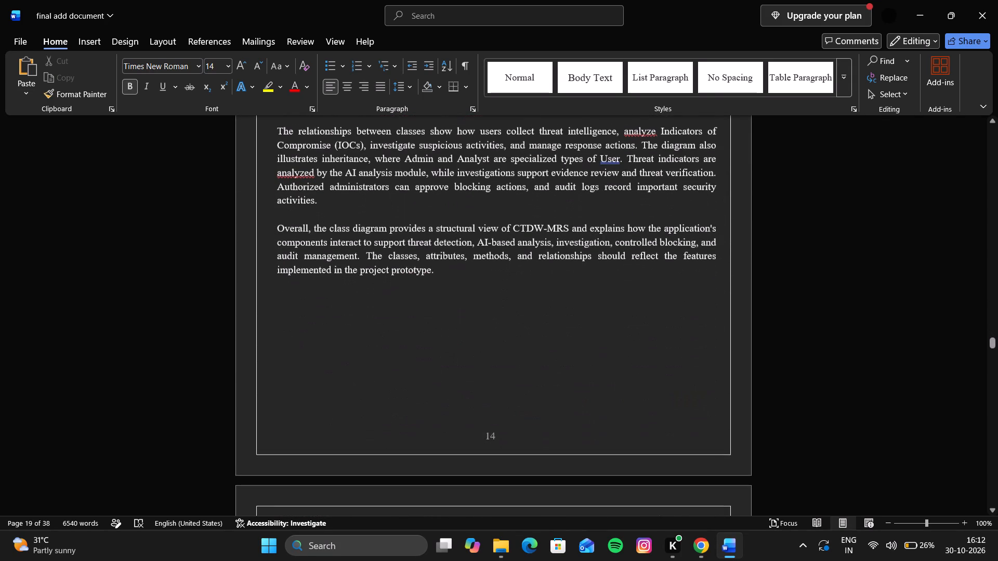
pyautogui.scroll(-1, 309, 390)
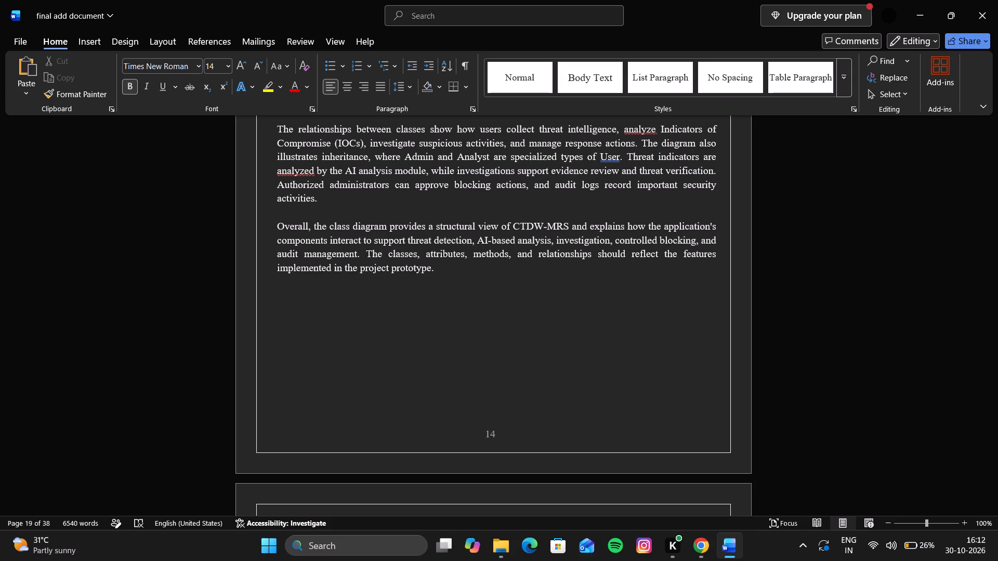
pyautogui.scroll(6, 309, 390)
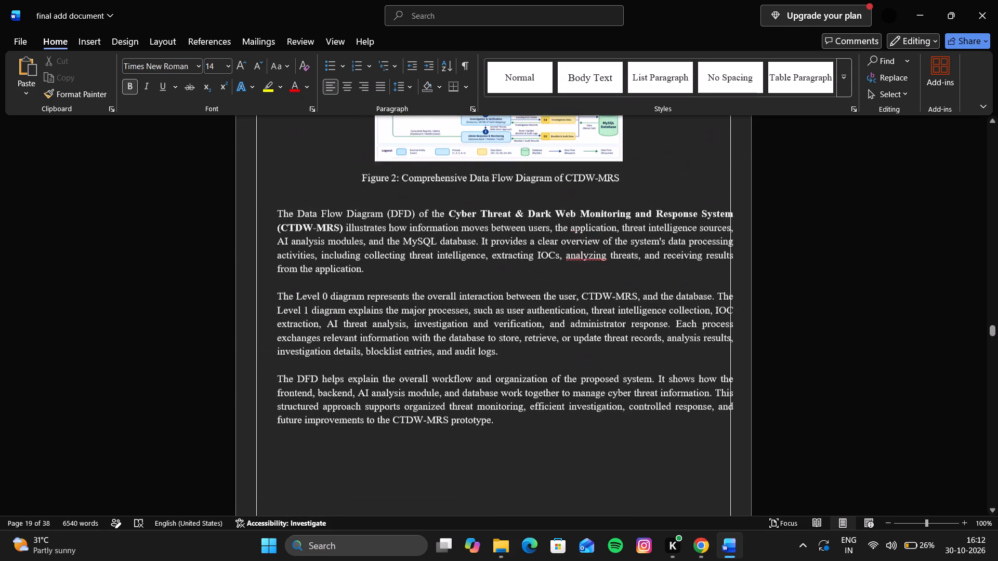
pyautogui.scroll(7, 309, 390)
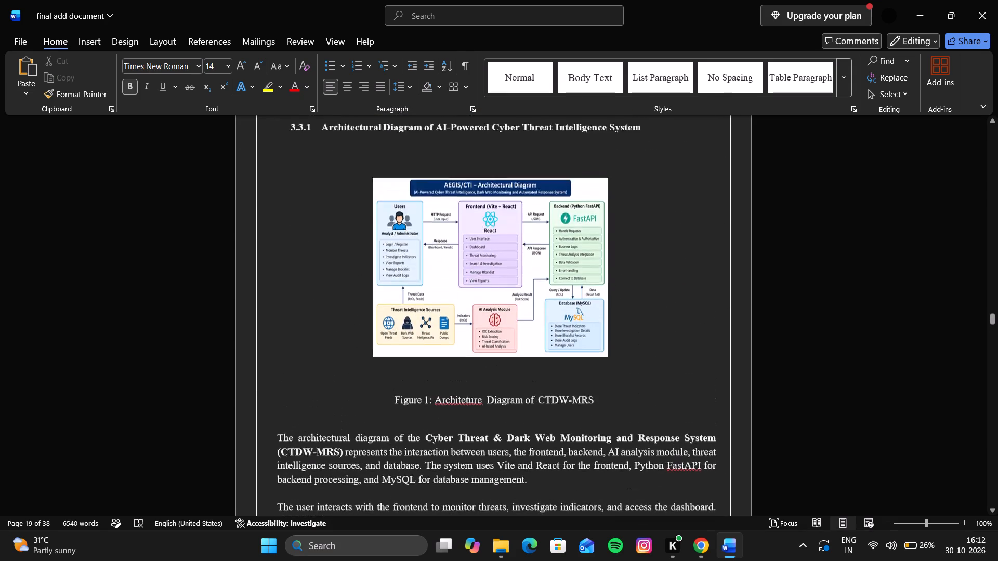
pyautogui.scroll(5, 309, 390)
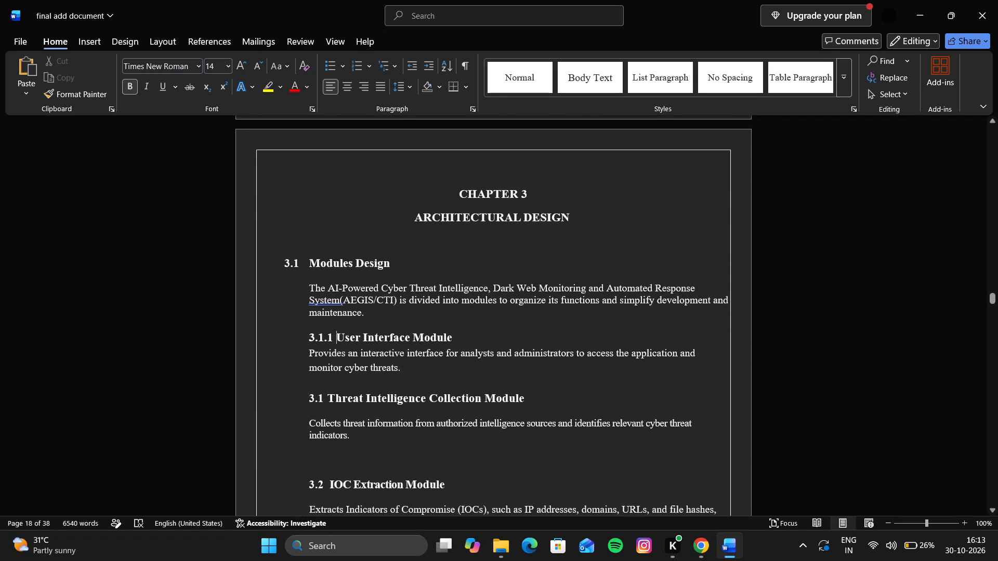
pyautogui.scroll(-1, 309, 390)
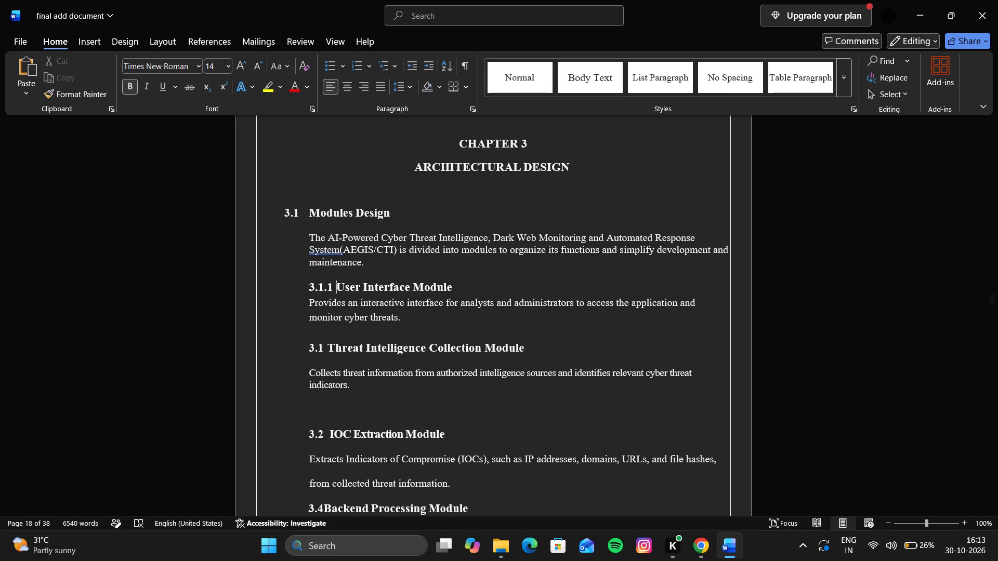
pyautogui.scroll(-2, 309, 390)
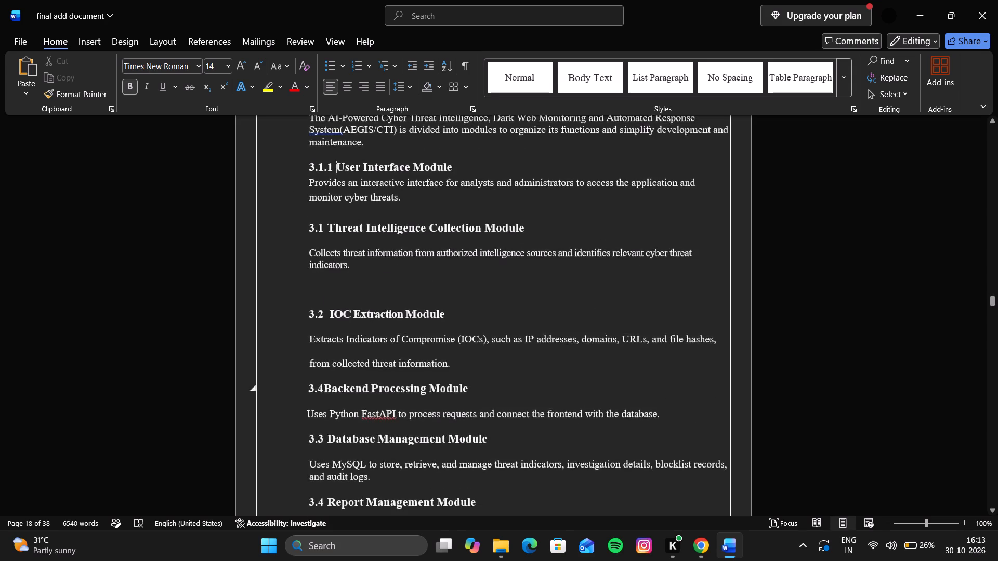
pyautogui.scroll(-5, 309, 390)
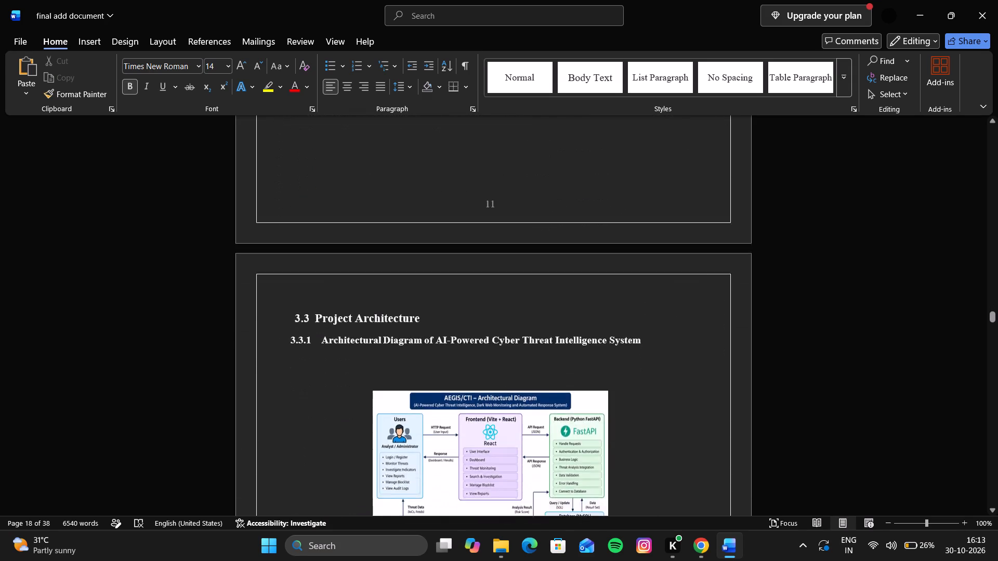
pyautogui.scroll(-3, 309, 390)
pyautogui.scroll(2, 309, 390)
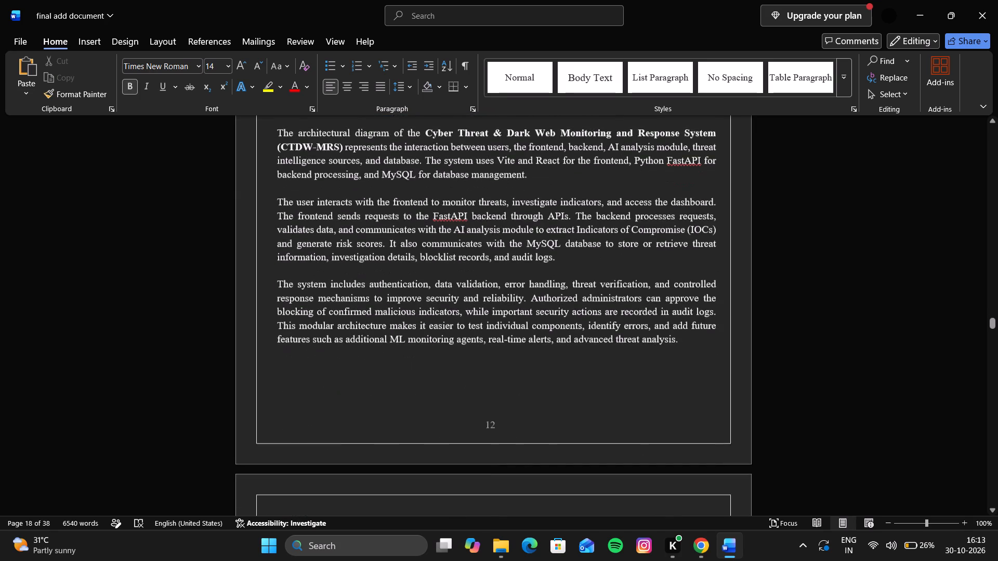
pyautogui.scroll(4, 309, 390)
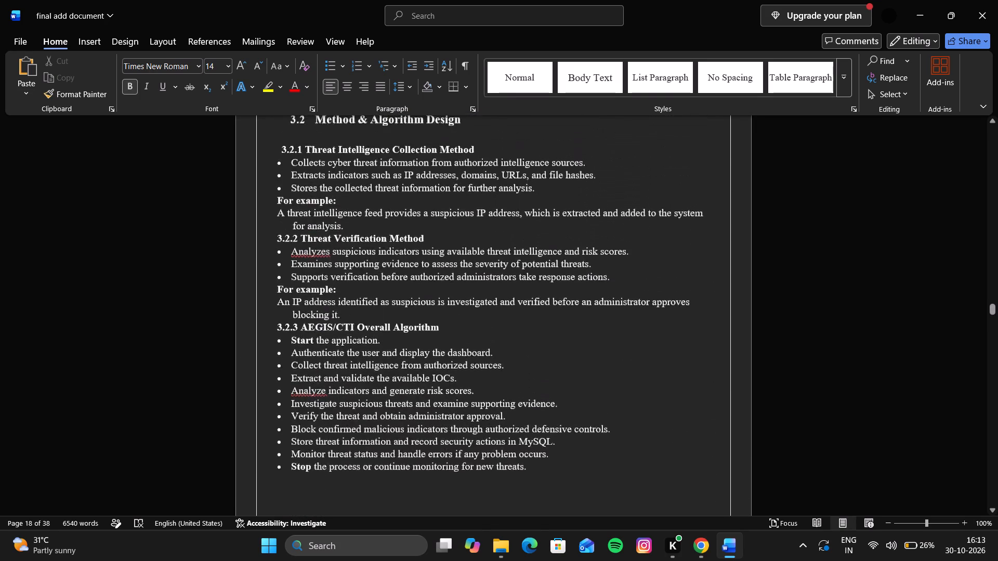
pyautogui.scroll(4, 309, 390)
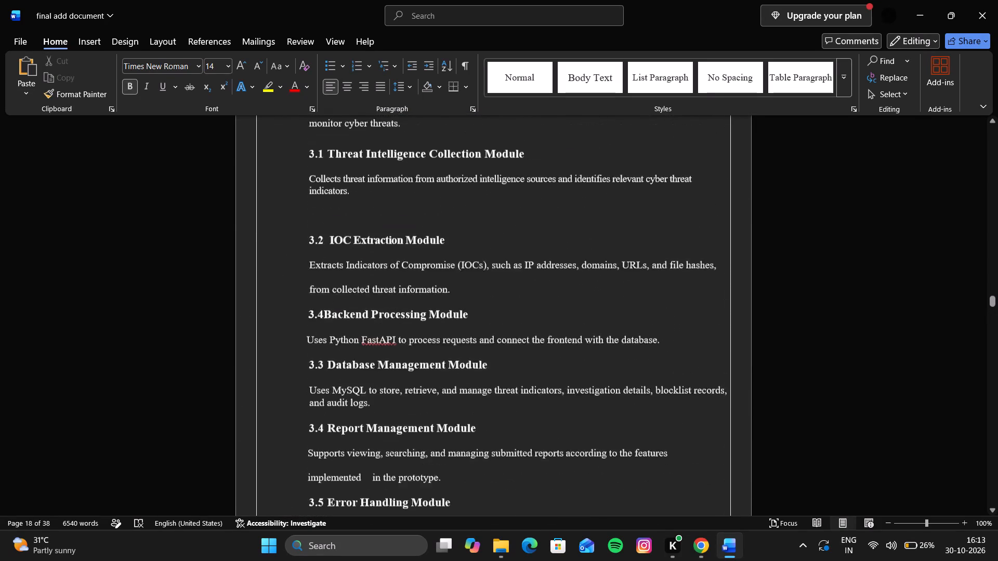
pyautogui.scroll(1, 309, 390)
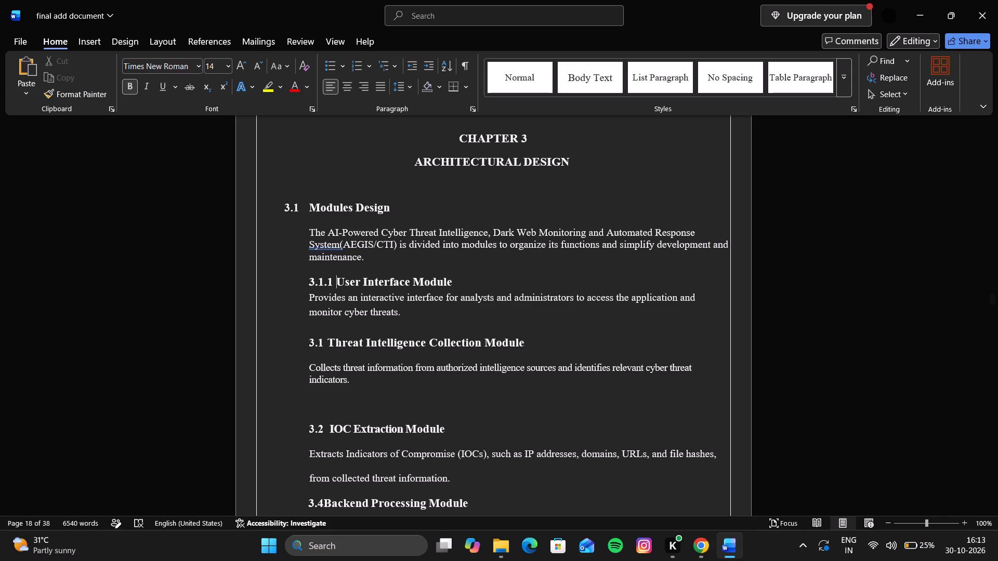
# Examine the numbering and alignment of the module headings under 3.1 Modules Design, from User Interface to Error Handling.
pyautogui.scroll(-1, 410, 300)
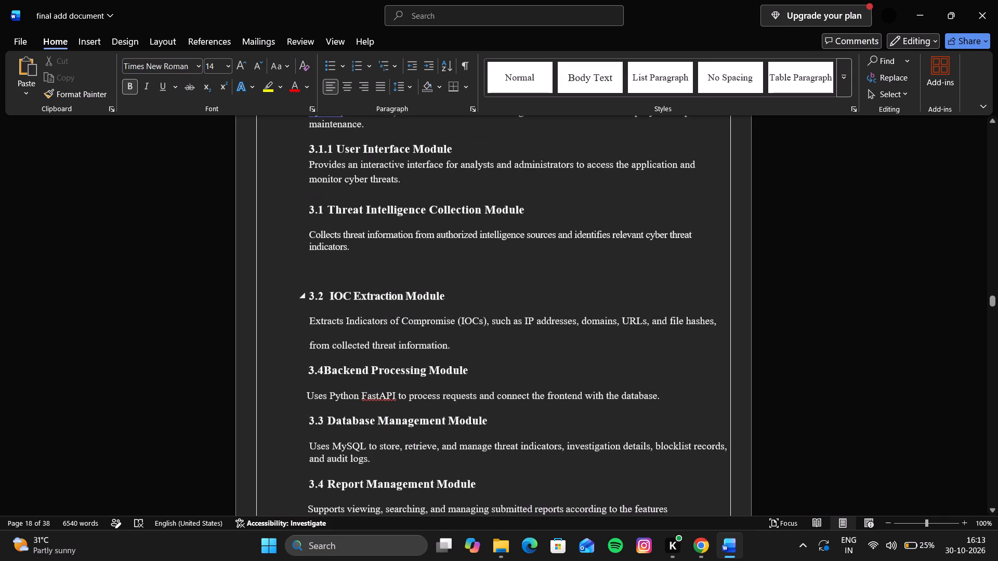
pyautogui.scroll(-2, 410, 300)
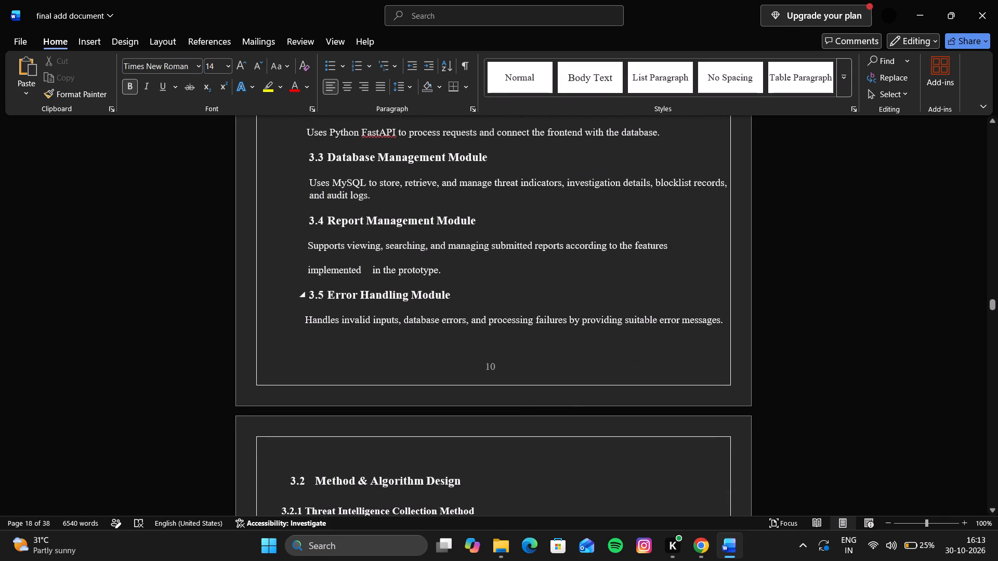
pyautogui.scroll(2, 410, 300)
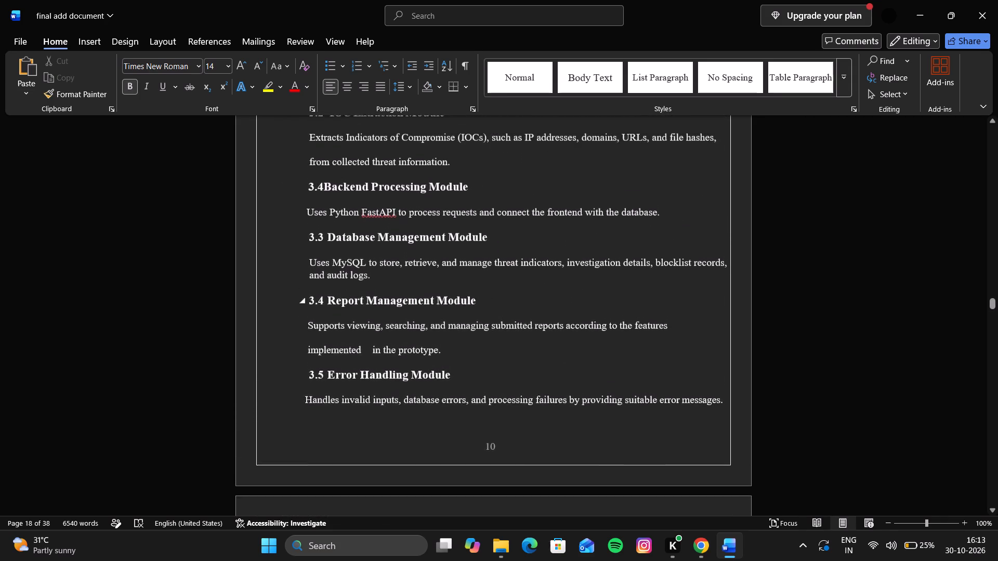
pyautogui.scroll(3, 410, 300)
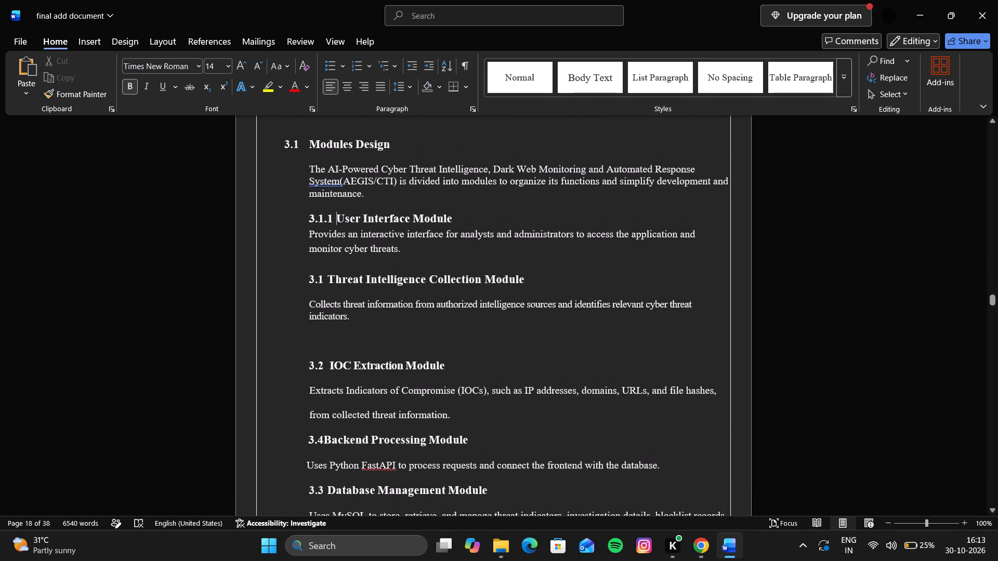
pyautogui.scroll(1, 410, 300)
pyautogui.scroll(-1, 410, 300)
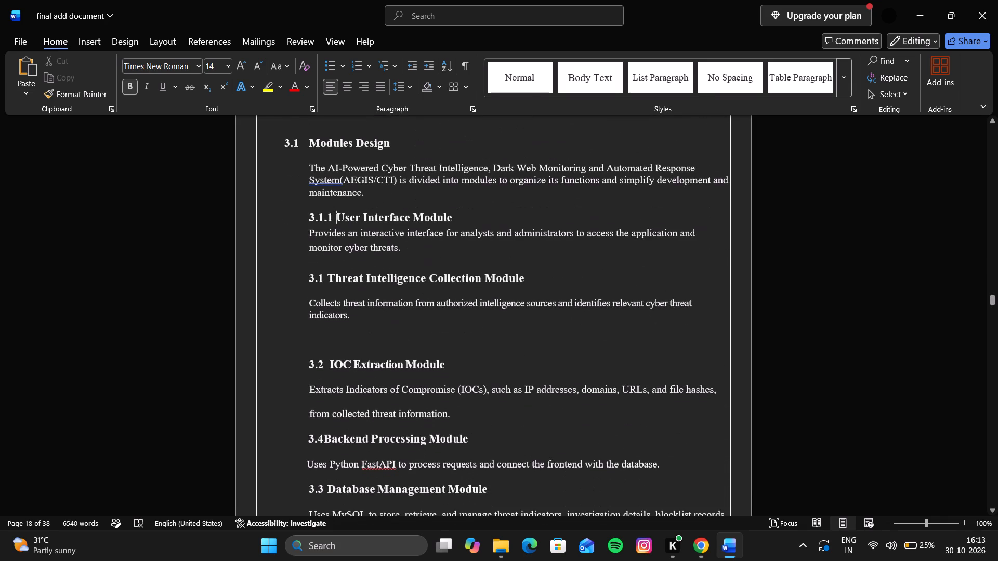
pyautogui.scroll(-3, 410, 300)
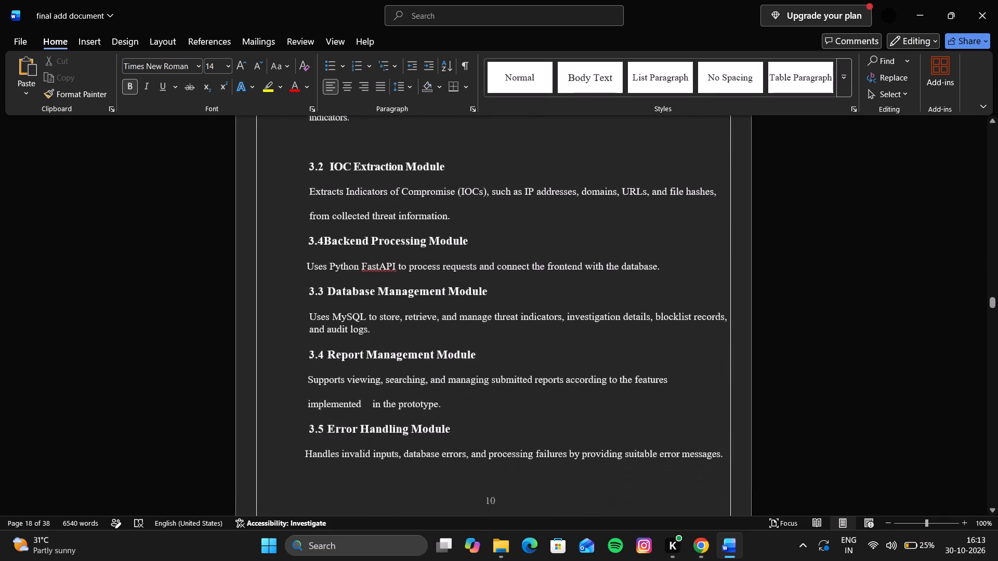
pyautogui.scroll(-3, 410, 300)
pyautogui.scroll(3, 410, 300)
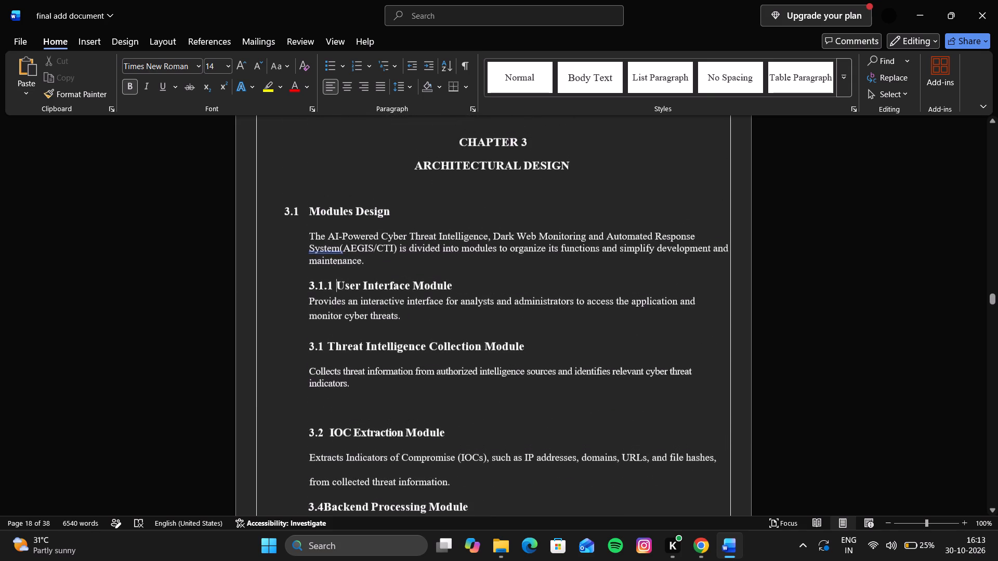
pyautogui.scroll(1, 410, 300)
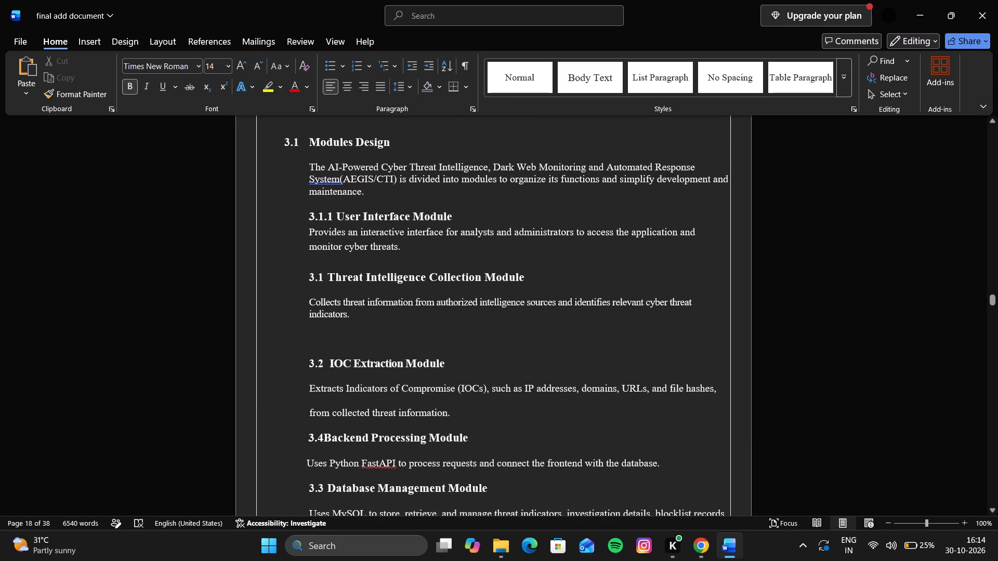
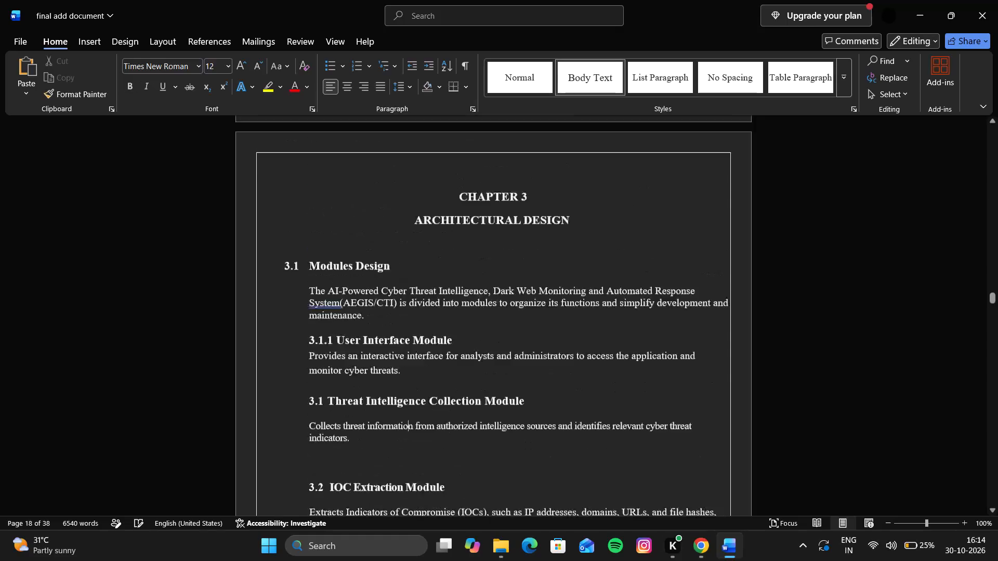
# Replace the automatic number of the Threat Intelligence Collection Module heading with 3.1.2.
pyautogui.scroll(-2, 410, 300)
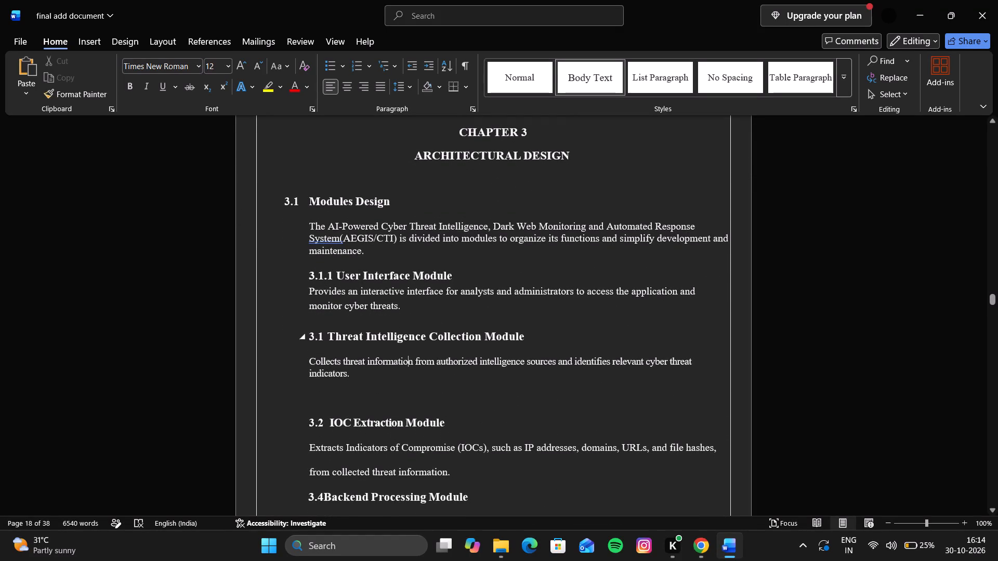
pyautogui.click(326, 337)
pyautogui.press('Left')
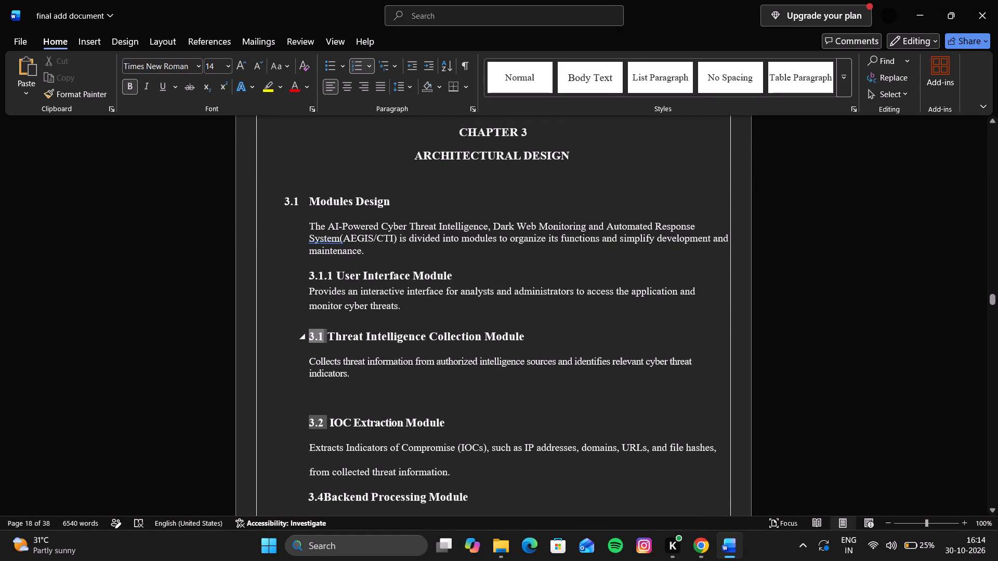
pyautogui.scroll(-2, 325, 333)
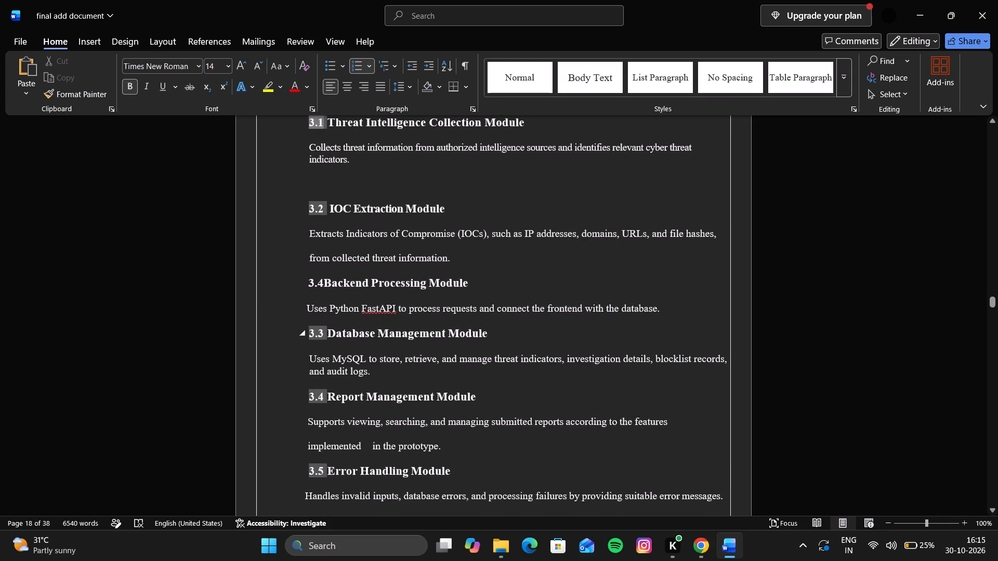
pyautogui.scroll(-3, 325, 333)
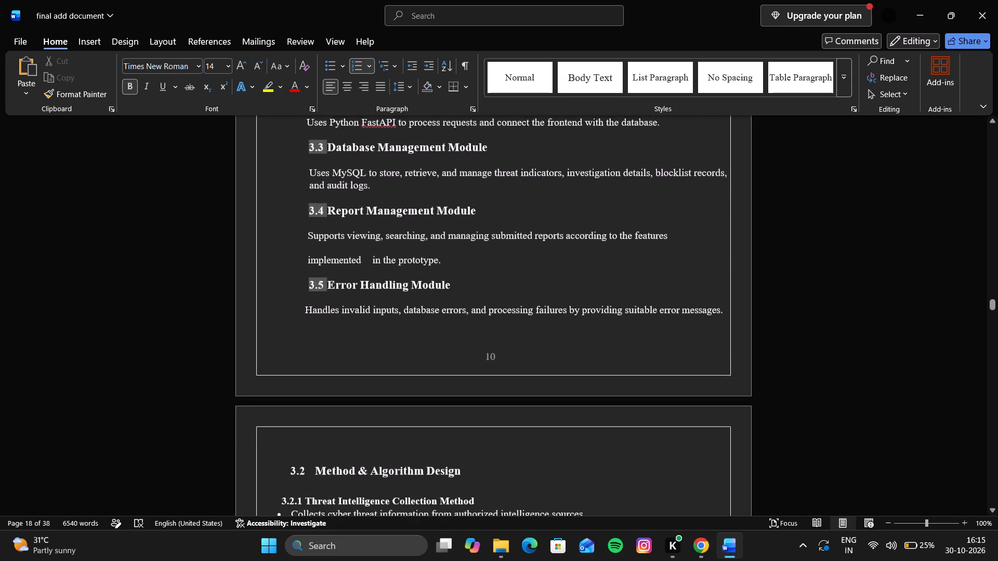
pyautogui.scroll(-1, 325, 333)
pyautogui.scroll(2, 325, 333)
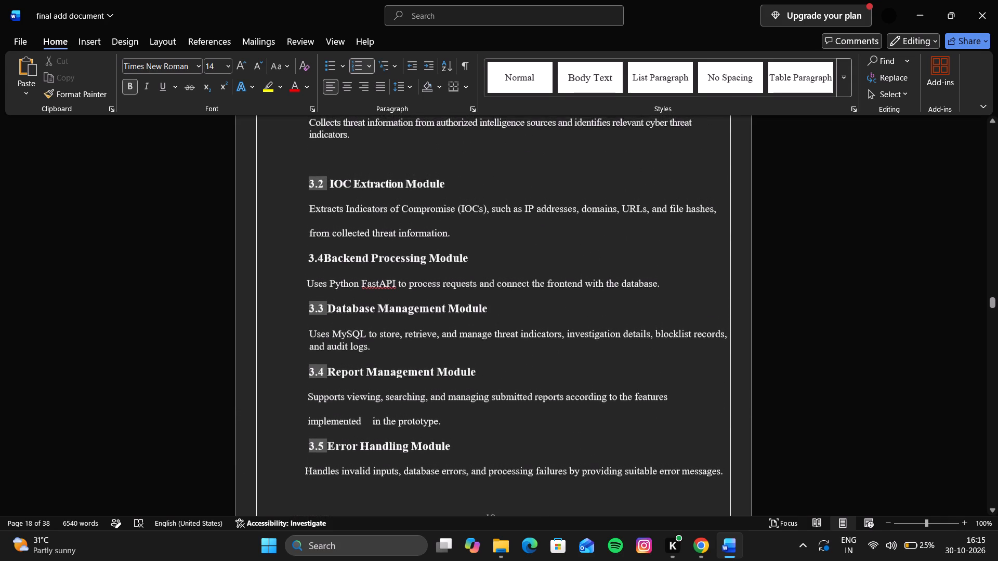
pyautogui.scroll(3, 325, 333)
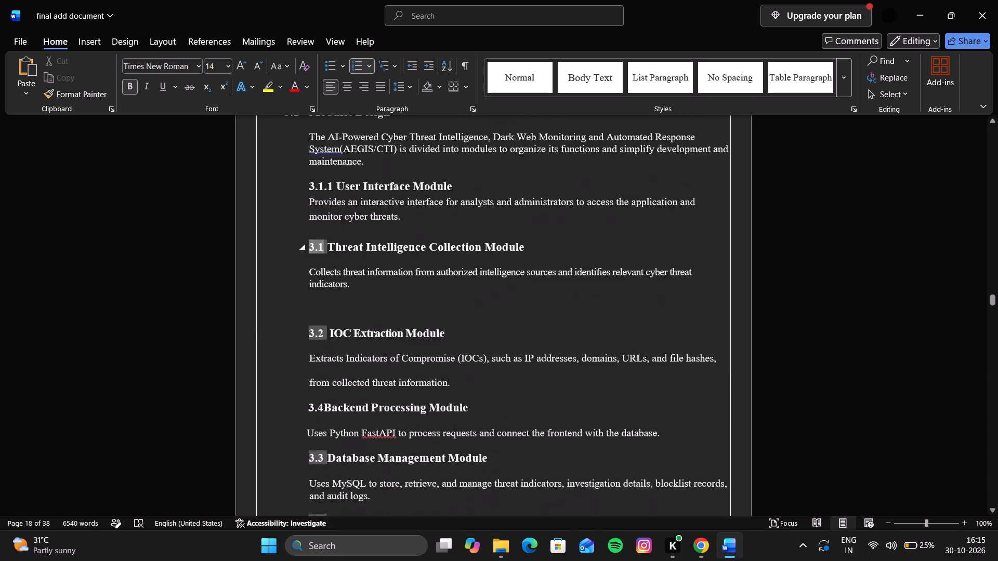
pyautogui.scroll(1, 325, 333)
pyautogui.scroll(-2, 325, 333)
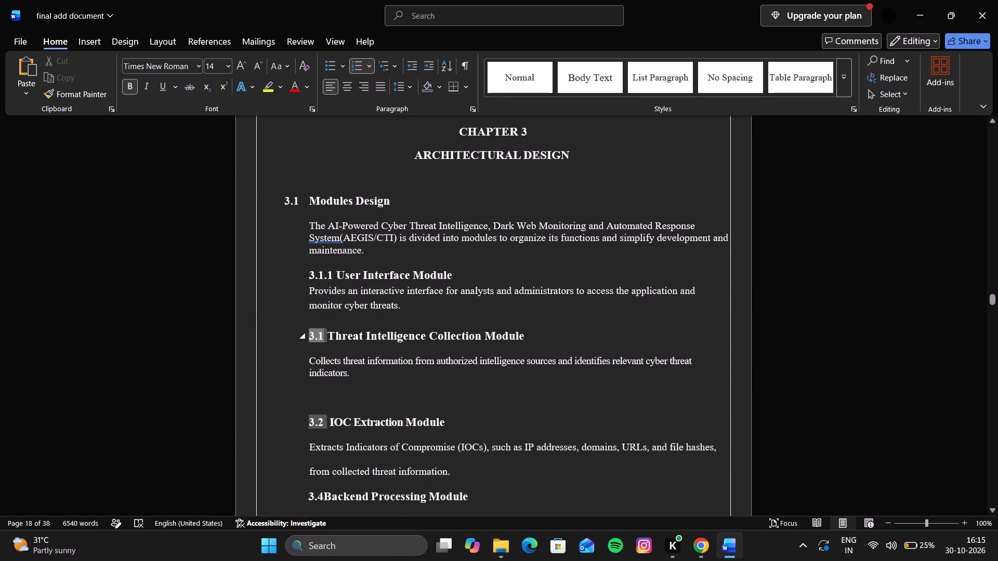
pyautogui.press('BackSpace')
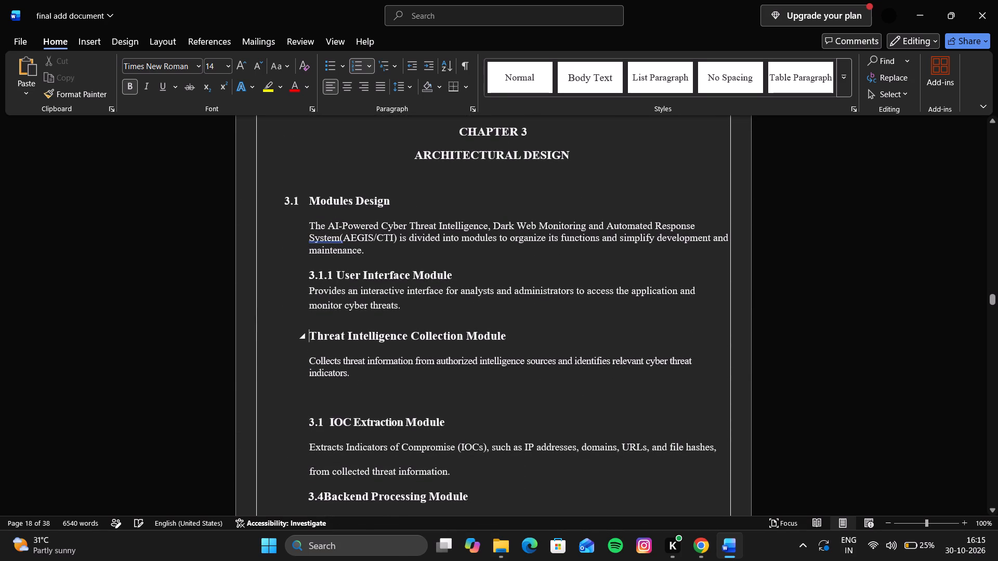
pyautogui.write('3.1.2')
pyautogui.press('space')
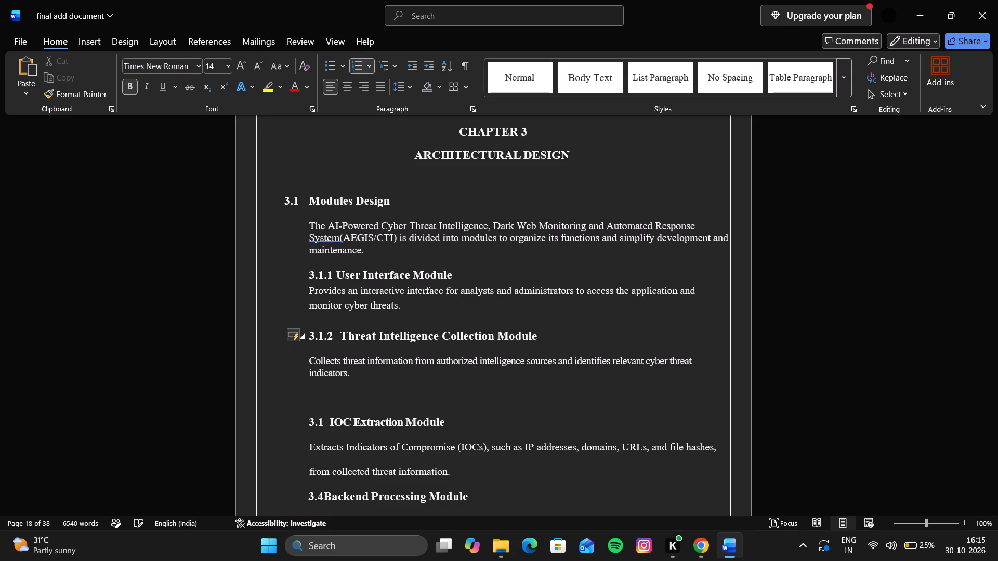
# Replace the automatic number of the IOC Extraction Module heading with 3.1.3, followed by a space.
pyautogui.scroll(-1, 319, 328)
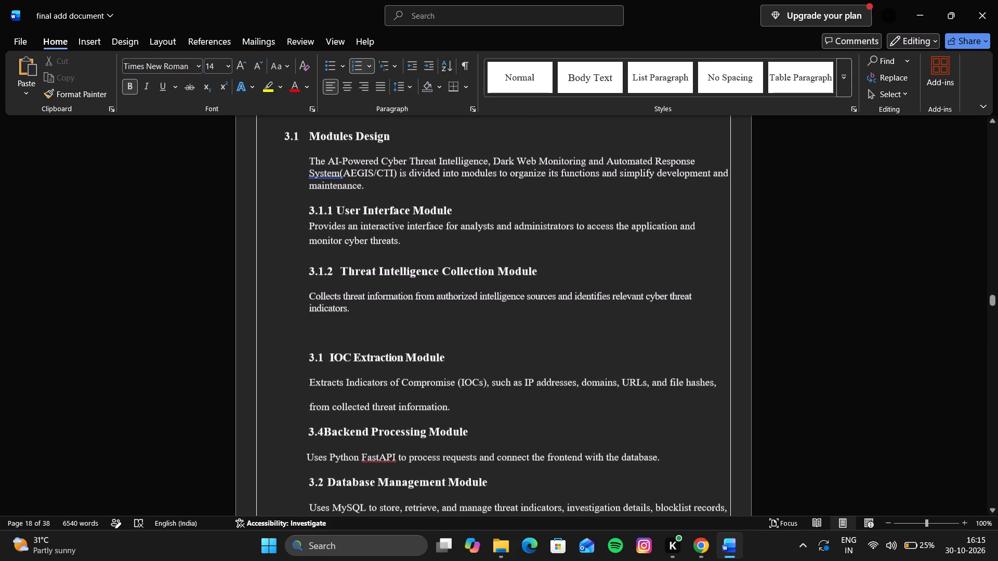
pyautogui.scroll(-1, 319, 328)
pyautogui.click(329, 338)
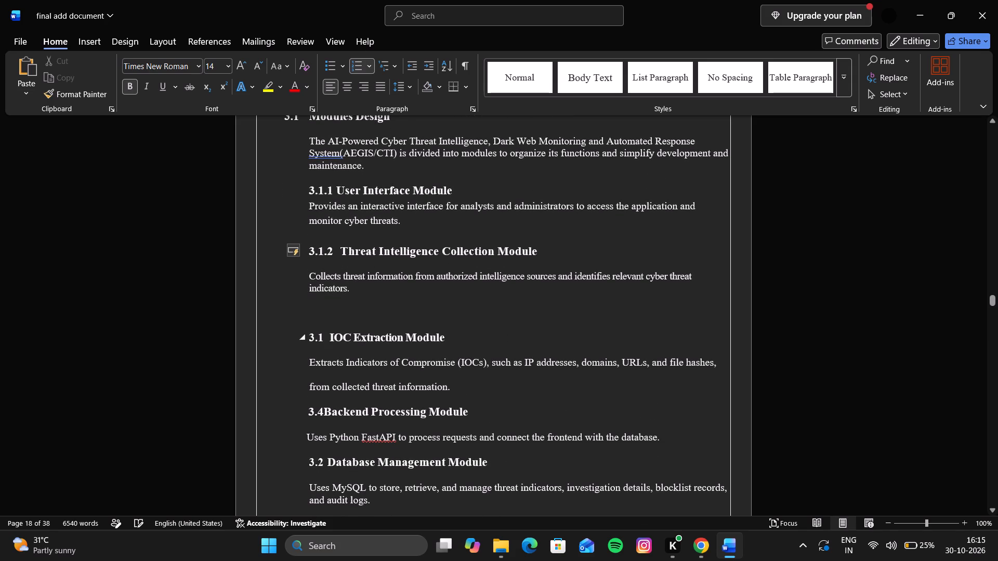
pyautogui.press('BackSpace')
pyautogui.press('BackSpace')
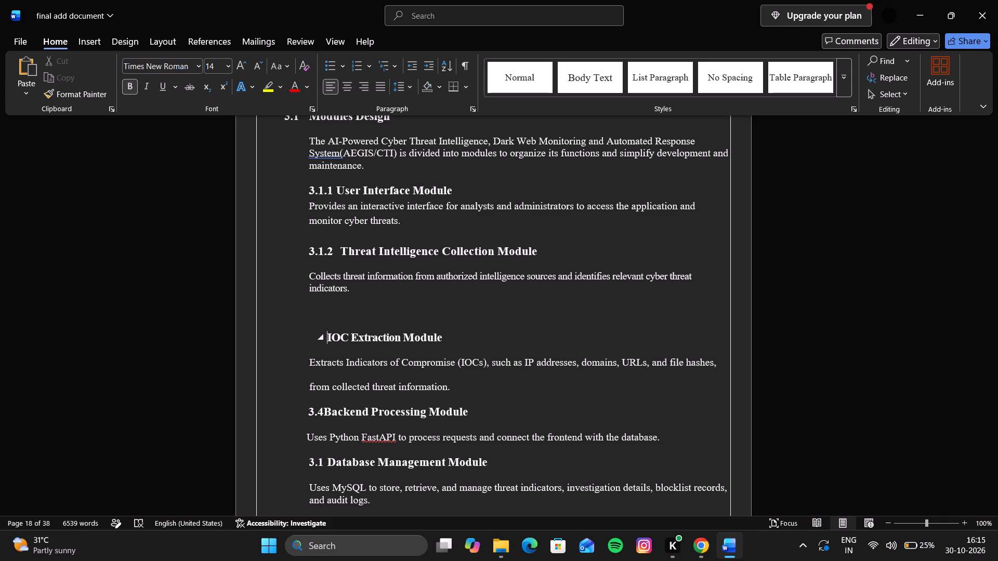
pyautogui.write('3.1.')
pyautogui.write('3')
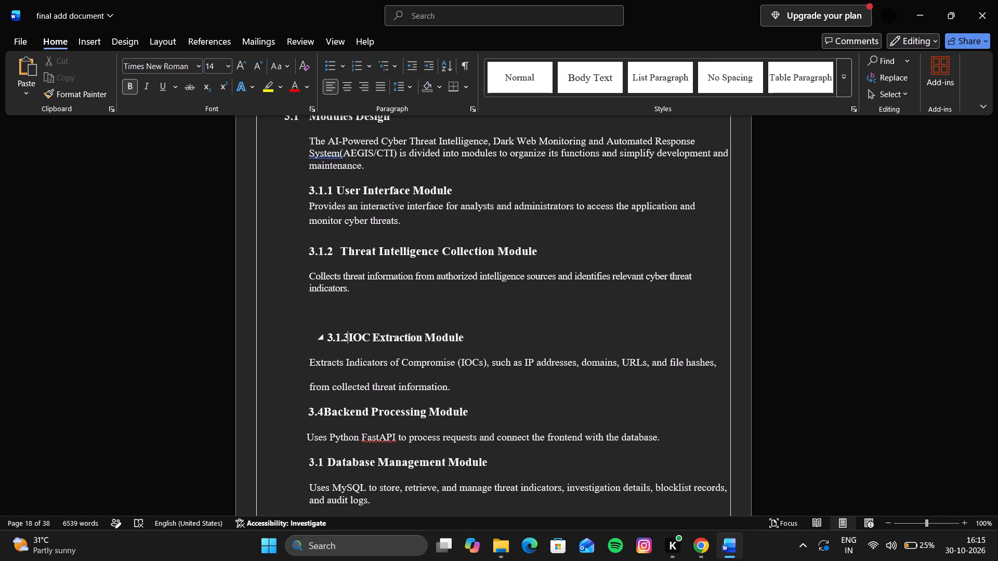
pyautogui.press('space')
# Renumber the Backend Processing Module heading as 3.1.4 and separate the number from the title with two spaces.
pyautogui.scroll(-1, 320, 342)
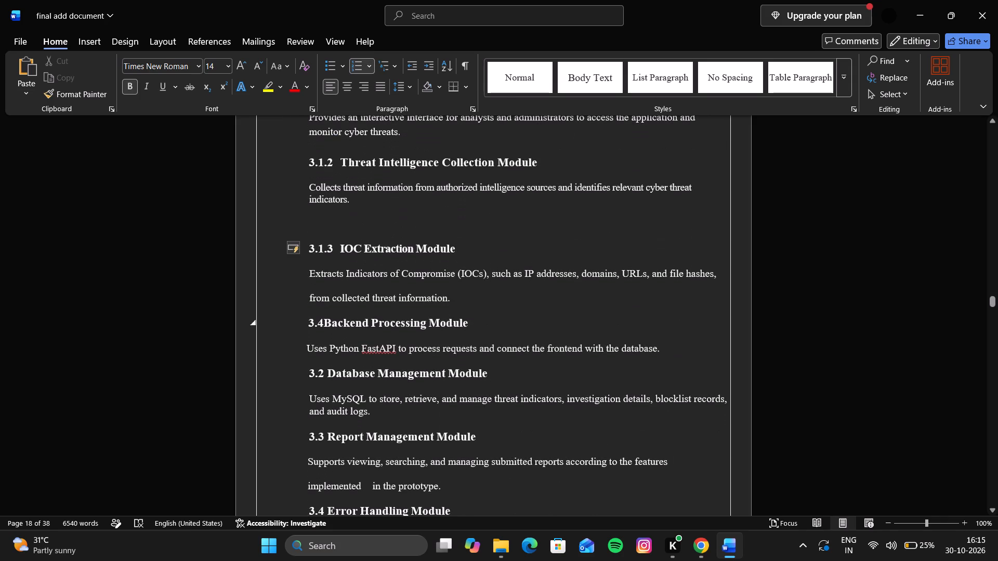
pyautogui.click(321, 323)
pyautogui.press('BackSpace')
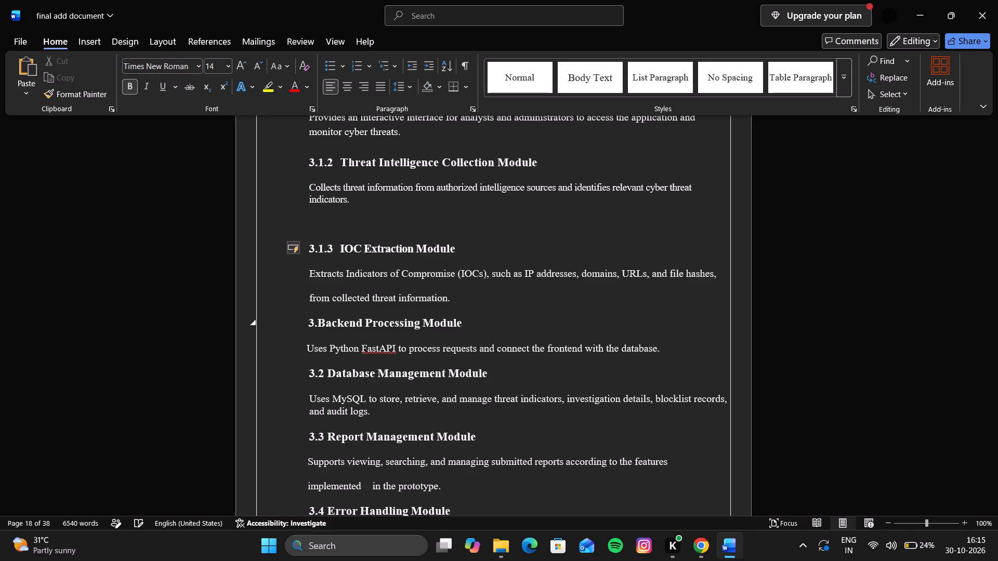
pyautogui.press('1')
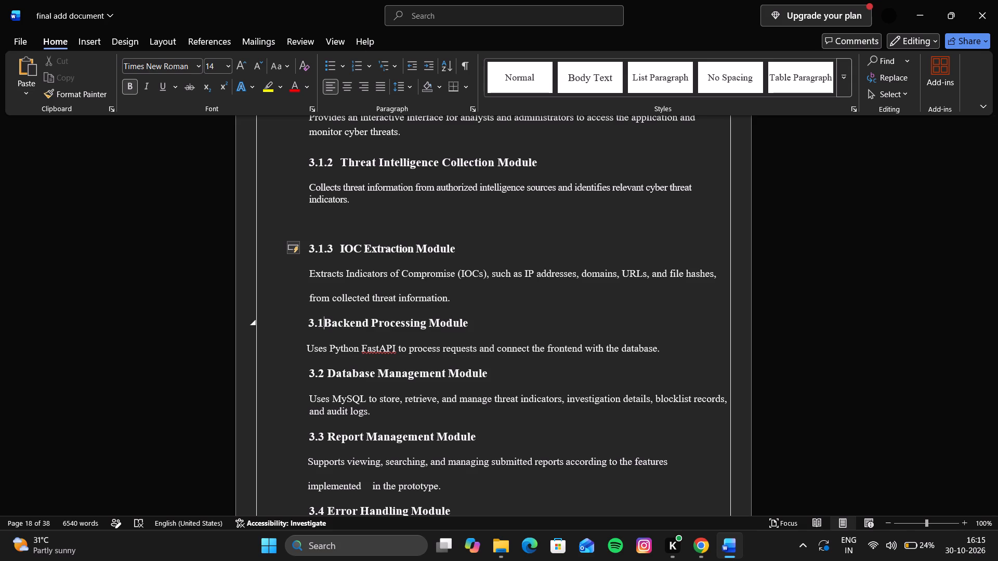
pyautogui.write('.4')
pyautogui.press('space')
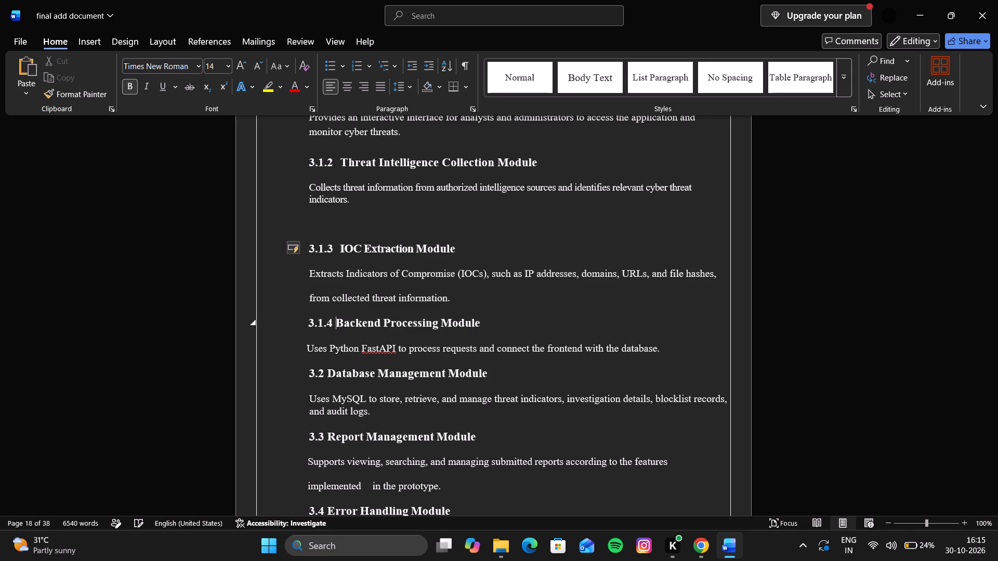
pyautogui.press('space')
pyautogui.click(323, 318)
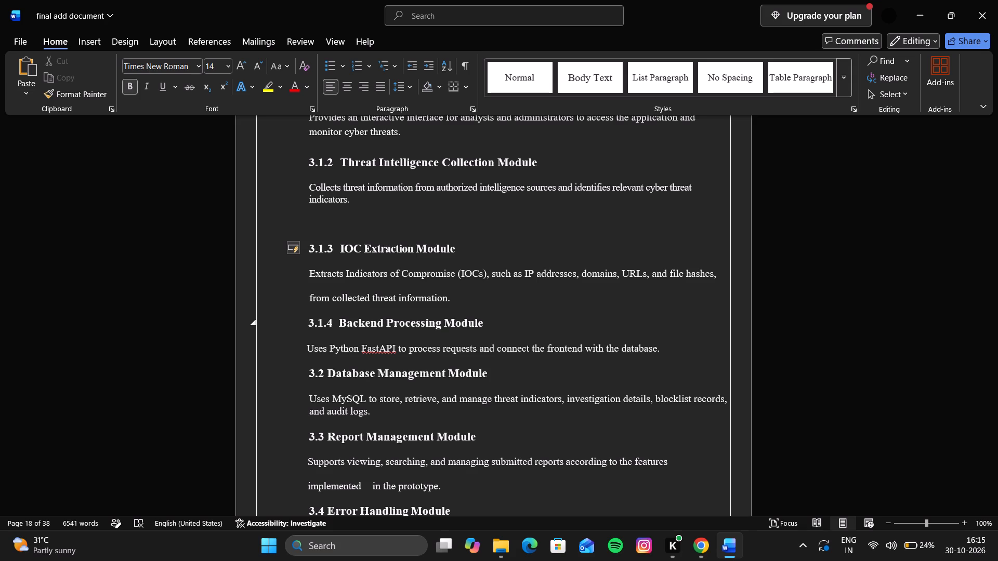
# Replace the automatic number of the Database Management Module heading with 3.1.5, keeping number and title on one line.
pyautogui.scroll(-2, 323, 318)
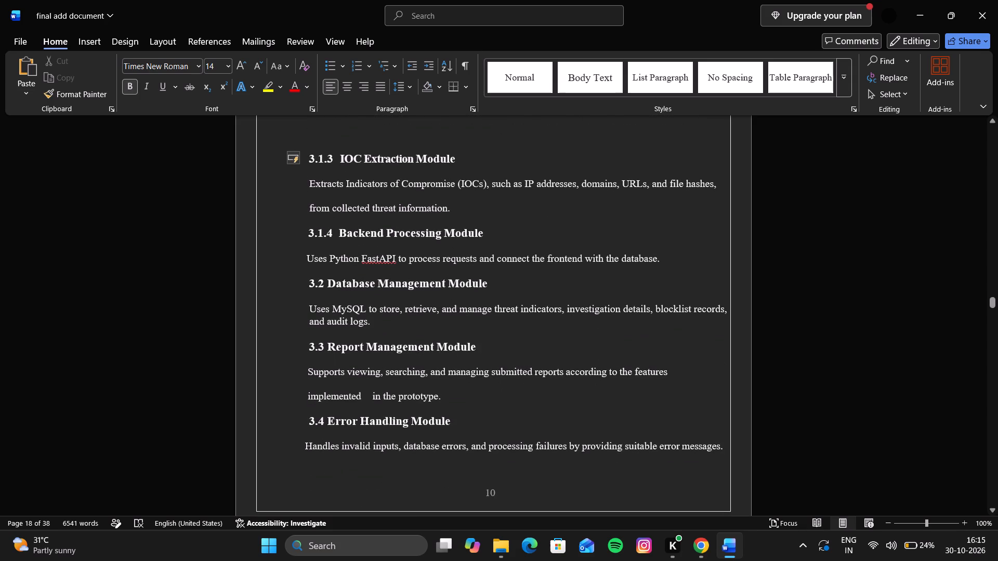
pyautogui.click(324, 284)
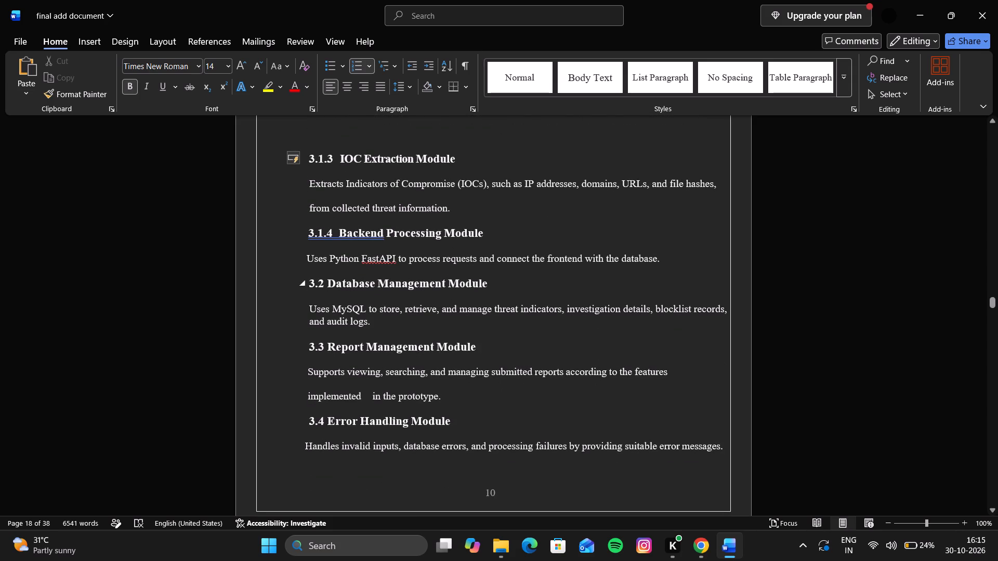
pyautogui.press('BackSpace')
pyautogui.write('3.')
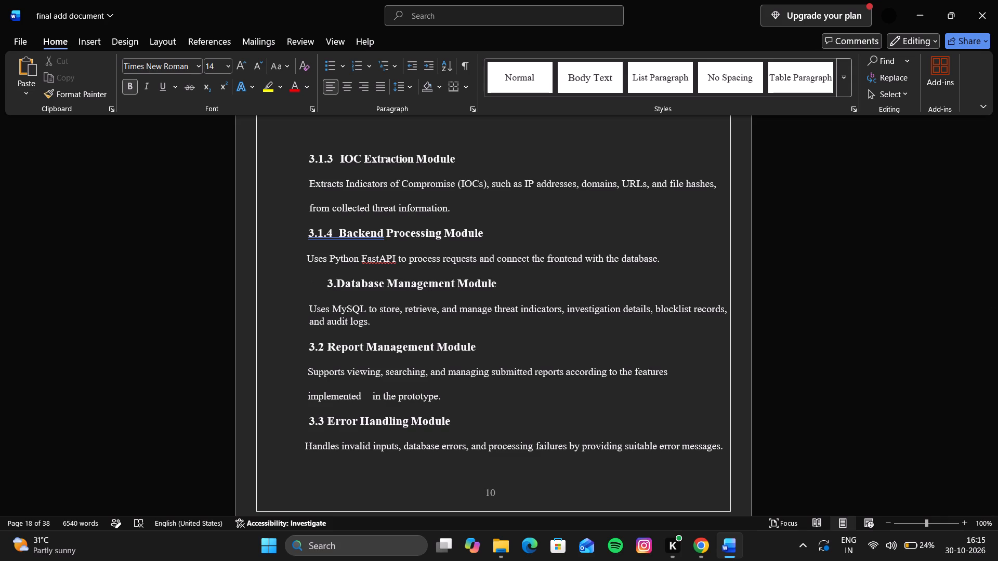
pyautogui.write('1.')
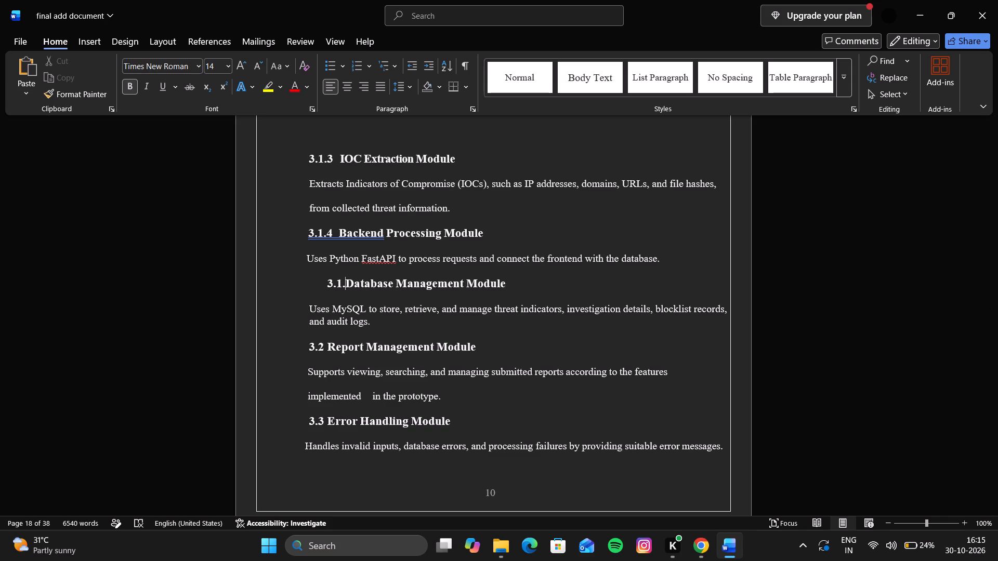
pyautogui.write('5.')
pyautogui.press('Return')
pyautogui.press('BackSpace')
pyautogui.press('BackSpace')
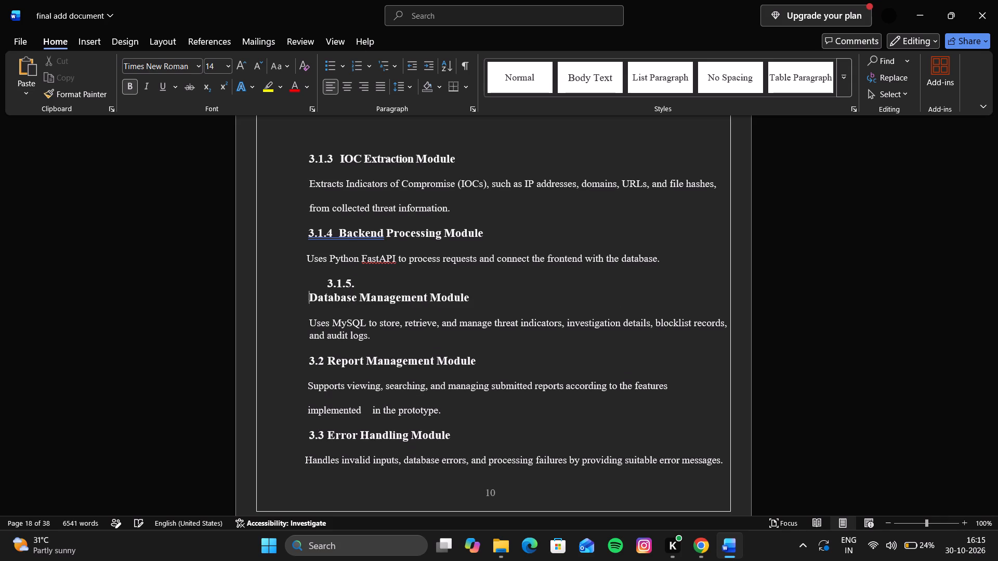
pyautogui.press('BackSpace')
pyautogui.press('BackSpace')
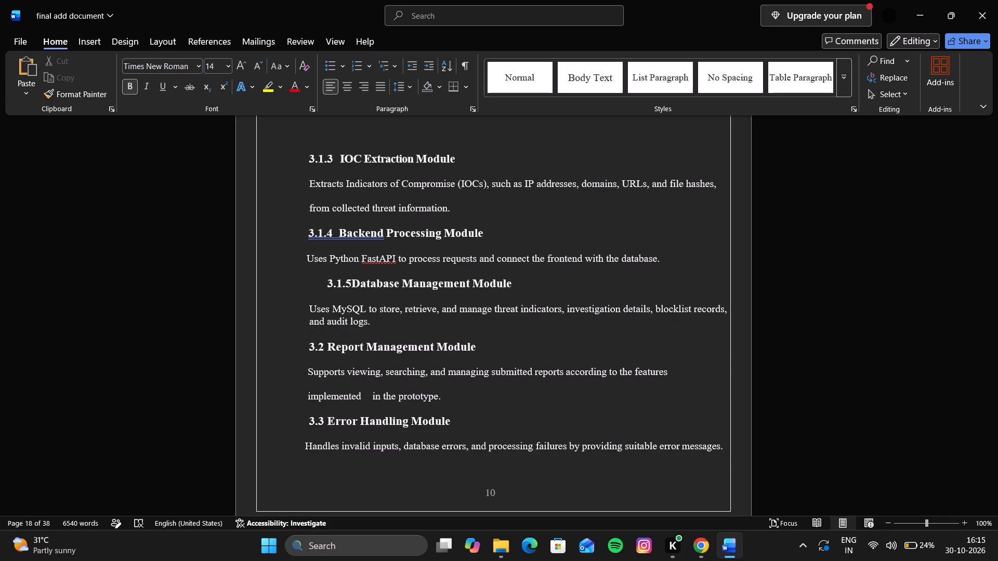
# Clear the number and indent of the Database Management Module heading, and re-enter 3.1.5 with a space, aligned with the other module headings.
pyautogui.press('BackSpace')
pyautogui.press('BackSpace')
pyautogui.press('BackSpace')
pyautogui.press('BackSpace')
pyautogui.press('BackSpace')
pyautogui.press('BackSpace')
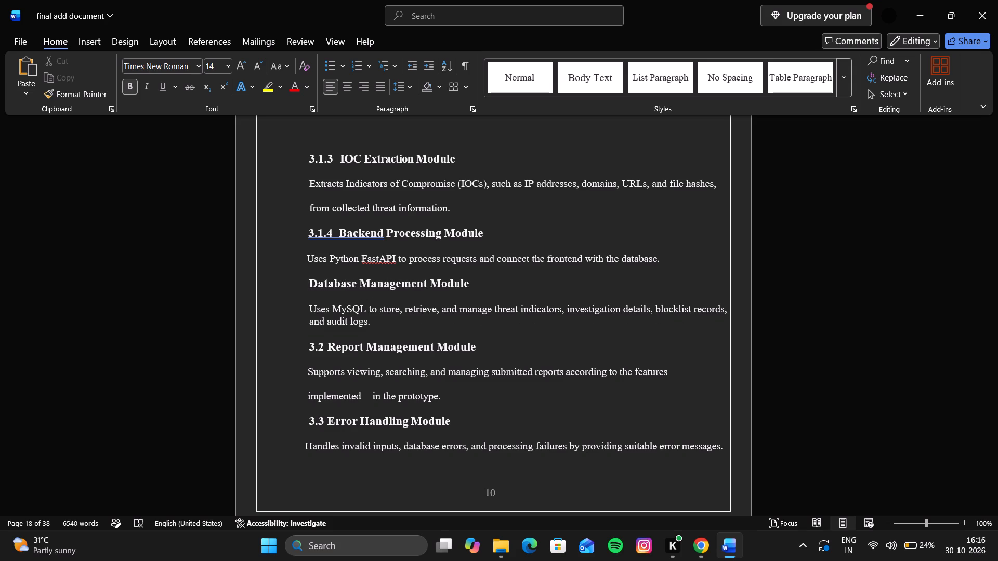
pyautogui.write('3.')
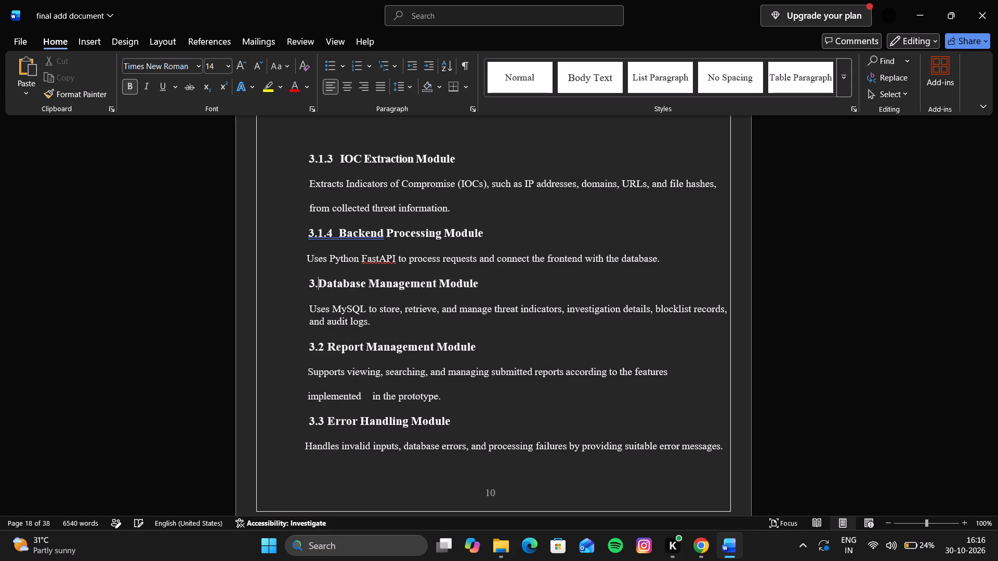
pyautogui.write('1.')
pyautogui.write('5')
pyautogui.press('space')
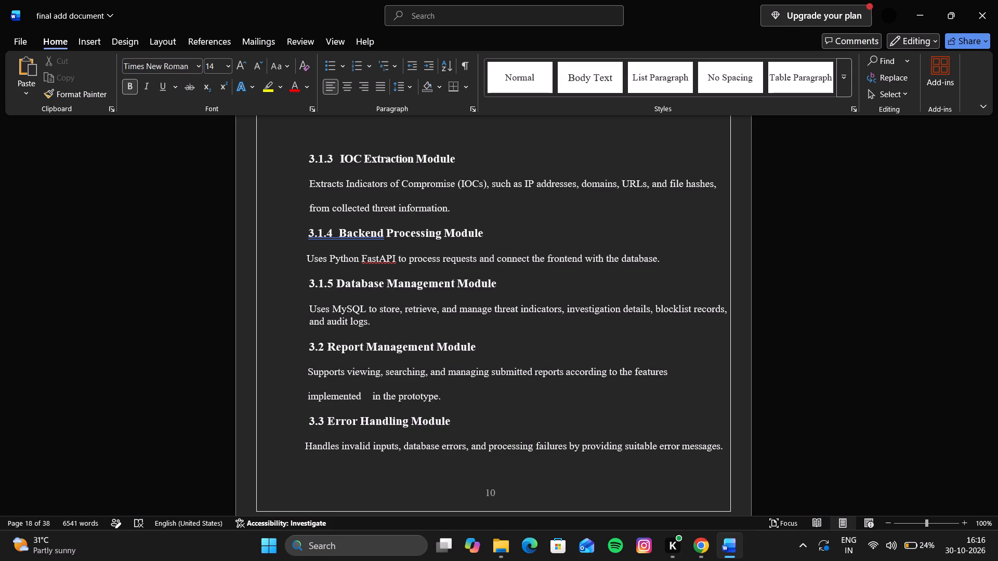
# Replace the automatic number of the Report Management Module heading with 3.1.6, followed by a space.
pyautogui.scroll(-1, 313, 274)
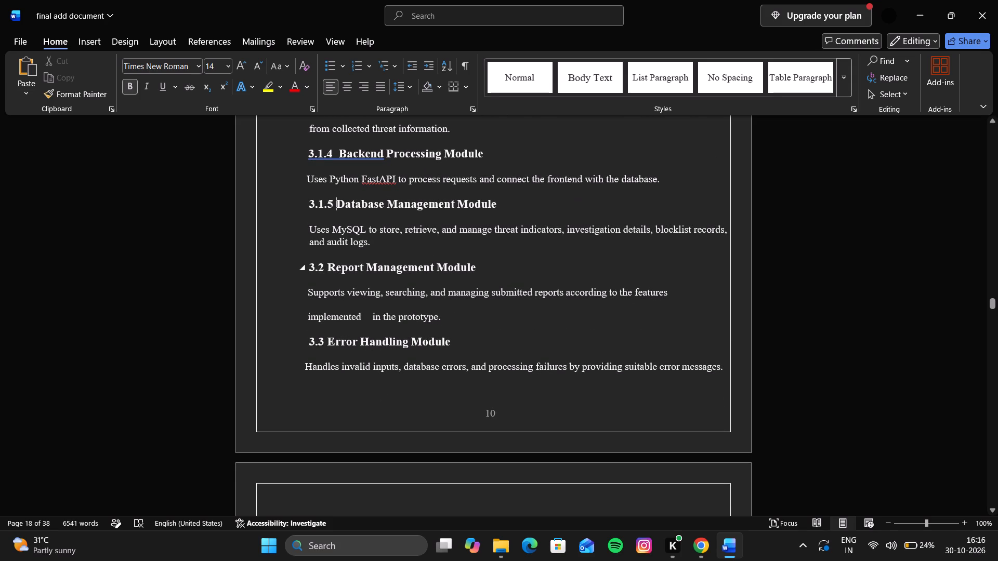
pyautogui.click(326, 269)
pyautogui.press('BackSpace')
pyautogui.press('BackSpace')
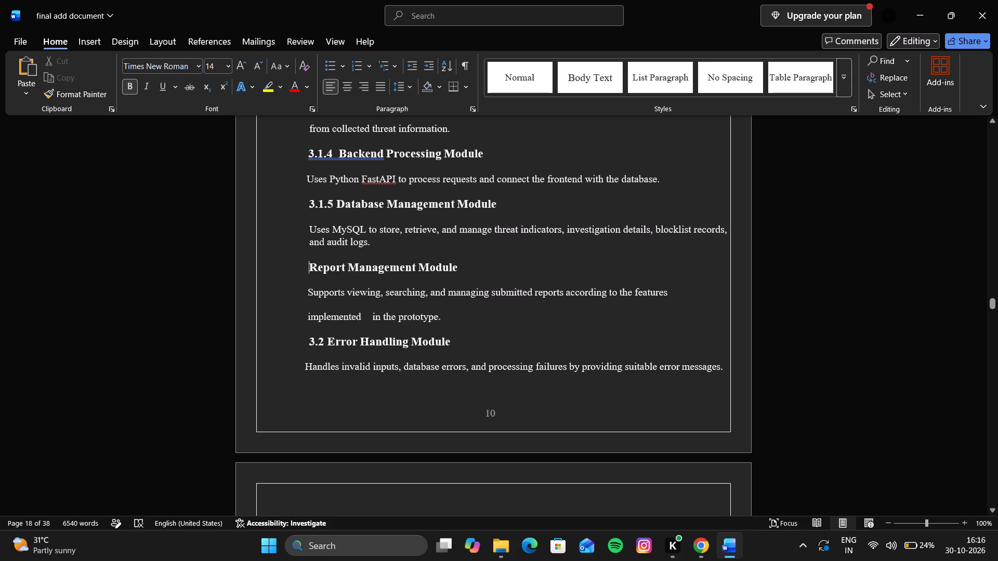
pyautogui.write('3.1.6')
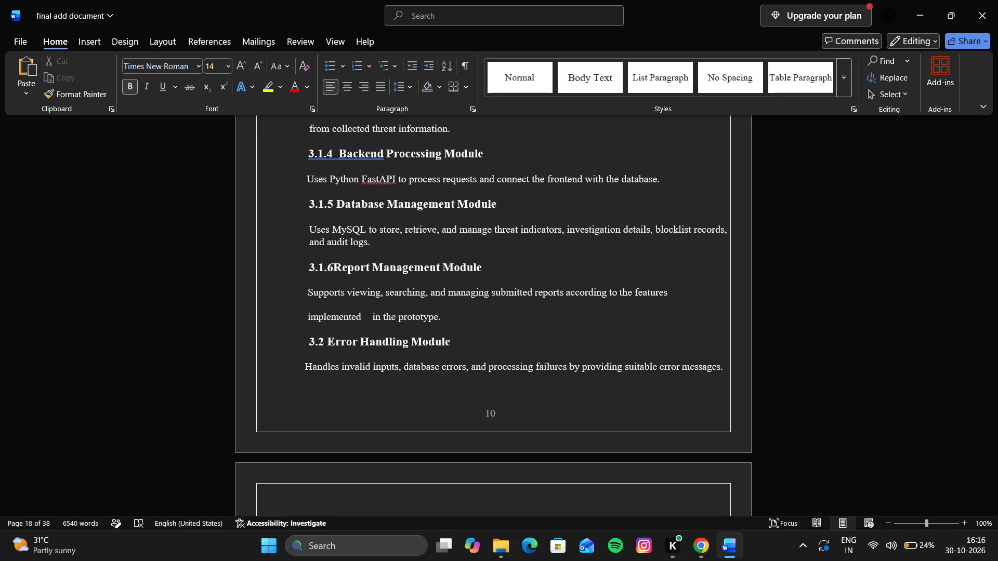
pyautogui.press('Return')
pyautogui.press('BackSpace')
pyautogui.press('BackSpace')
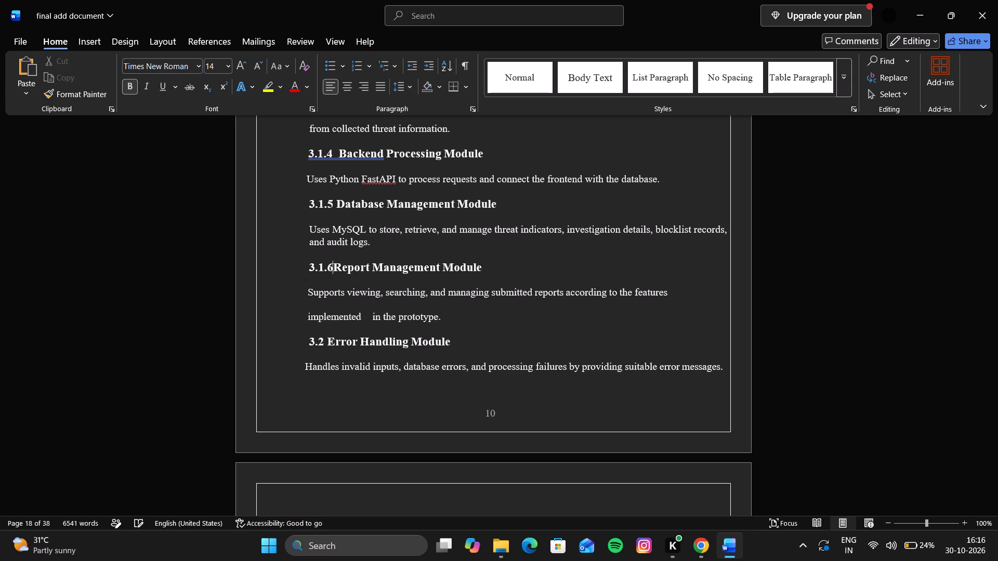
pyautogui.press('space')
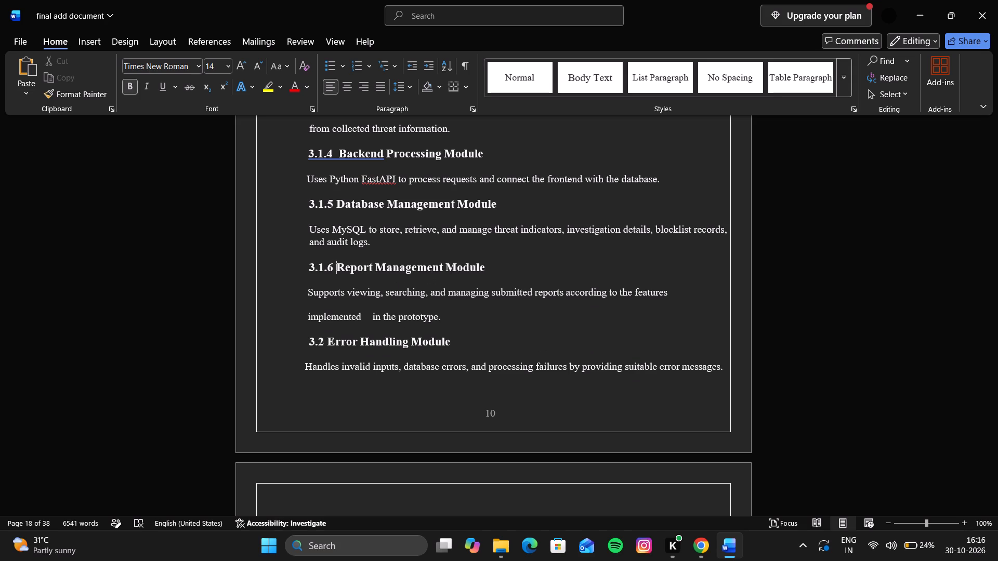
# Replace the automatic number of the Error Handling Module heading with 3.1.7.
pyautogui.scroll(-1, 353, 366)
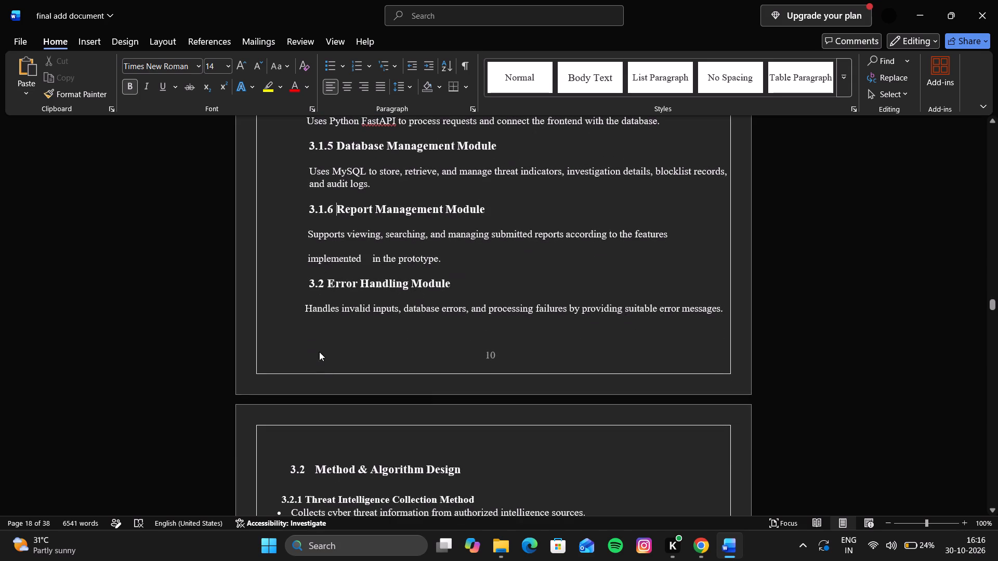
pyautogui.click(324, 280)
pyautogui.press('BackSpace')
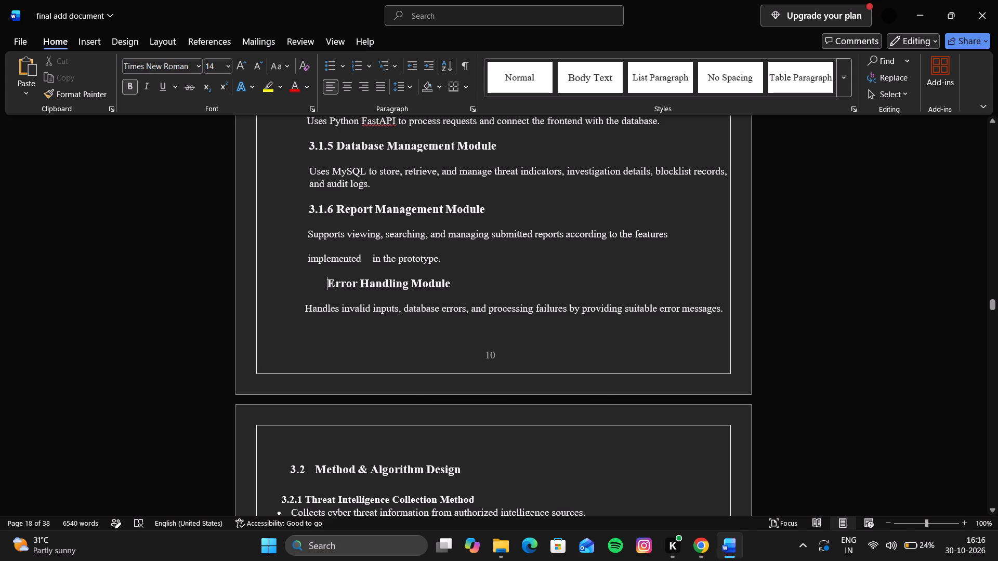
pyautogui.write('3.')
pyautogui.write('1.')
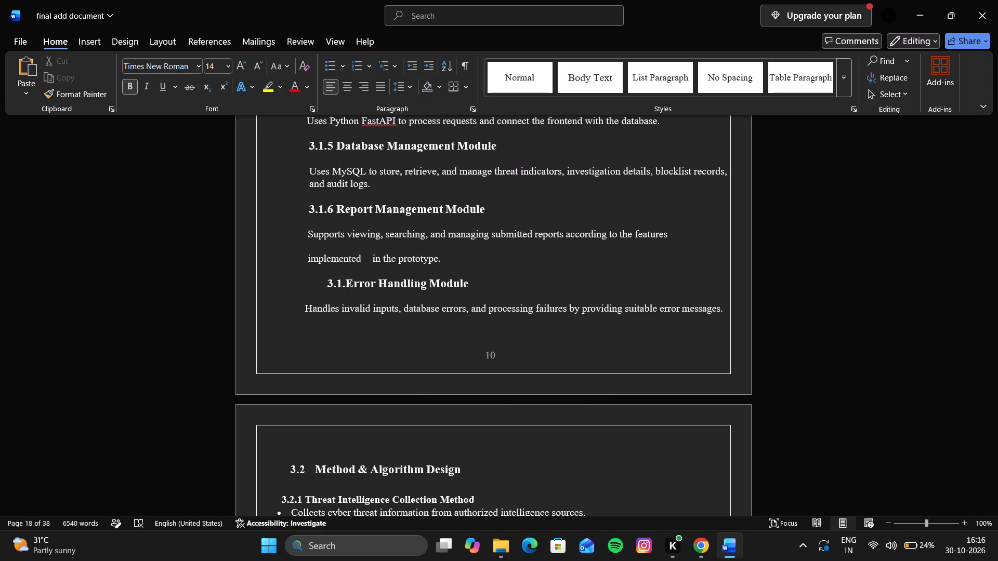
pyautogui.press('7')
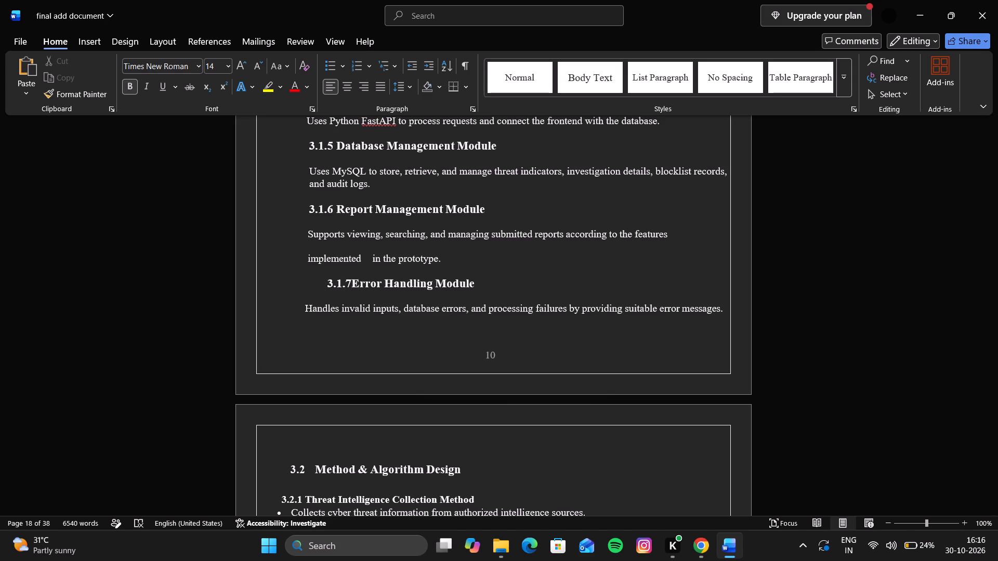
pyautogui.press('Return')
pyautogui.press('BackSpace')
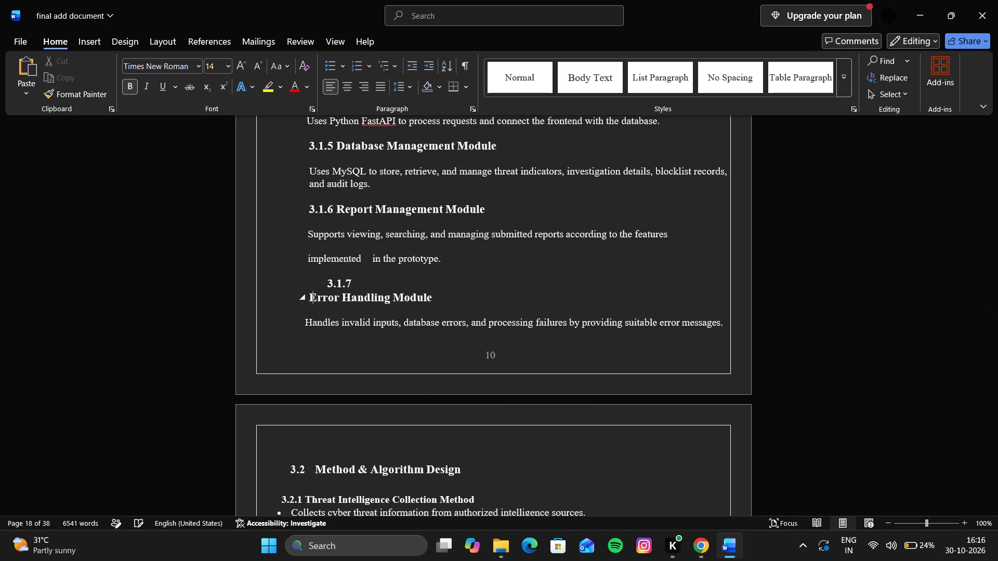
# Clear the Error Handling Module heading's number and indent, bring it roughly in line with the other headings using leading spaces, and re-enter 3.1.7 with a space.
pyautogui.press('BackSpace')
pyautogui.press('BackSpace')
pyautogui.press('BackSpace')
pyautogui.press('BackSpace')
pyautogui.press('BackSpace')
pyautogui.press('BackSpace')
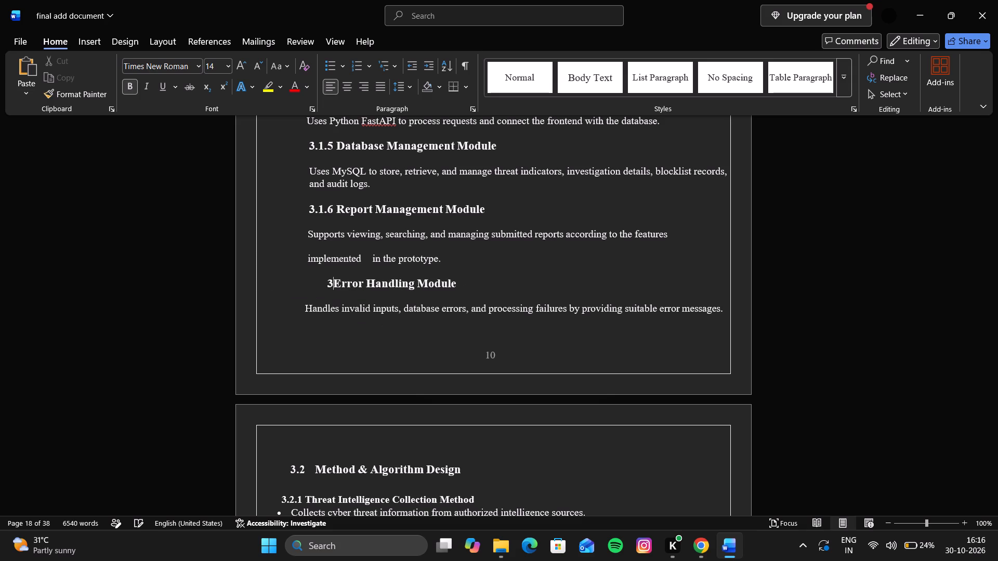
pyautogui.press('BackSpace')
pyautogui.press('BackSpace')
pyautogui.press('BackSpace')
pyautogui.press('space')
pyautogui.press('space')
pyautogui.press('space')
pyautogui.press('space')
pyautogui.press('space')
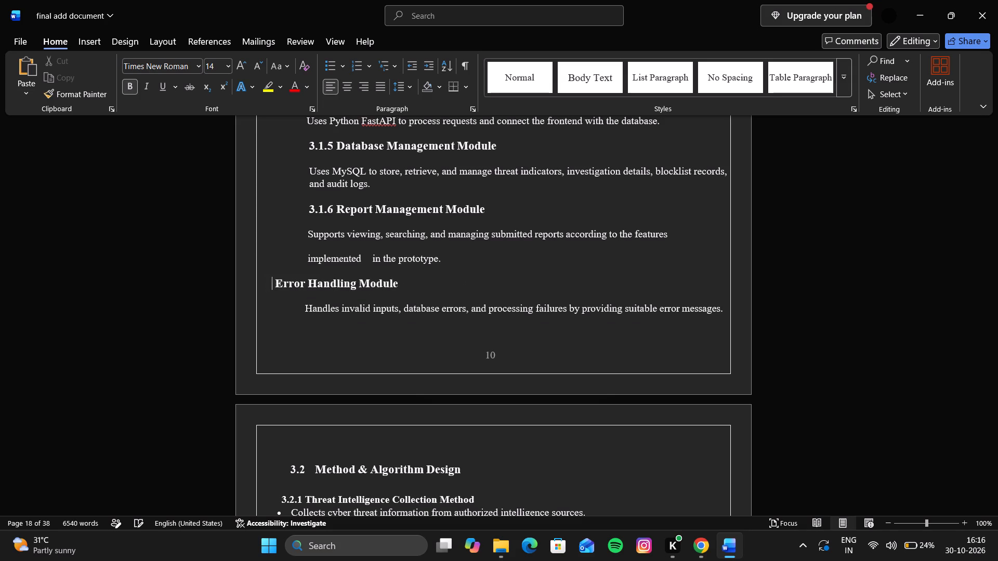
pyautogui.press('space')
pyautogui.press('space')
pyautogui.press('space')
pyautogui.press('space')
pyautogui.press('space')
pyautogui.press('space')
pyautogui.press('space')
pyautogui.press('space')
pyautogui.press('space')
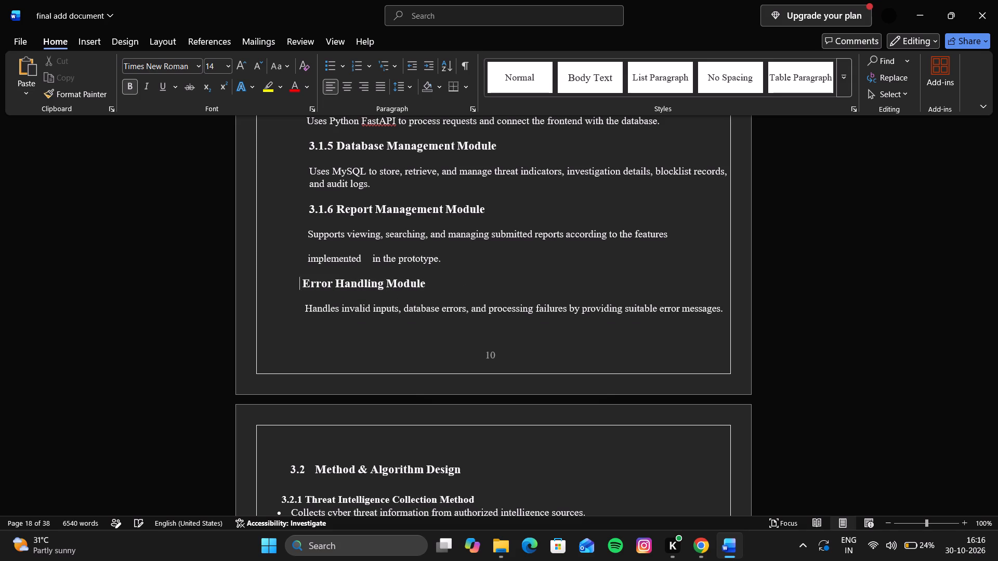
pyautogui.press('space')
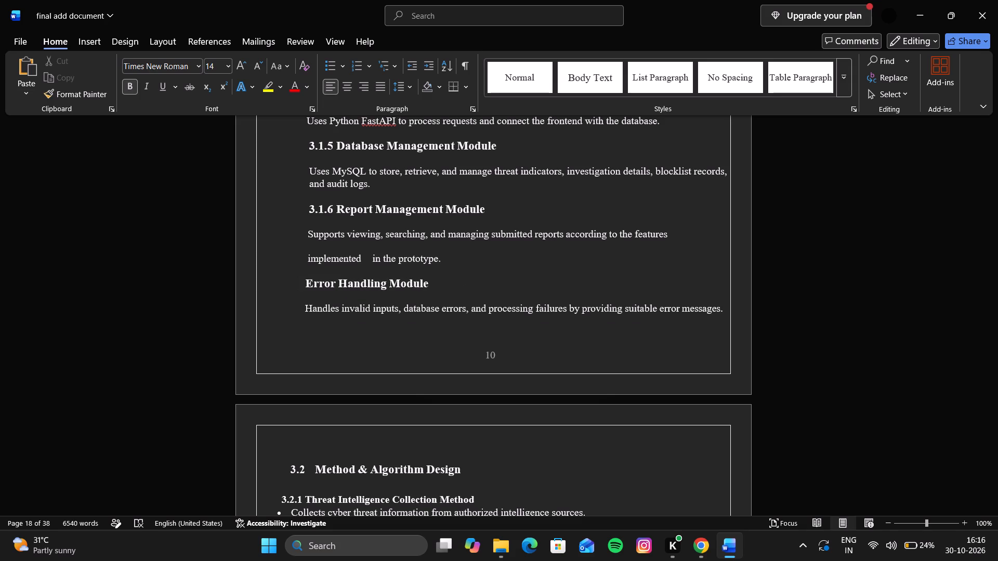
pyautogui.write('3.1.7')
pyautogui.press('space')
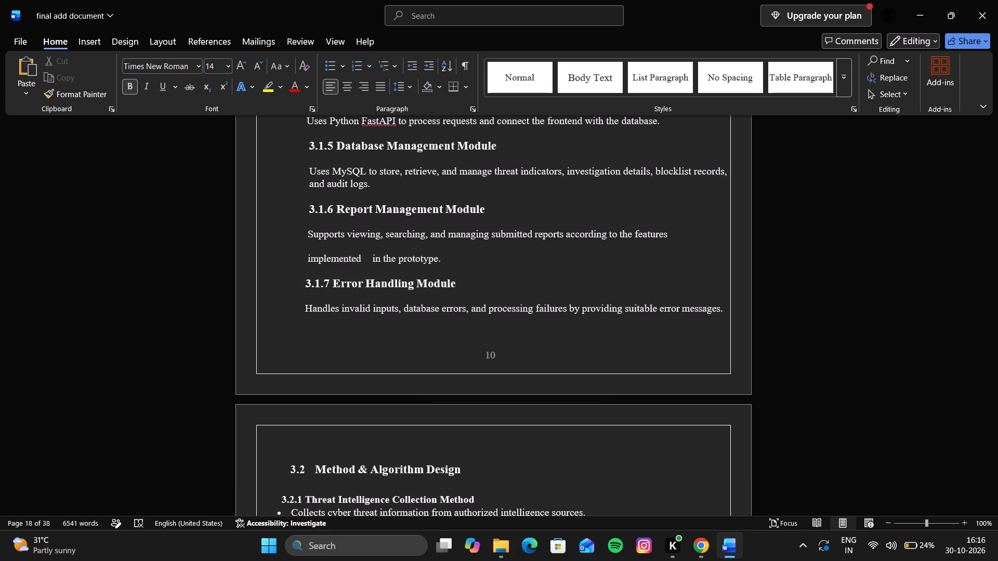
# Justify all section 3.1 text from the Modules Design introduction through the Error Handling Module description.
pyautogui.scroll(-1, 325, 300)
pyautogui.scroll(1, 325, 300)
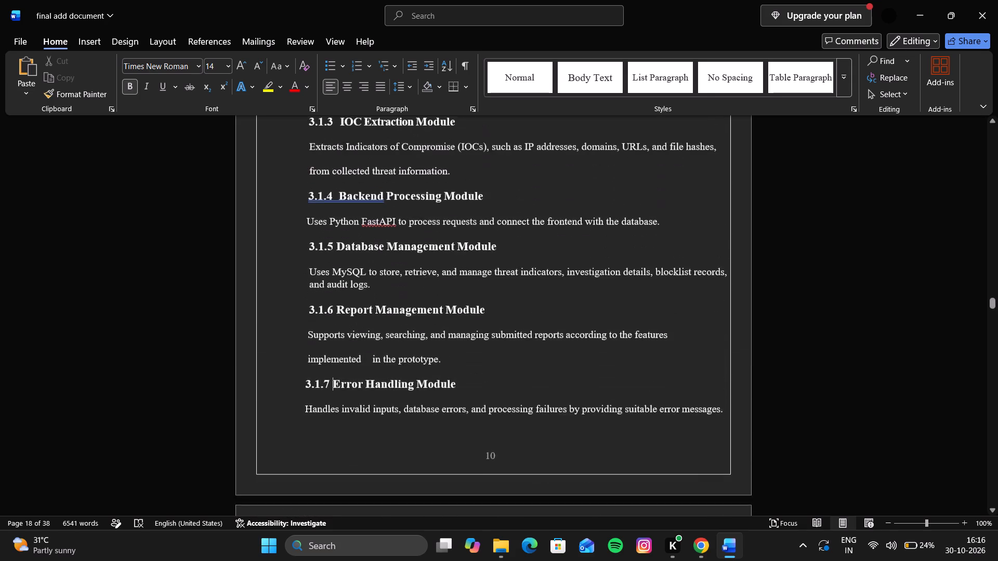
pyautogui.scroll(2, 325, 300)
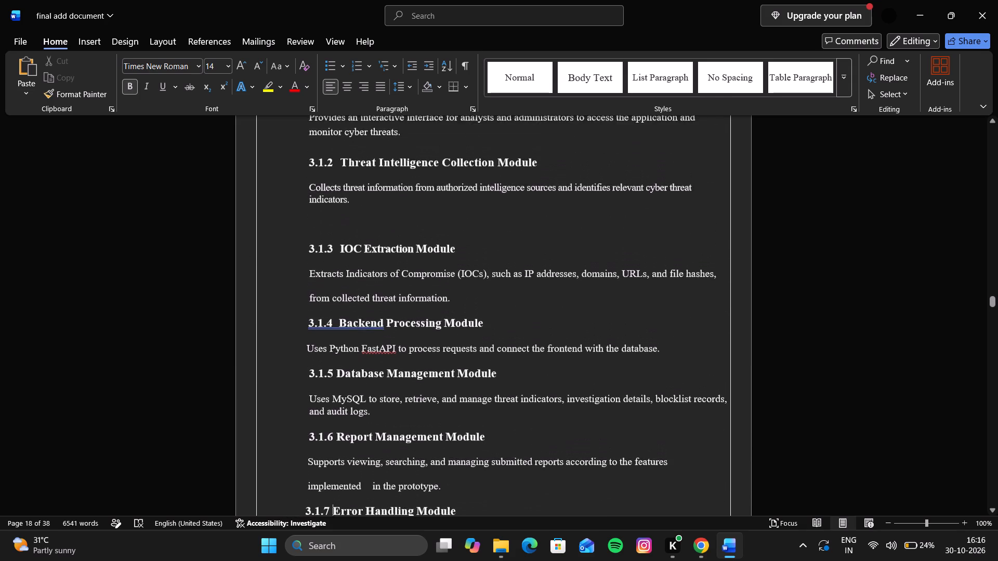
pyautogui.scroll(2, 325, 300)
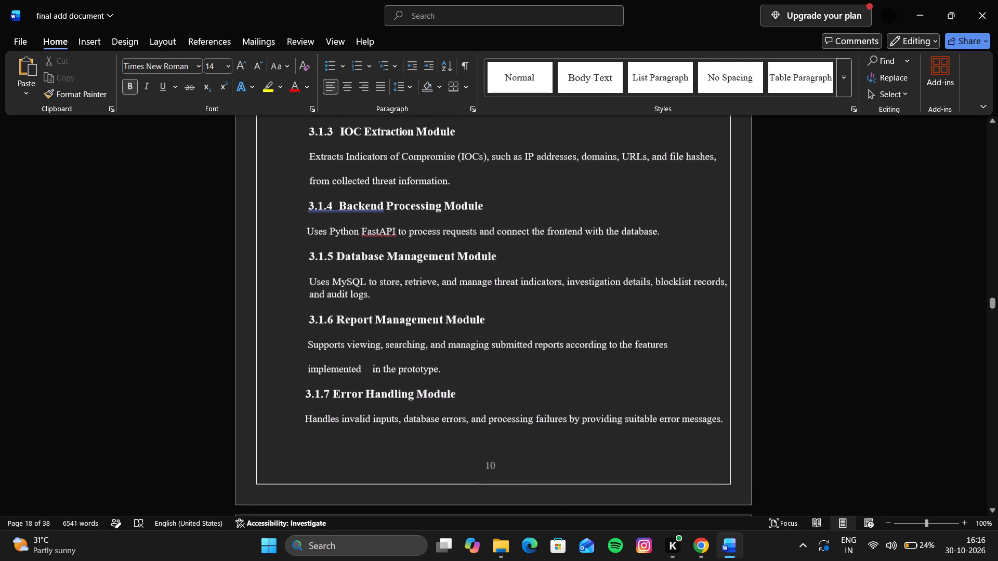
pyautogui.scroll(1, 325, 300)
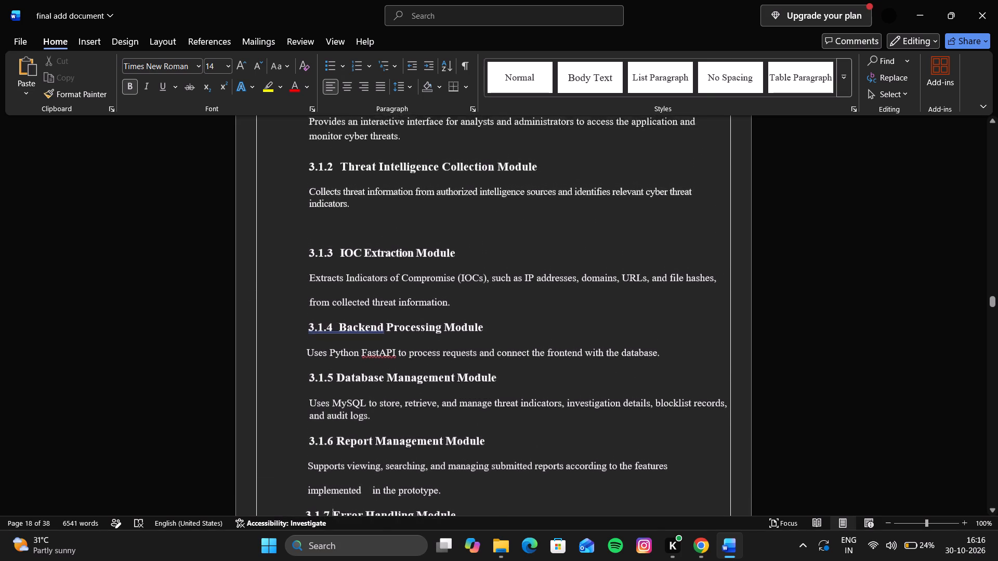
pyautogui.scroll(1, 325, 300)
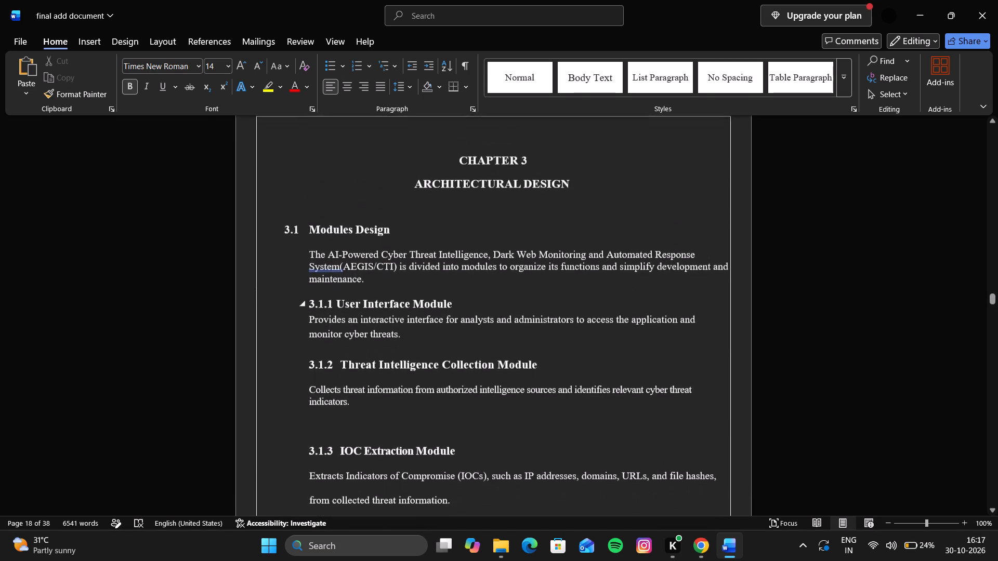
pyautogui.scroll(1, 325, 300)
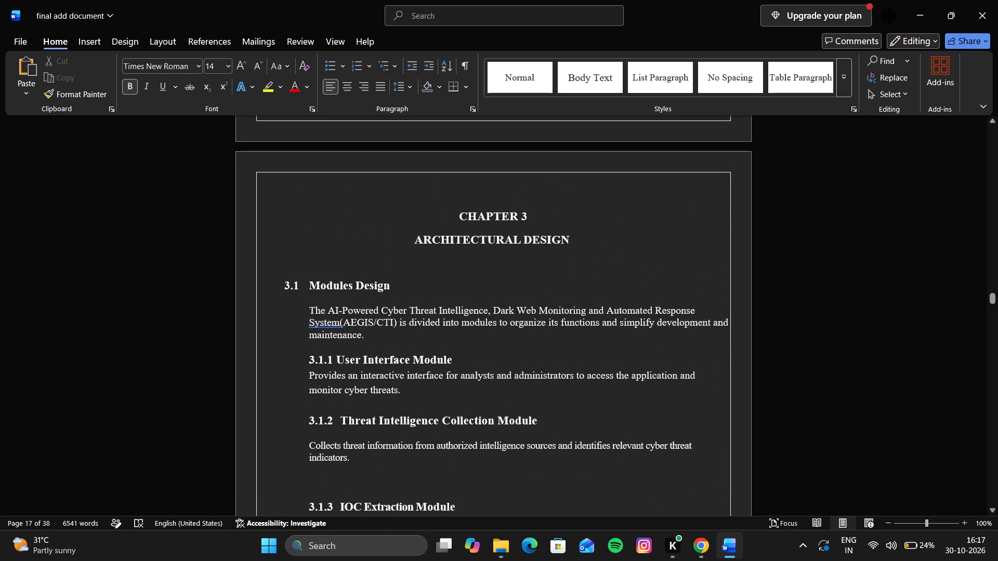
pyautogui.moveTo(306, 309); pyautogui.dragTo(363, 470)
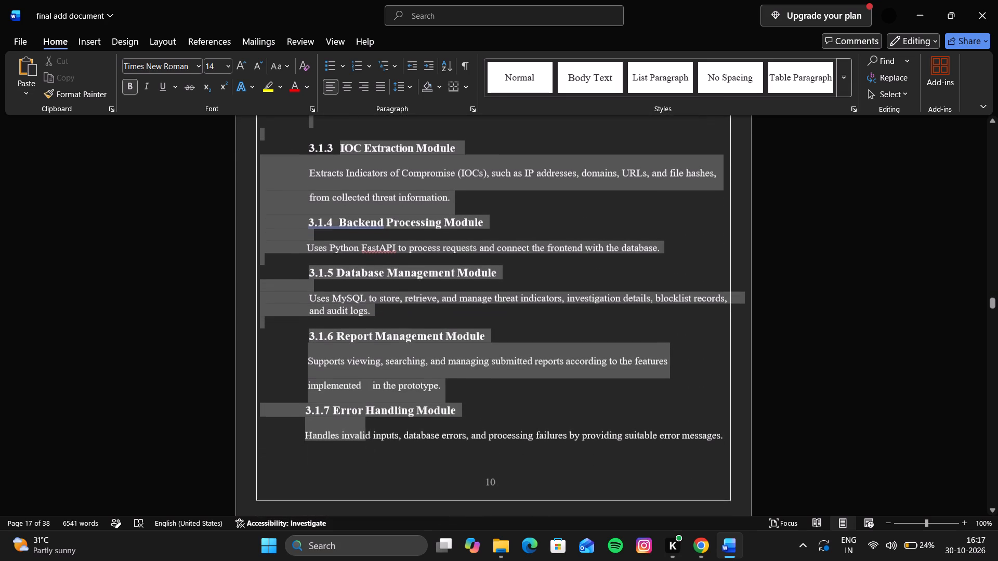
pyautogui.moveTo(363, 470); pyautogui.dragTo(746, 440)
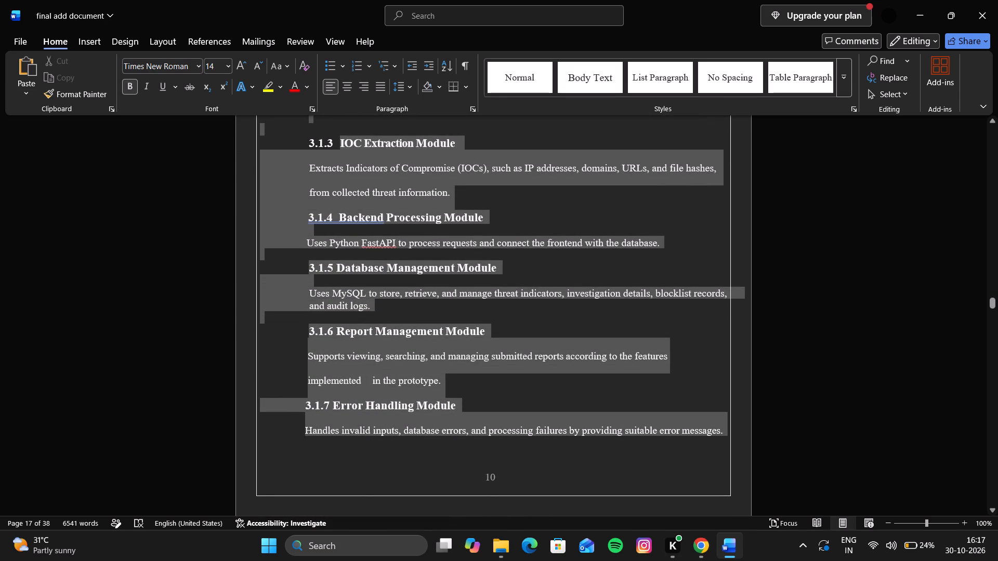
pyautogui.moveTo(746, 440); pyautogui.dragTo(723, 429)
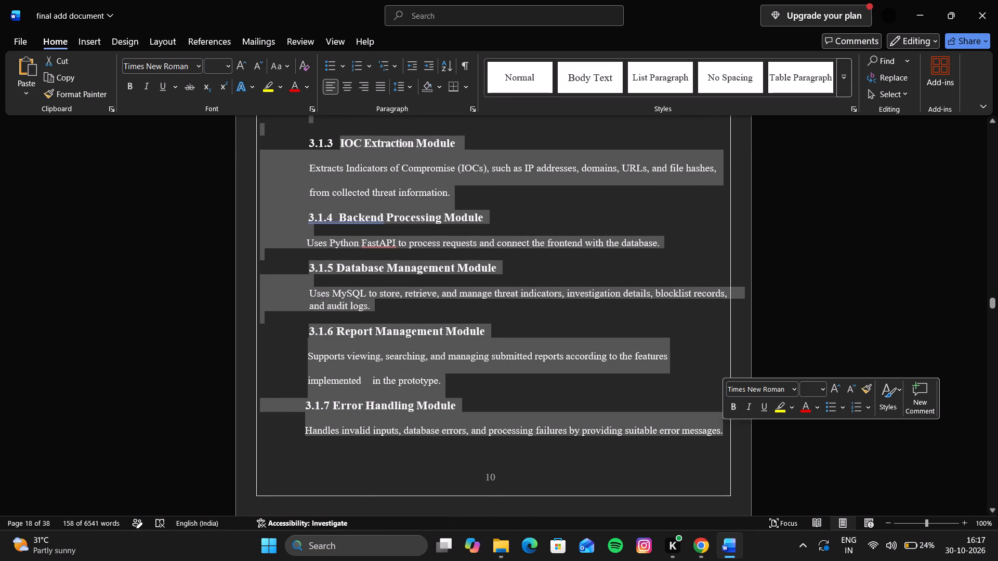
pyautogui.click(380, 85)
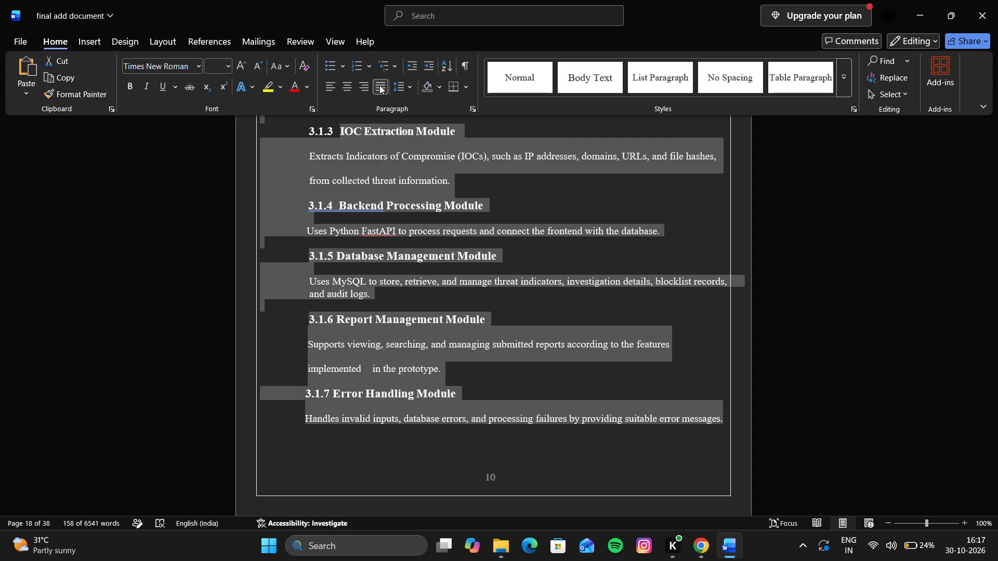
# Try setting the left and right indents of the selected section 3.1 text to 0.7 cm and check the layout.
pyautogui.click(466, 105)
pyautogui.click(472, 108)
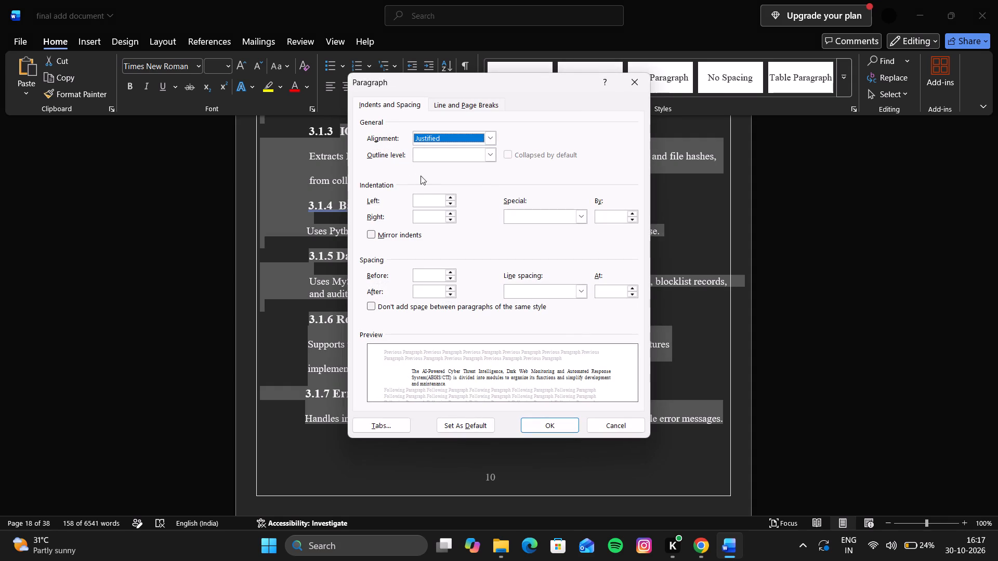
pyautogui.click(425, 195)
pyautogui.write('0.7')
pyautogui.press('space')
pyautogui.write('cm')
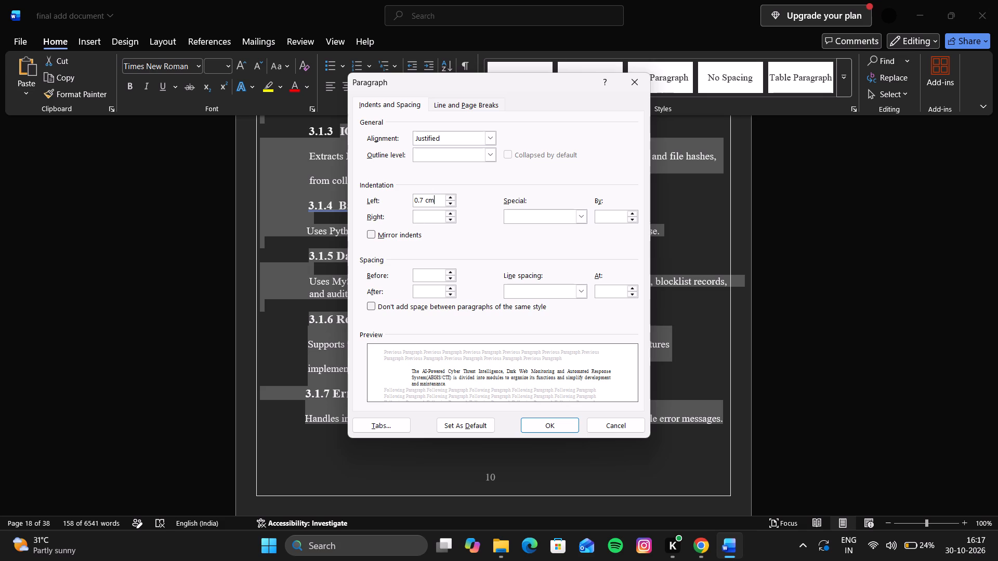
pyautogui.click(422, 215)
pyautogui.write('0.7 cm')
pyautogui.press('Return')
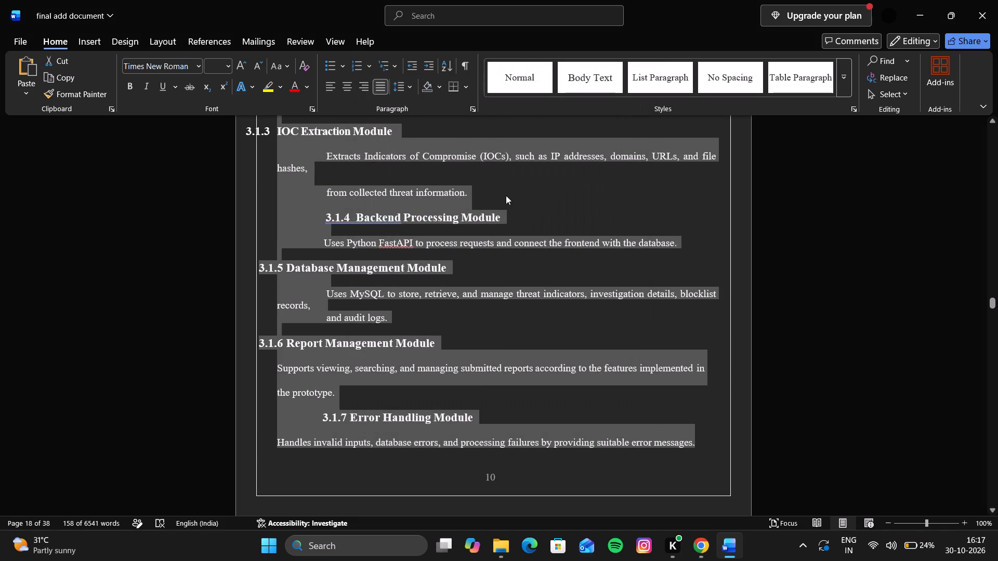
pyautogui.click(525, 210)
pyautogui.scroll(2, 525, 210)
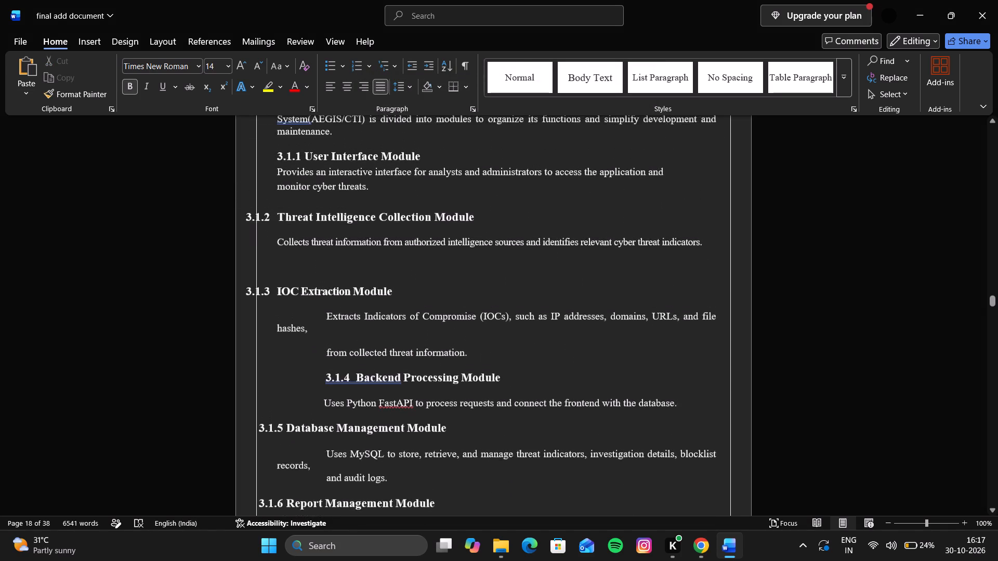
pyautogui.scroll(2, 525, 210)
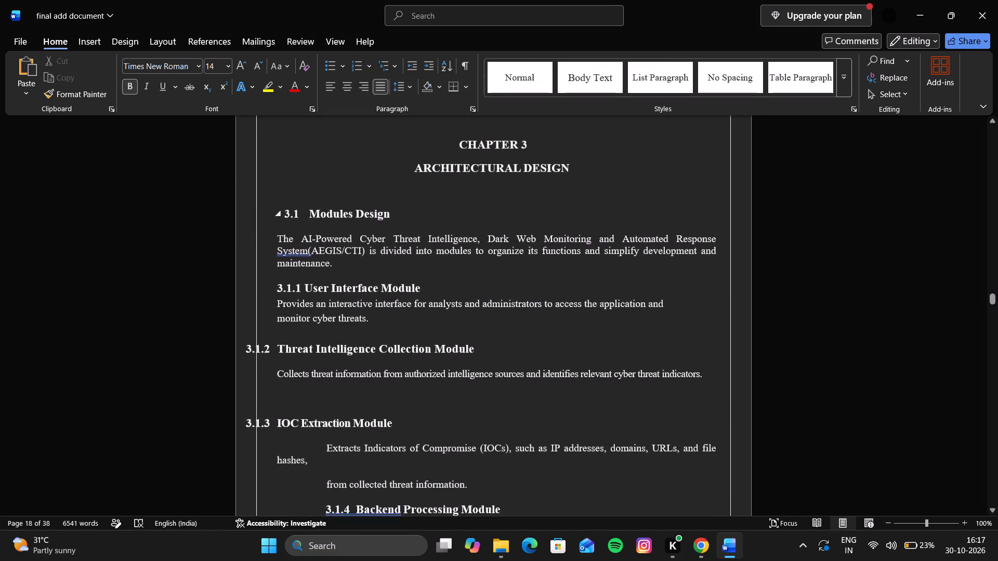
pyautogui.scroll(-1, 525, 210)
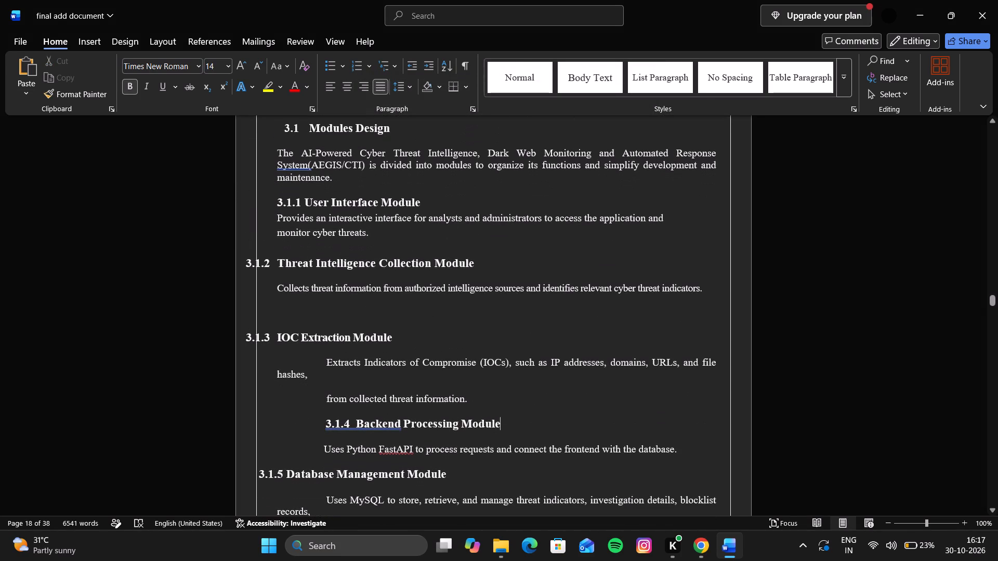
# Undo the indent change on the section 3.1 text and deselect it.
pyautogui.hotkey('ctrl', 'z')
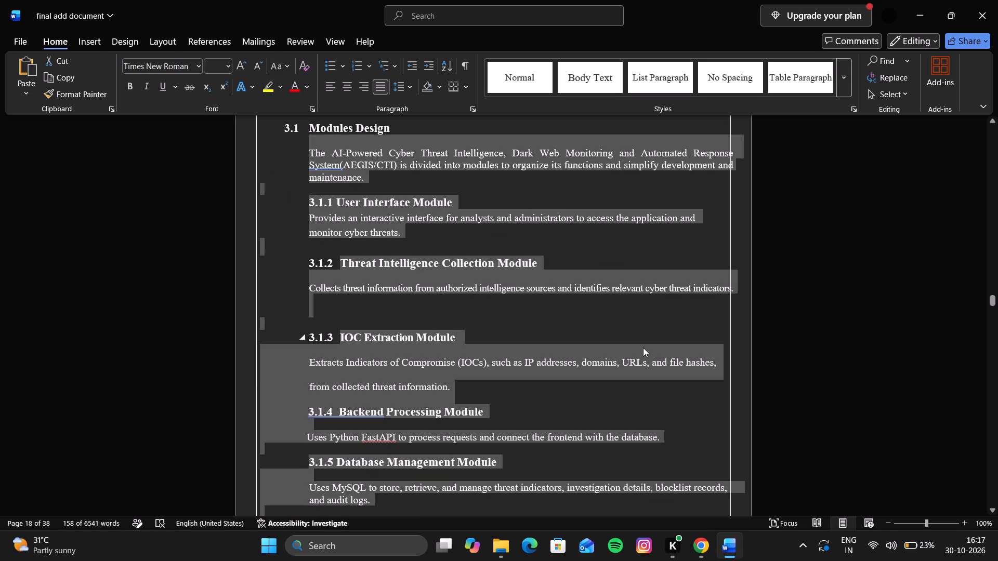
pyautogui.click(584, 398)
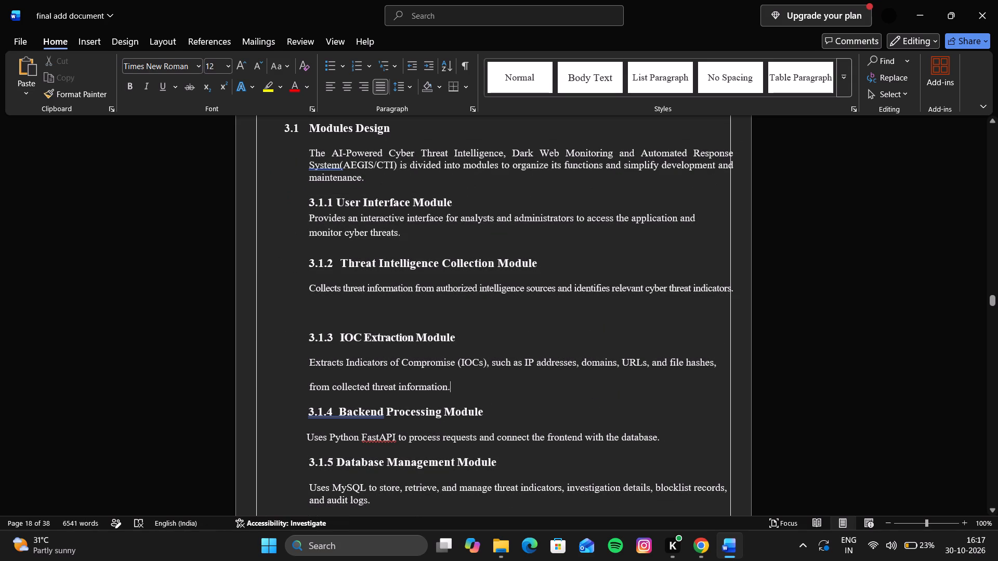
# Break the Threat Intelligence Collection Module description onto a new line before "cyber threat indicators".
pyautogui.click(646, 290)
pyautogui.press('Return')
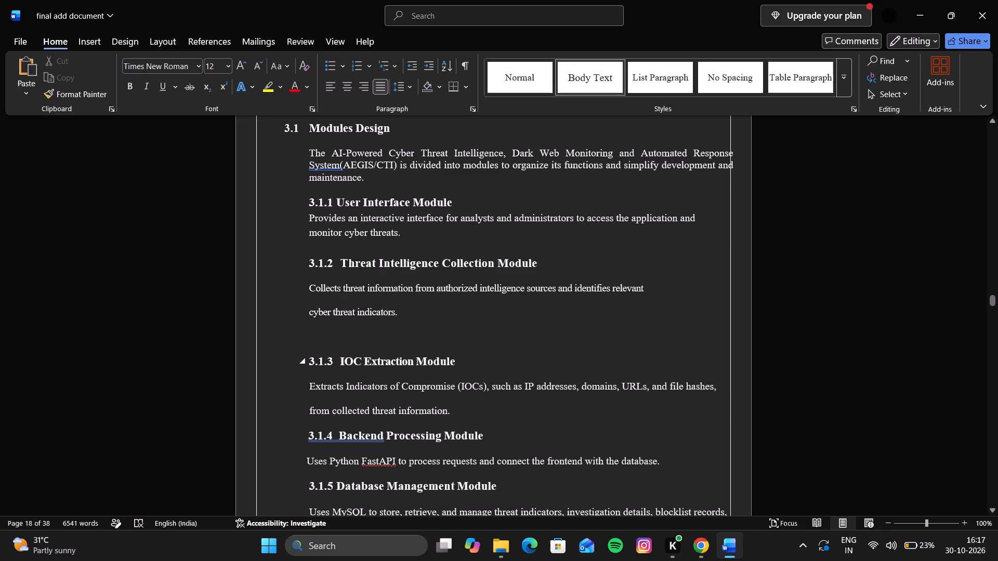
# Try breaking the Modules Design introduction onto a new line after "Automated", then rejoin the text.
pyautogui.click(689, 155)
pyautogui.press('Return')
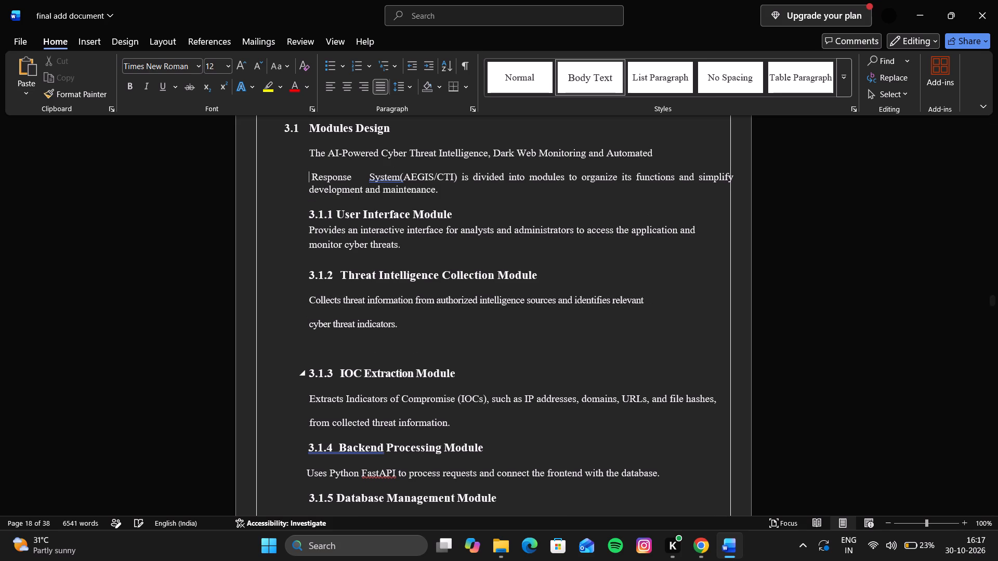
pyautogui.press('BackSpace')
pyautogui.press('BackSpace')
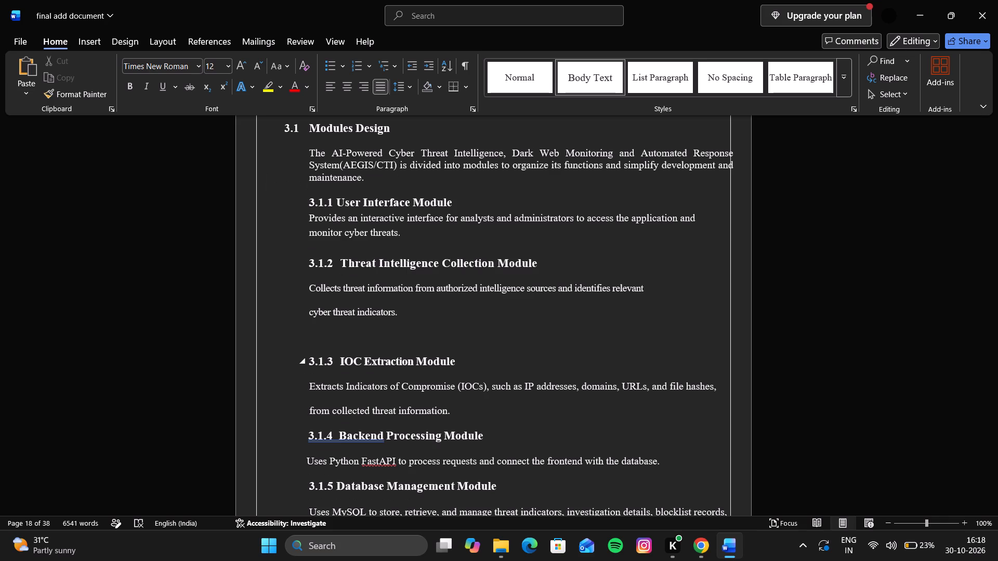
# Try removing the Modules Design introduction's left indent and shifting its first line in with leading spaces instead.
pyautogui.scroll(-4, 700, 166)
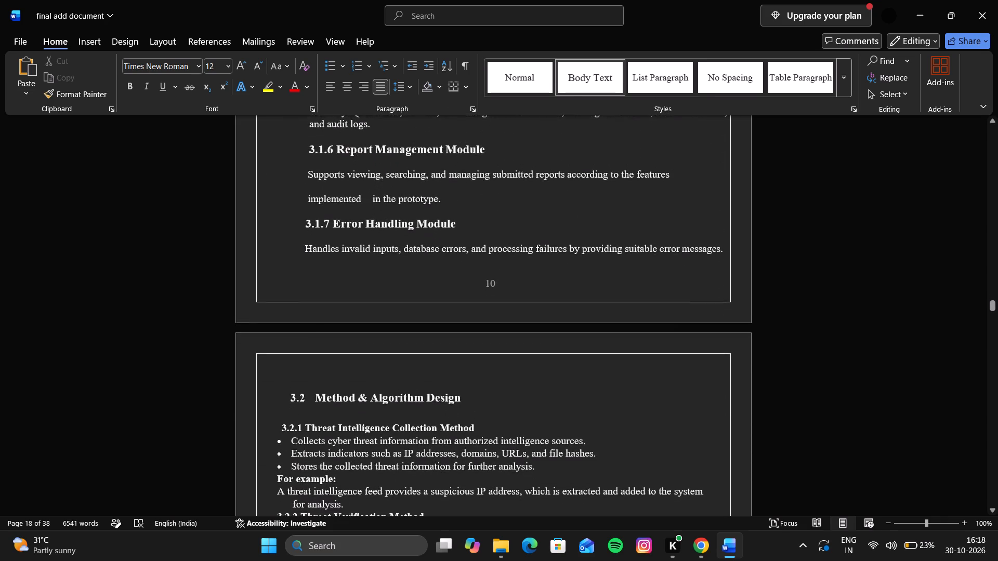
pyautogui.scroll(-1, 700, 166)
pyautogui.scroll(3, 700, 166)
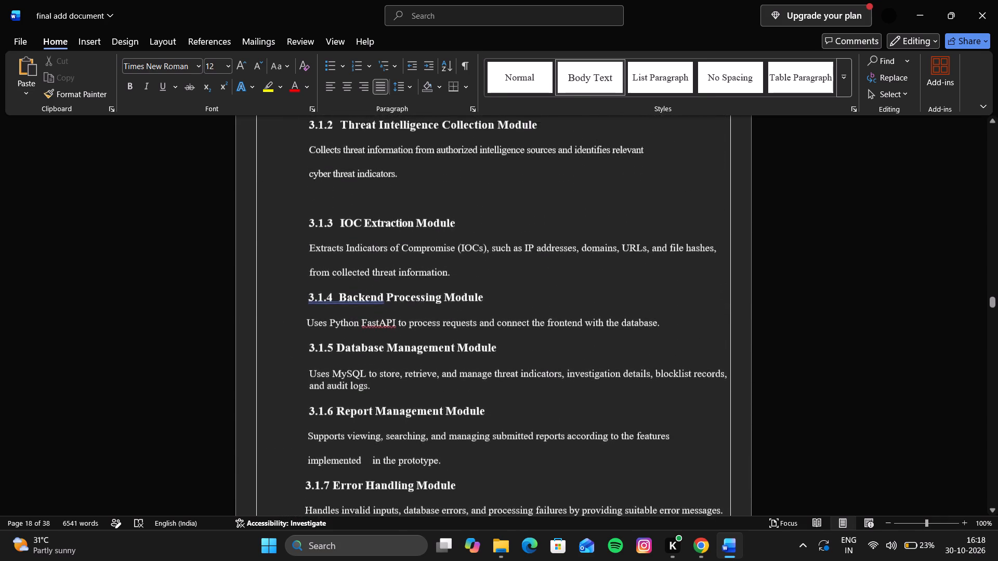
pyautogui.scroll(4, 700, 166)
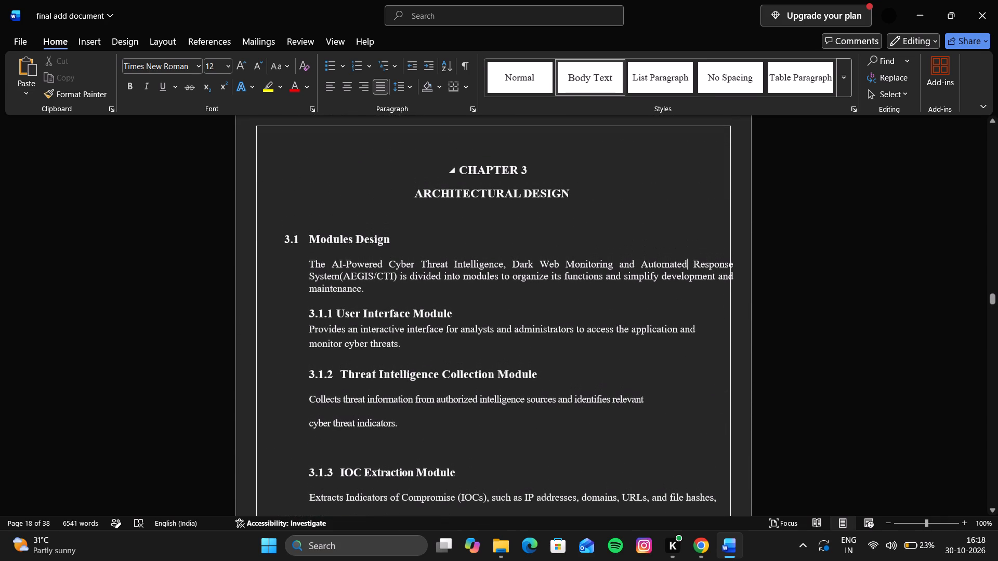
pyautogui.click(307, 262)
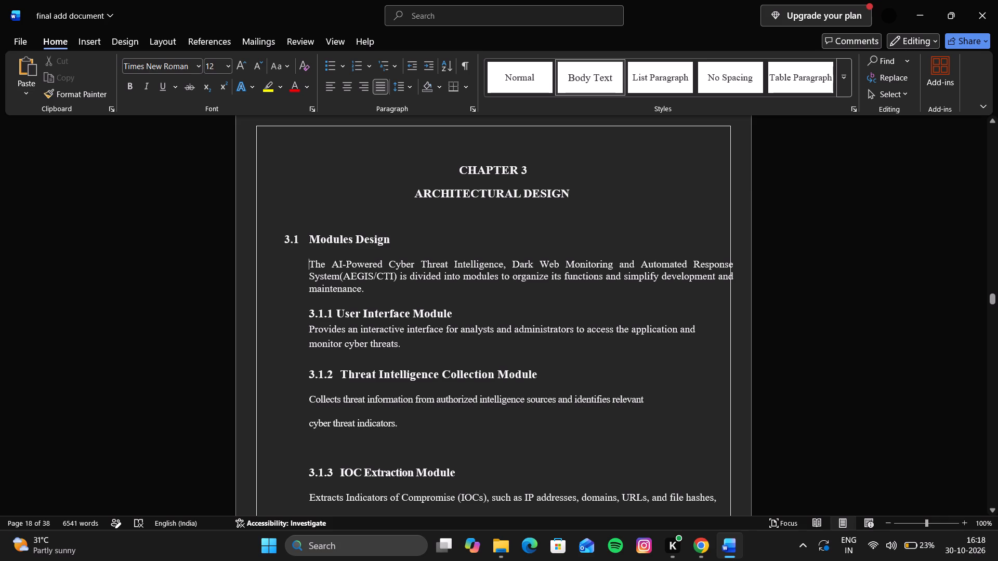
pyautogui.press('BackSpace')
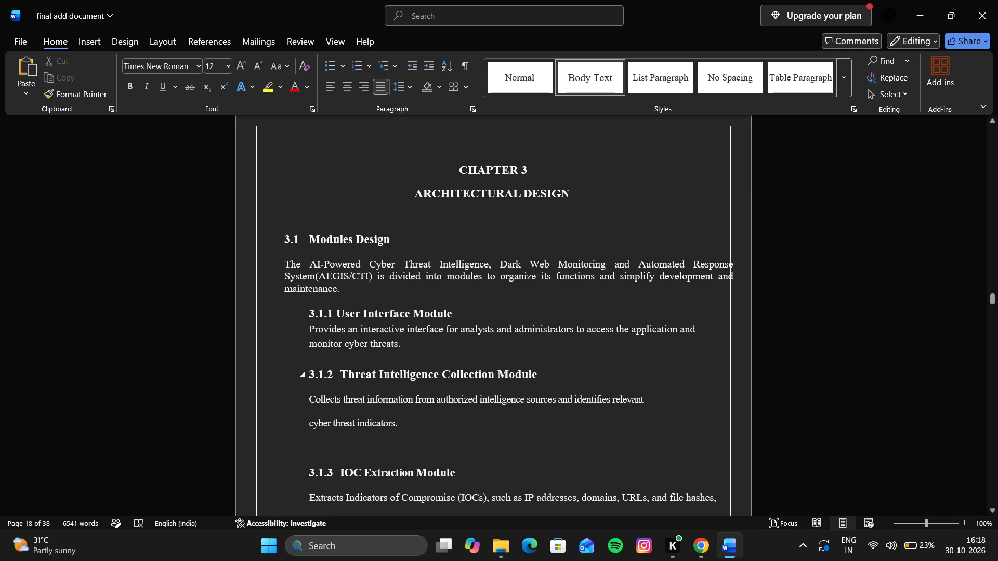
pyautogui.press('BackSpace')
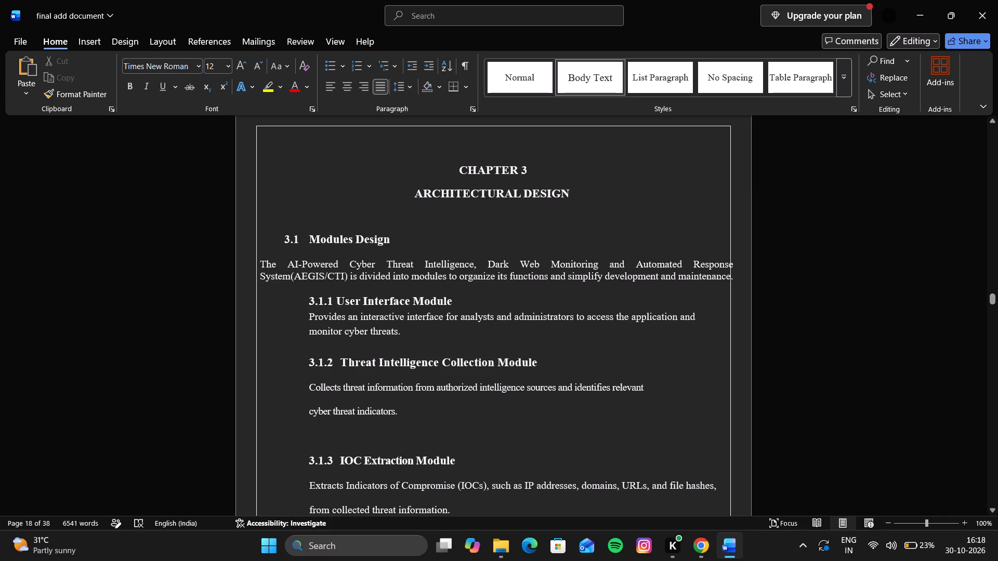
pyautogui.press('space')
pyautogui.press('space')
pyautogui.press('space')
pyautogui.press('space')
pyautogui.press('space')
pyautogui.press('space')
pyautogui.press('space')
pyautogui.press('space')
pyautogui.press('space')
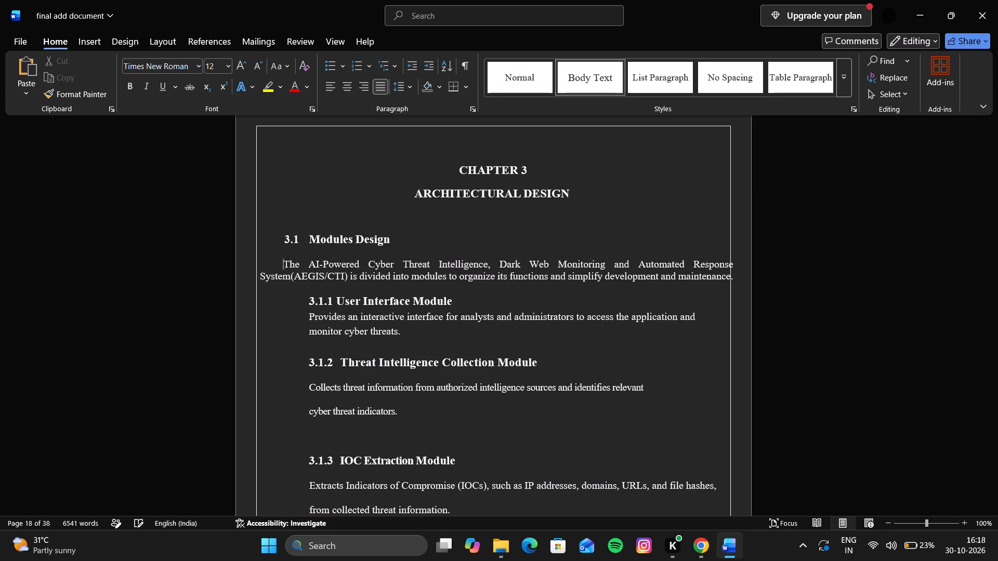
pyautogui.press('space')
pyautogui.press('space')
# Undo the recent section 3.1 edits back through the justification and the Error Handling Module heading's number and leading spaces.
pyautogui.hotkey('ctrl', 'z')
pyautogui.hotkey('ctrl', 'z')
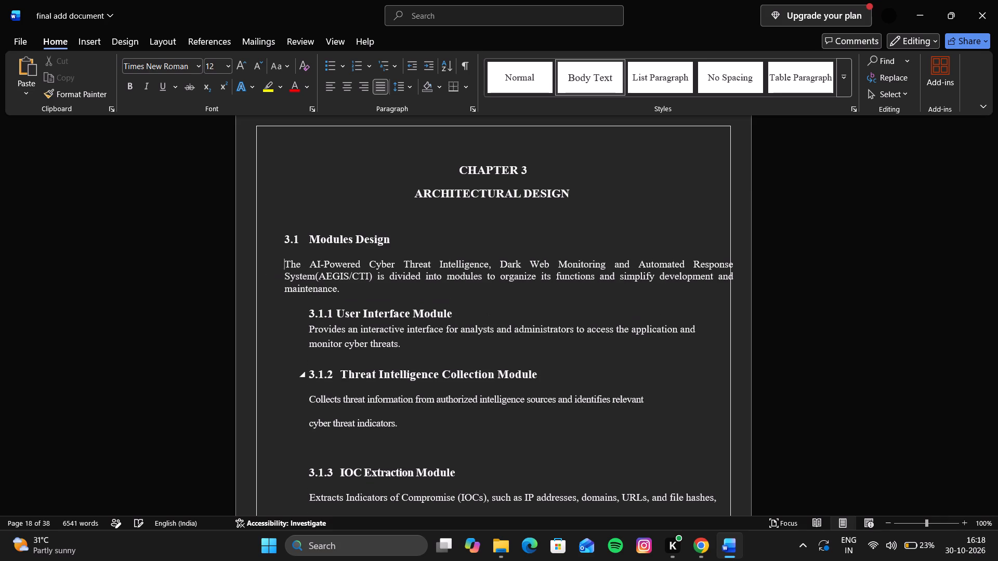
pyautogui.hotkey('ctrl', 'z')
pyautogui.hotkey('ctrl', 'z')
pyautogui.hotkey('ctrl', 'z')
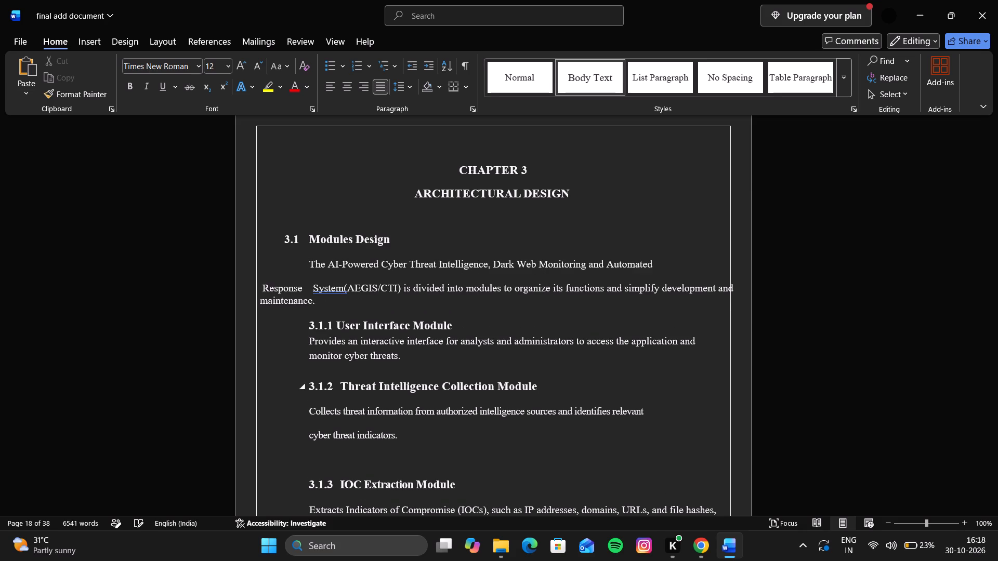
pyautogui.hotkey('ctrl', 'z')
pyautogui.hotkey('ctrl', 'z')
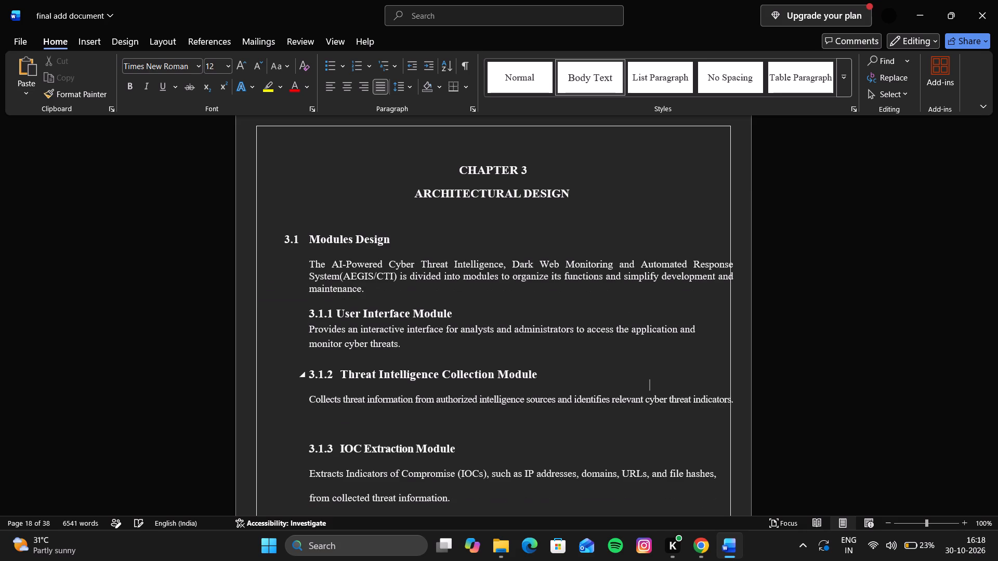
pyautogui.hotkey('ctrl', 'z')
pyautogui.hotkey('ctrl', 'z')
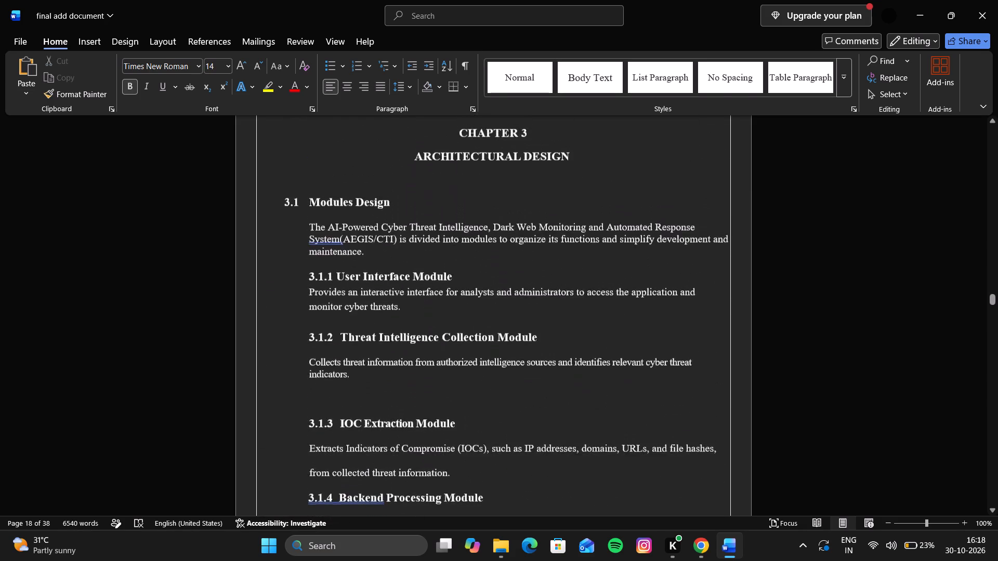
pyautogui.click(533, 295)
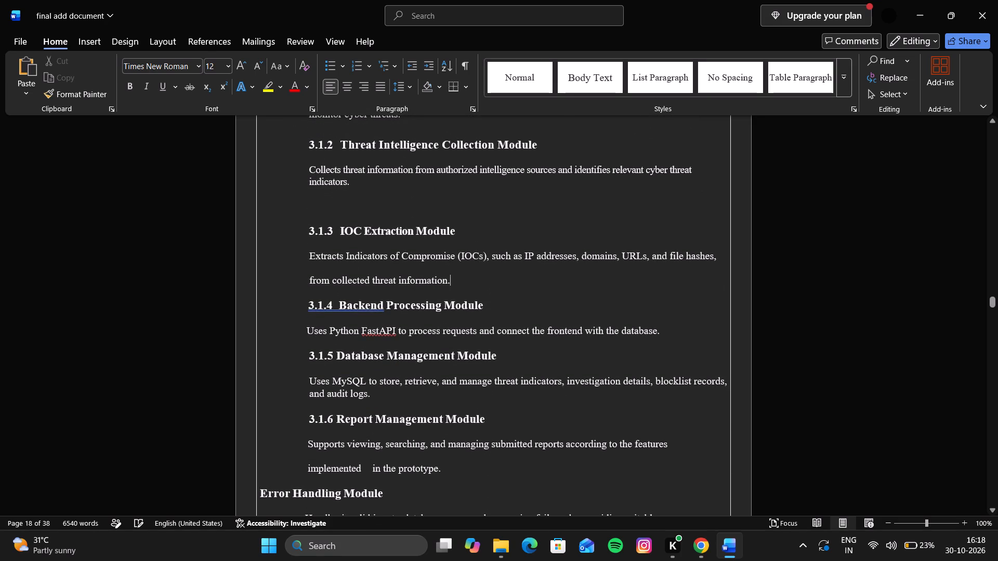
# Delete the empty line between the Threat Intelligence Collection Module description and the 3.1.3 IOC Extraction Module heading.
pyautogui.scroll(5, 533, 295)
pyautogui.scroll(-1, 533, 295)
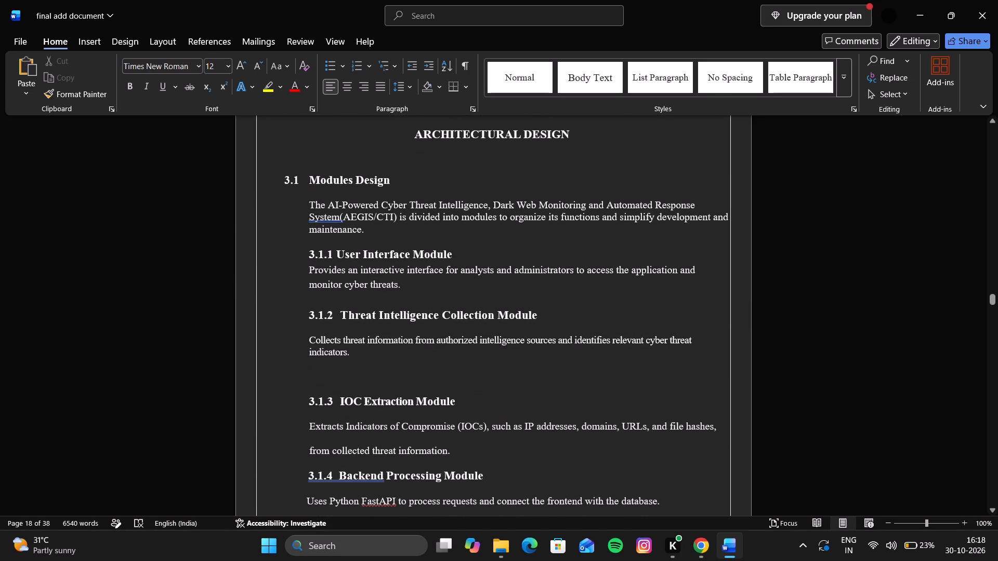
pyautogui.scroll(-1, 348, 389)
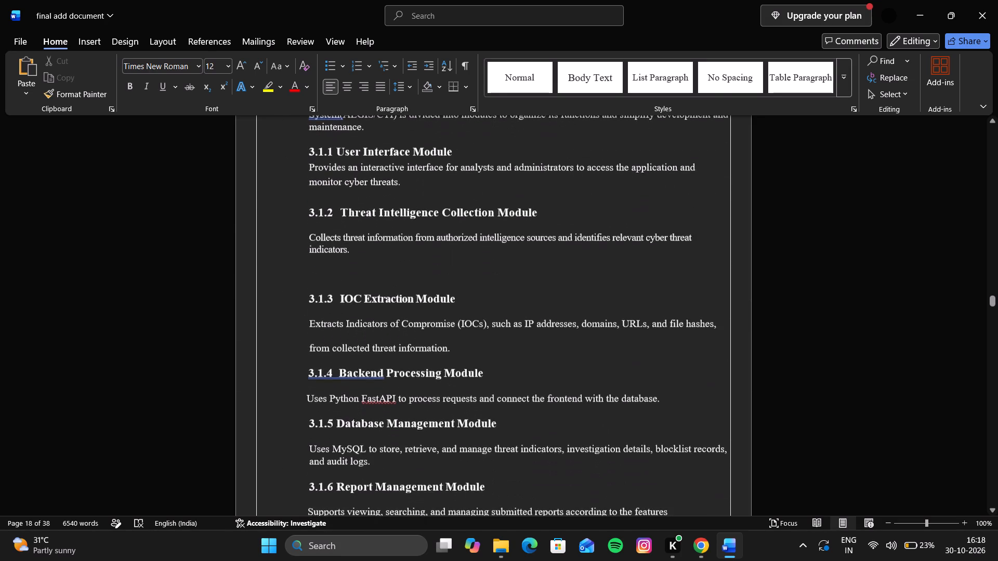
pyautogui.scroll(-1, 348, 389)
pyautogui.scroll(1, 348, 389)
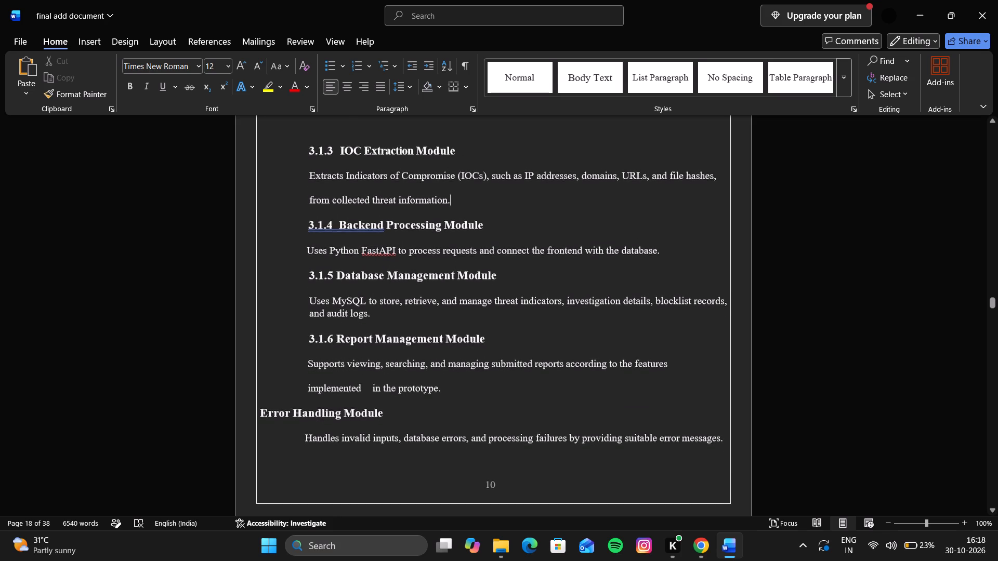
pyautogui.scroll(1, 348, 389)
pyautogui.click(314, 274)
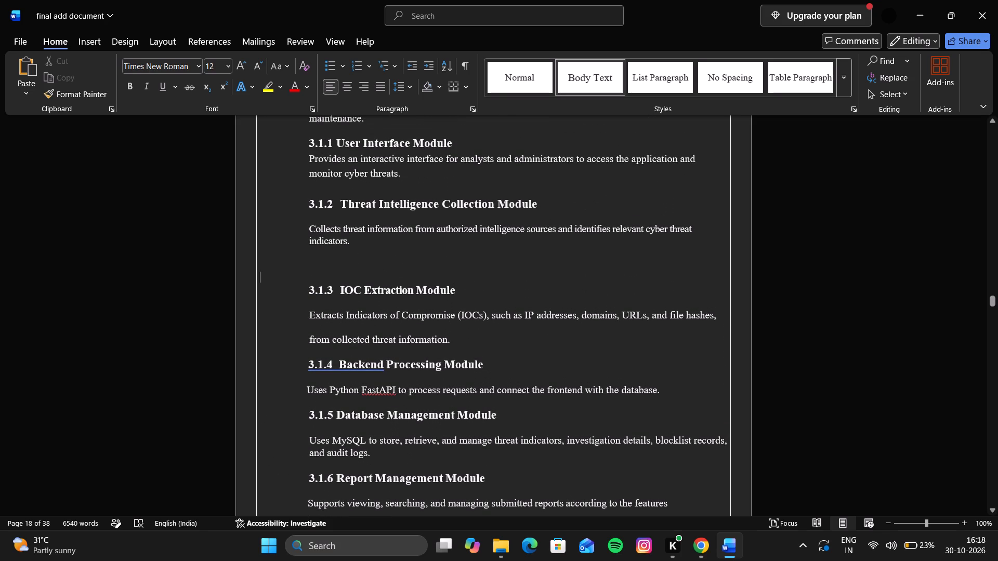
pyautogui.press('BackSpace')
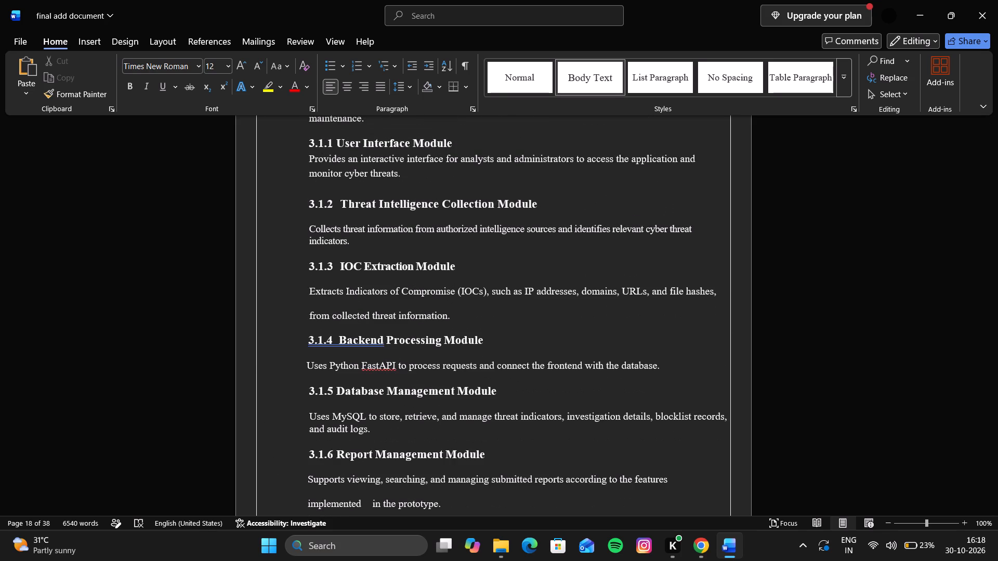
# Bring the Error Handling Module heading in line with the 3.1.6 heading using leading spaces, and number it 3.1.7 followed by a space.
pyautogui.scroll(1, 459, 301)
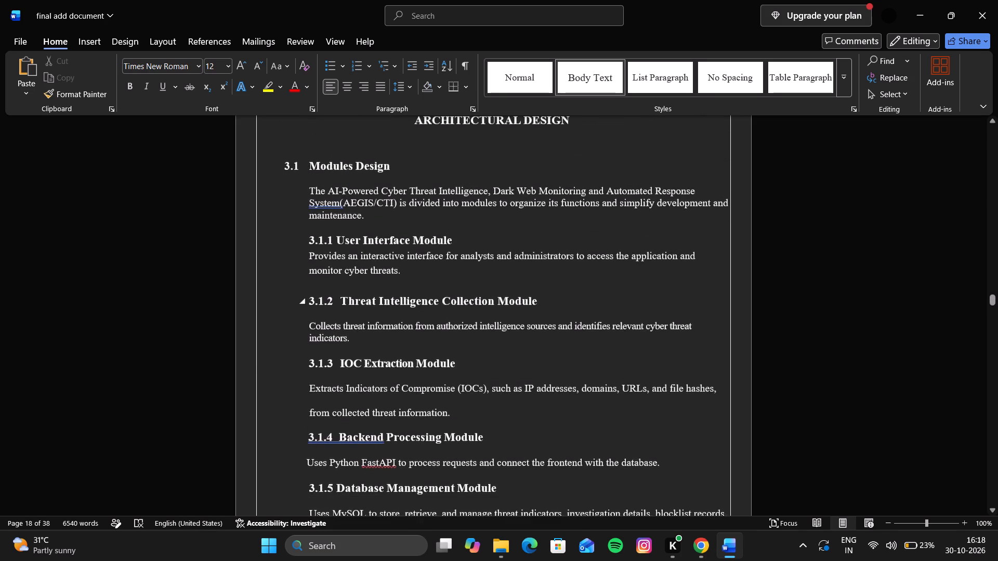
pyautogui.scroll(1, 459, 301)
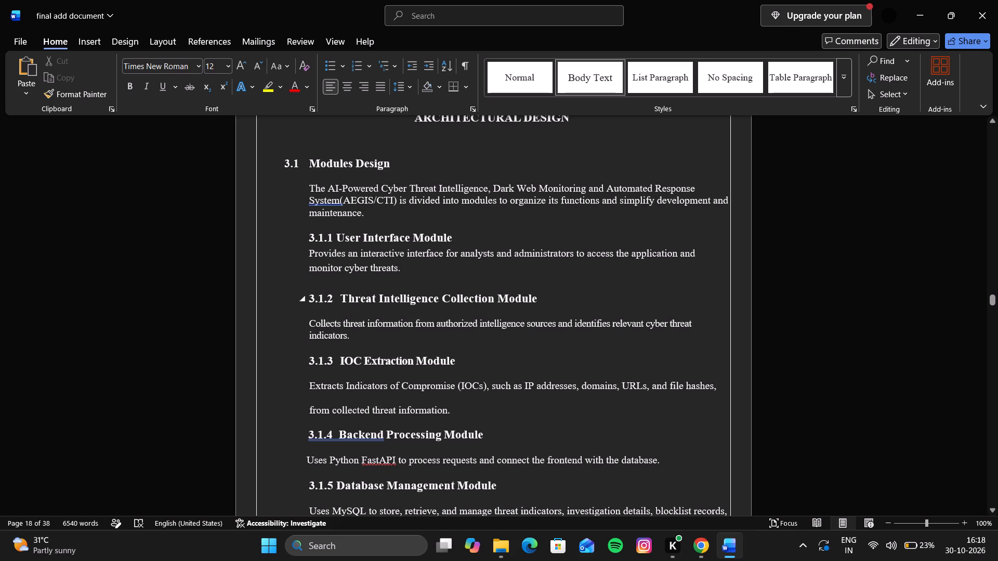
pyautogui.scroll(-3, 459, 301)
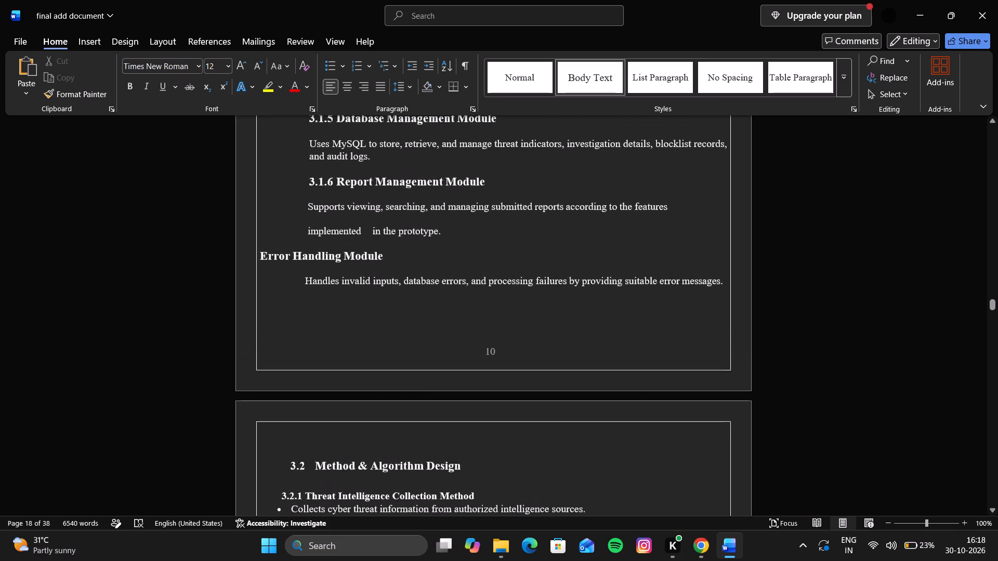
pyautogui.click(258, 256)
pyautogui.press('space')
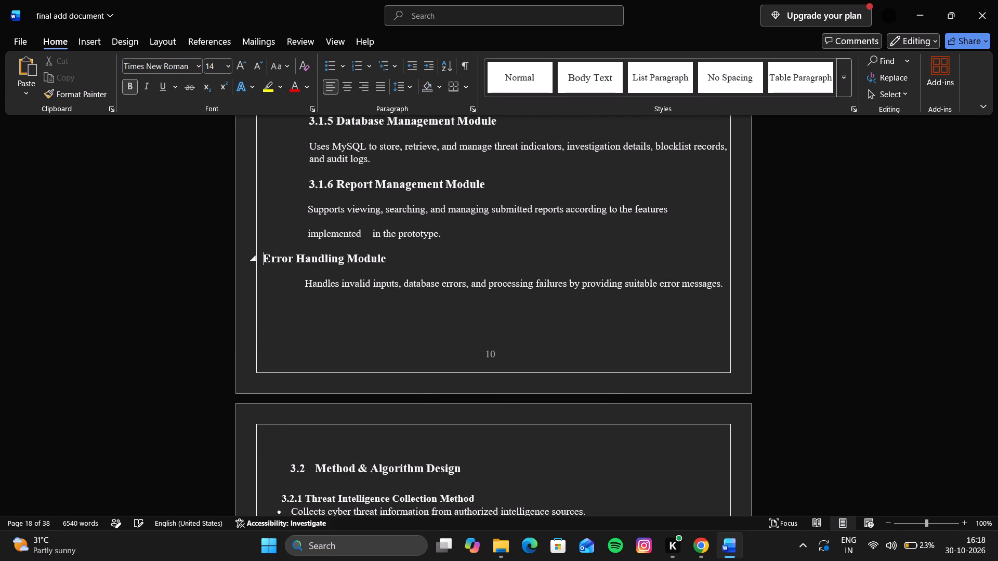
pyautogui.press('space')
pyautogui.press('space')
pyautogui.press('space')
pyautogui.press('space')
pyautogui.press('space')
pyautogui.press('space')
pyautogui.press('space')
pyautogui.press('space')
pyautogui.press('space')
pyautogui.press('space')
pyautogui.press('space')
pyautogui.press('space')
pyautogui.press('space')
pyautogui.press('space')
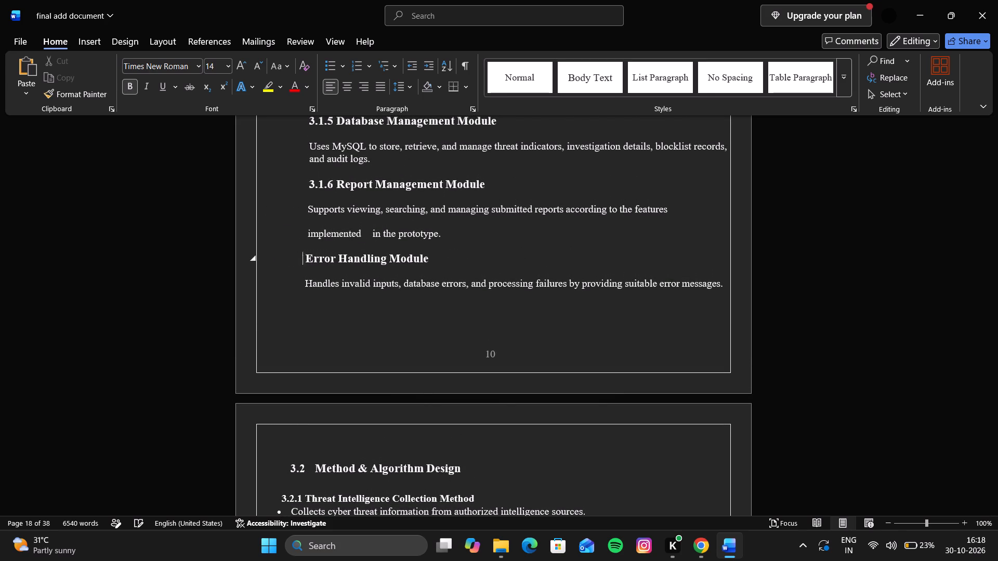
pyautogui.press('space')
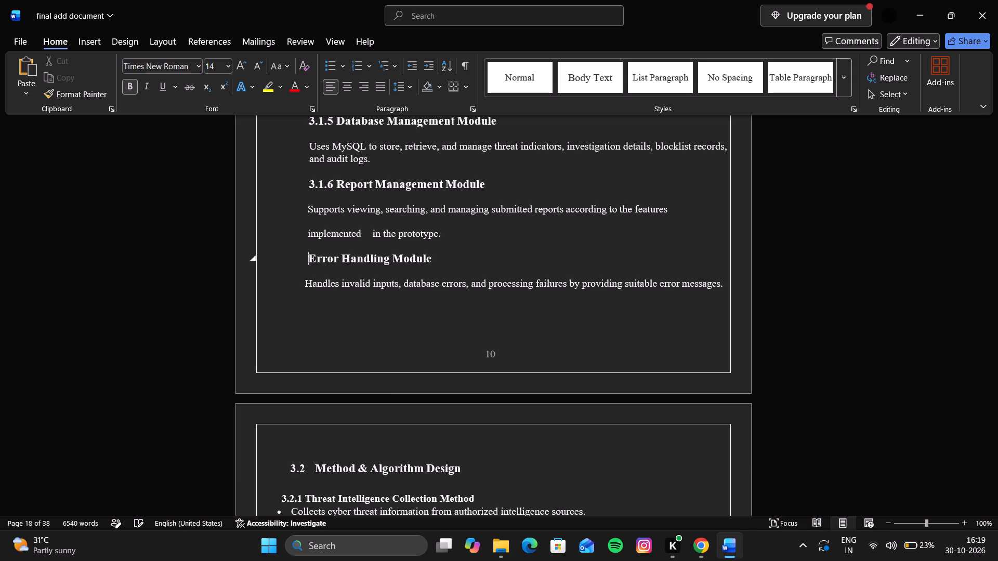
pyautogui.write('3.1.')
pyautogui.write('7')
pyautogui.press('space')
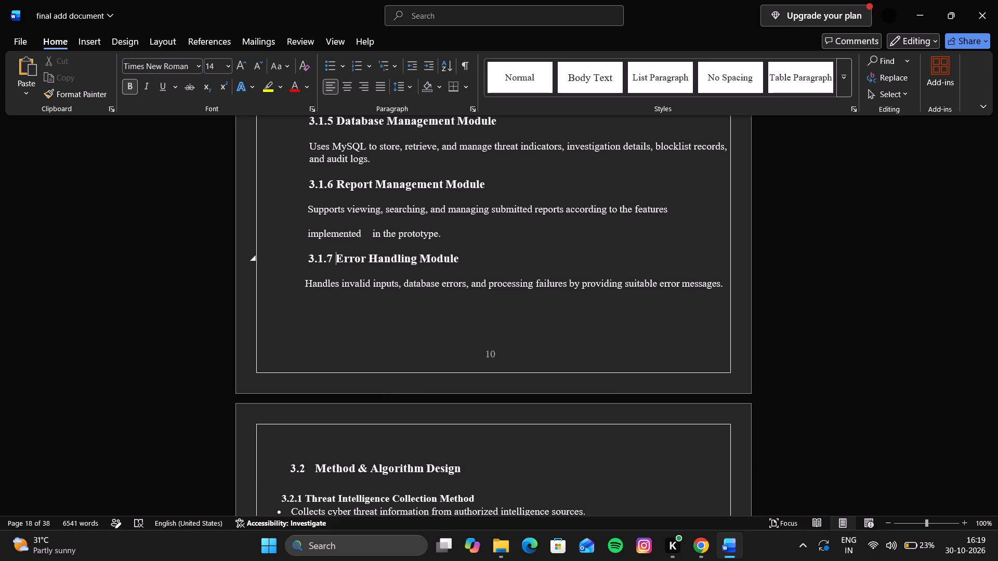
# Remove one leading space before the 3.1.7 Error Handling Module heading to line it up with its description.
pyautogui.scroll(1, 258, 256)
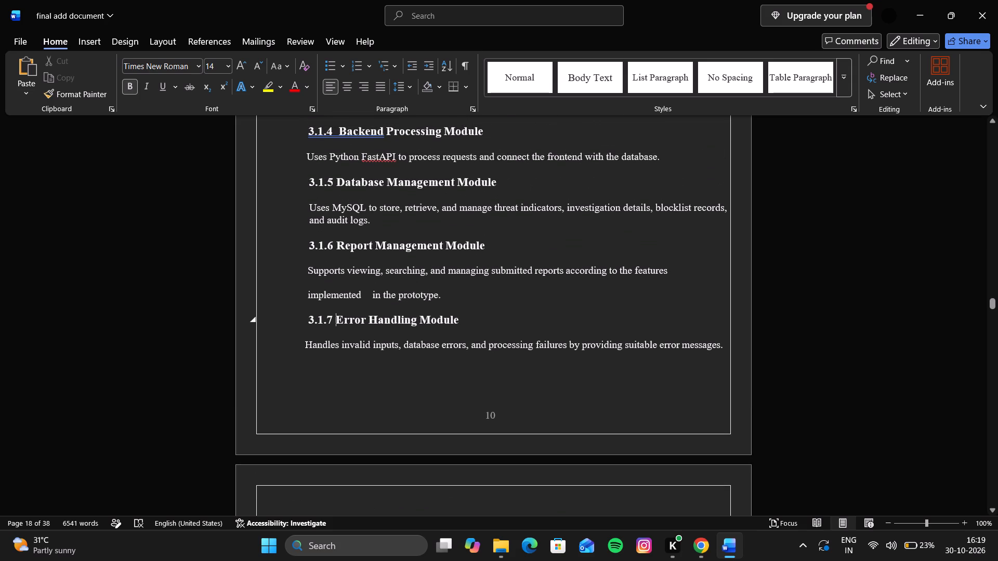
pyautogui.click(306, 321)
pyautogui.press('Right')
pyautogui.press('BackSpace')
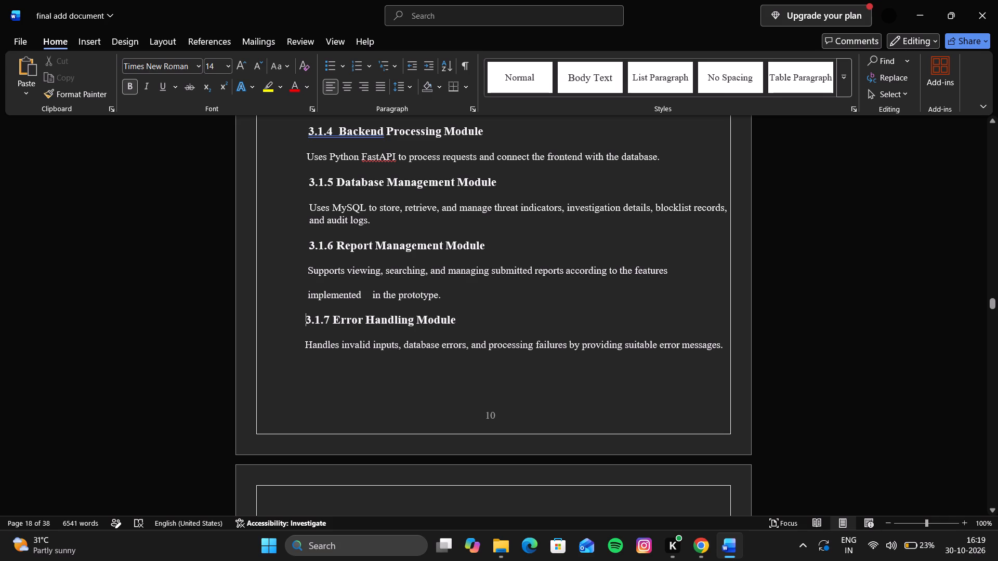
# Review section 3.1 upward from the Error Handling Module heading to the Modules Design heading, checking text alignment and spacing.
pyautogui.press('Up')
pyautogui.press('Up')
pyautogui.press('Up')
pyautogui.press('Up')
pyautogui.press('Up')
pyautogui.press('Up')
pyautogui.press('Up')
pyautogui.press('Up')
pyautogui.press('Up')
pyautogui.press('Up')
pyautogui.press('Up')
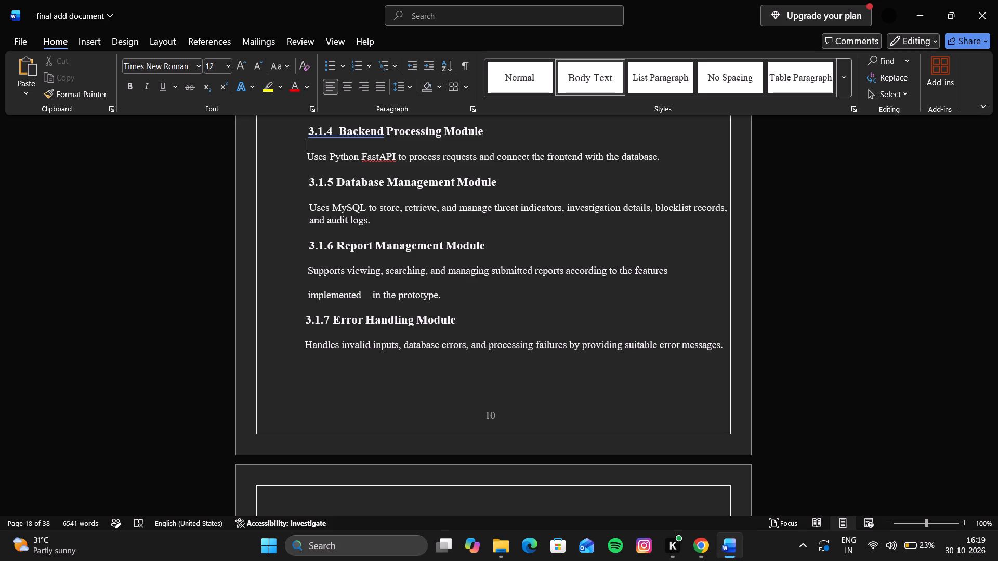
pyautogui.press('Up')
pyautogui.press('Up')
pyautogui.press('Up')
pyautogui.press('Up')
pyautogui.press('Up')
pyautogui.press('Up')
pyautogui.press('Up')
pyautogui.press('Up')
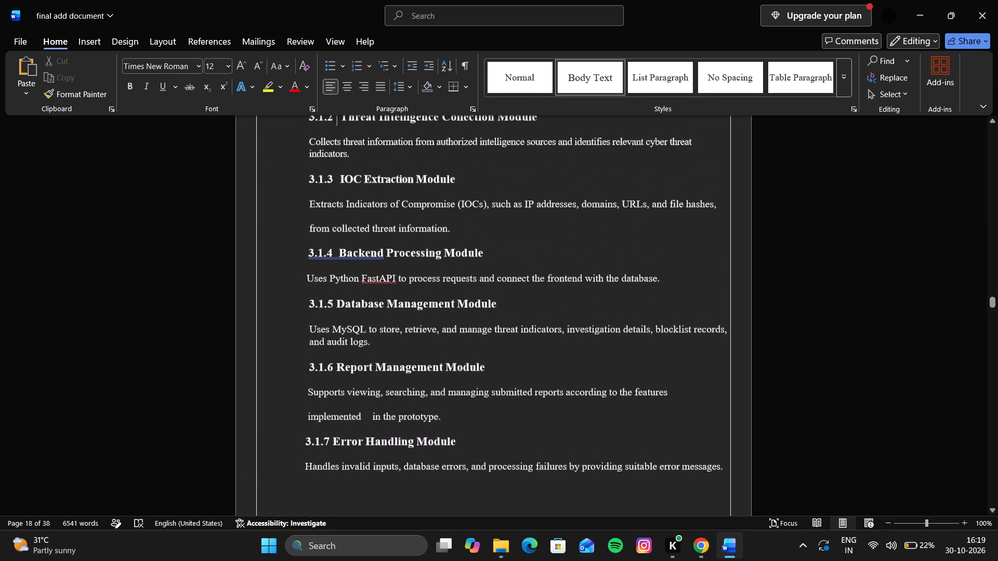
pyautogui.press('Up')
pyautogui.press('Up')
pyautogui.press('Up')
pyautogui.press('Up')
pyautogui.press('Up')
pyautogui.press('Up')
pyautogui.press('Up')
pyautogui.press('Up')
pyautogui.press('Up')
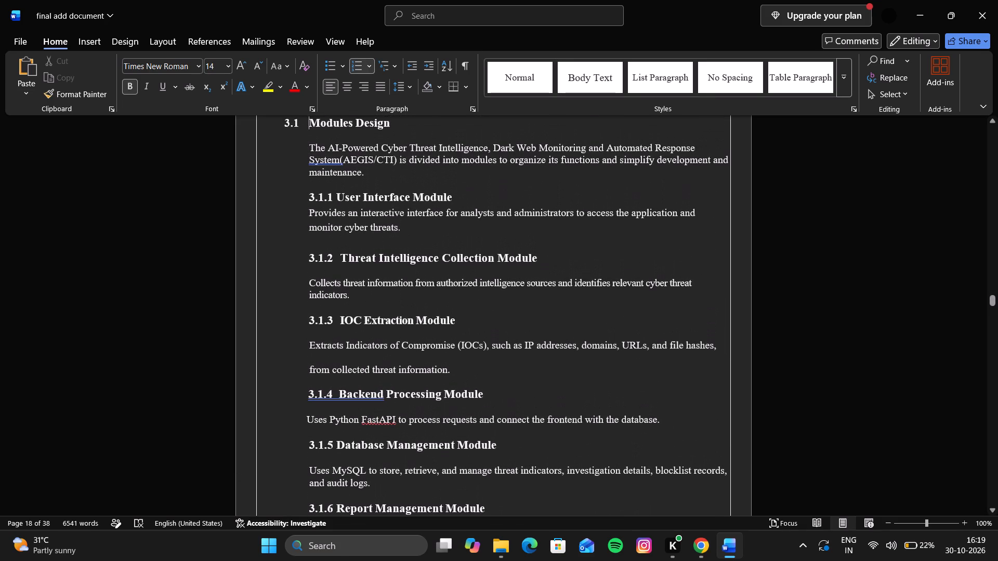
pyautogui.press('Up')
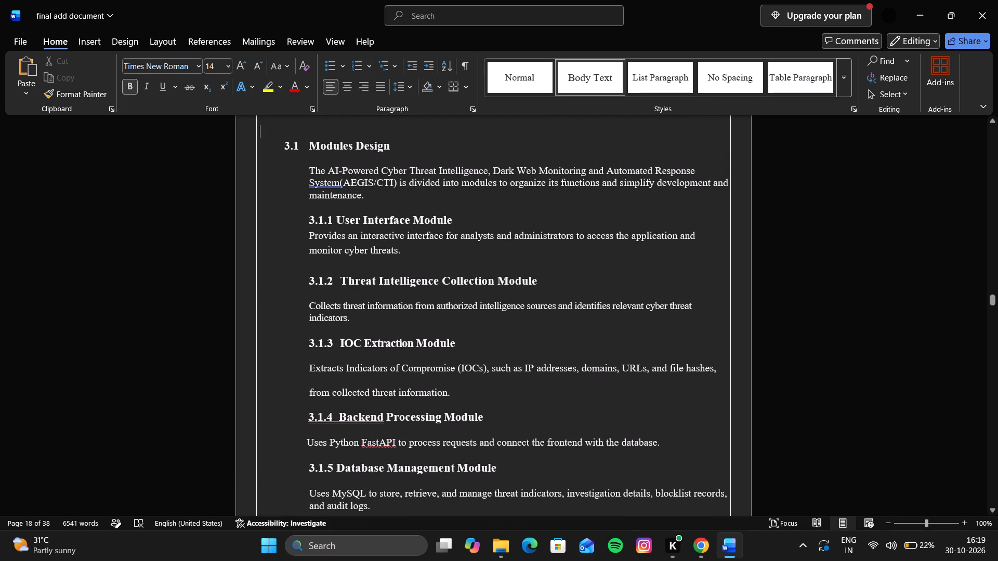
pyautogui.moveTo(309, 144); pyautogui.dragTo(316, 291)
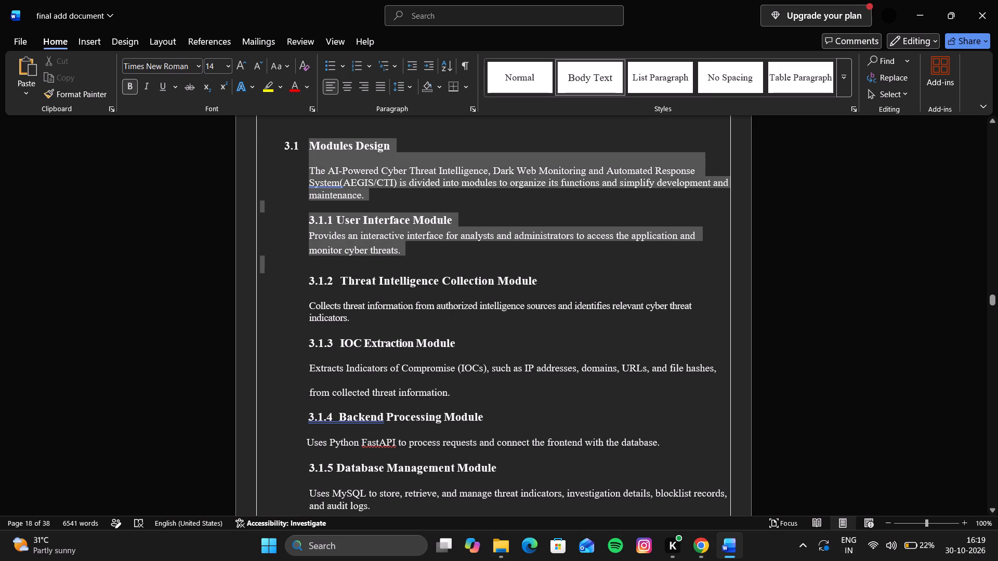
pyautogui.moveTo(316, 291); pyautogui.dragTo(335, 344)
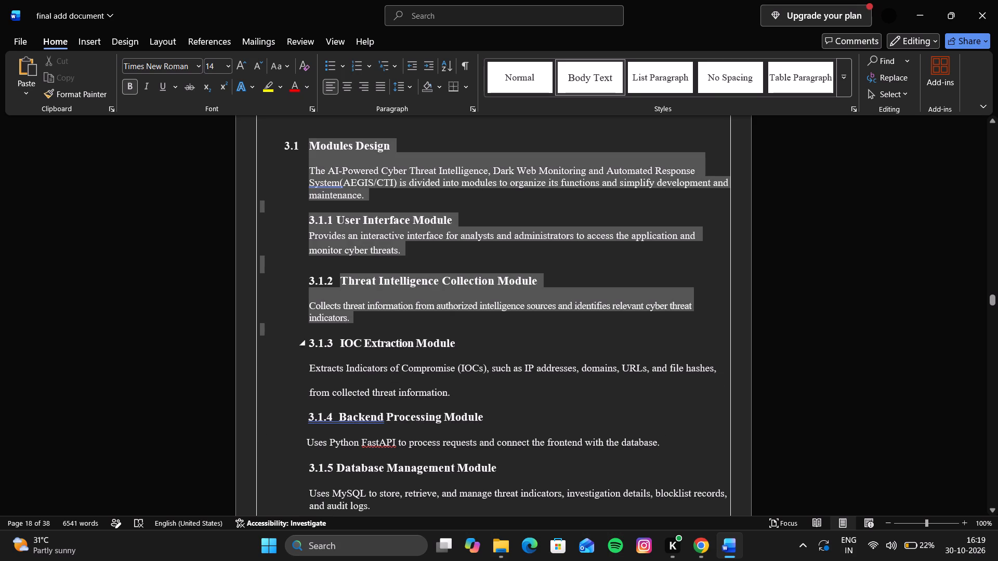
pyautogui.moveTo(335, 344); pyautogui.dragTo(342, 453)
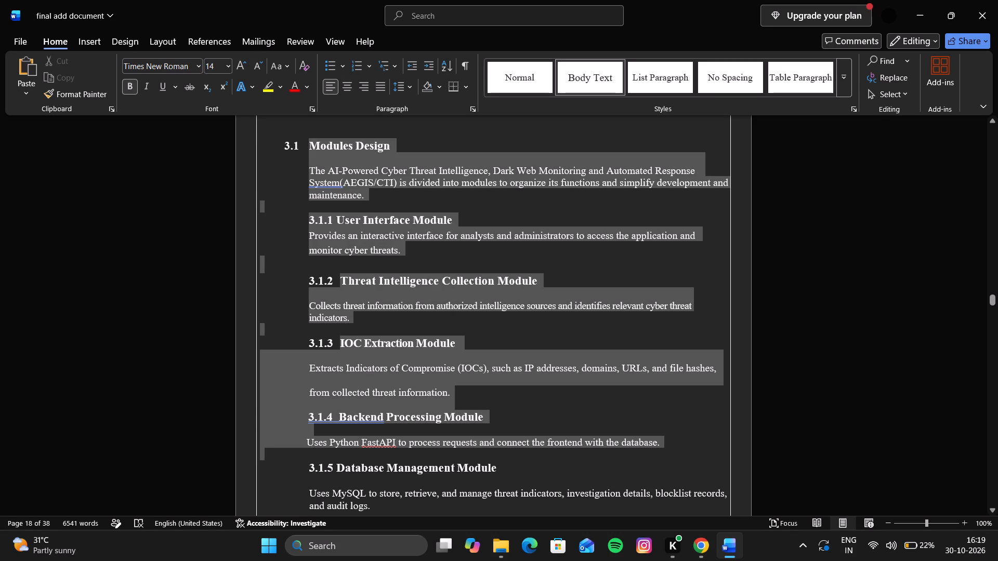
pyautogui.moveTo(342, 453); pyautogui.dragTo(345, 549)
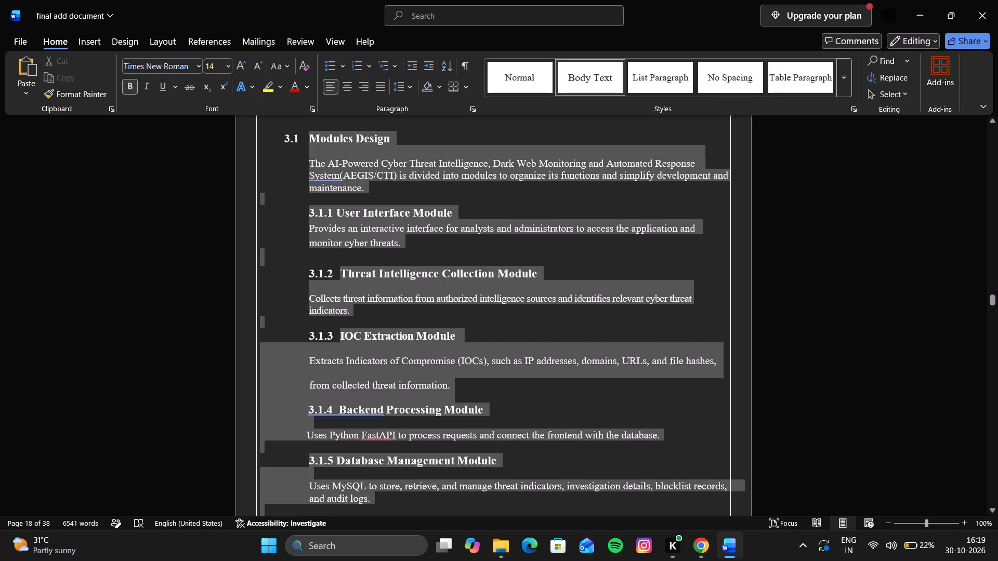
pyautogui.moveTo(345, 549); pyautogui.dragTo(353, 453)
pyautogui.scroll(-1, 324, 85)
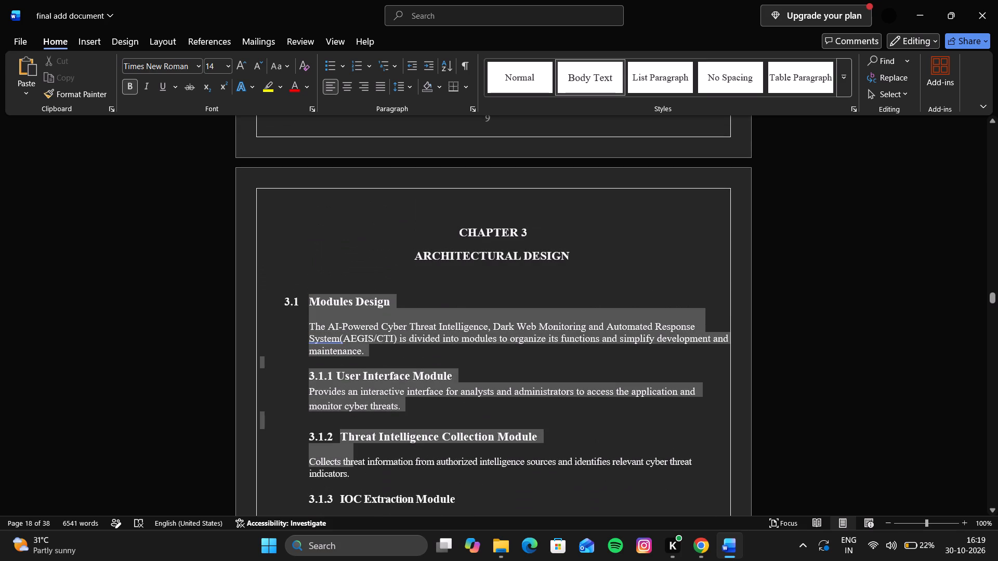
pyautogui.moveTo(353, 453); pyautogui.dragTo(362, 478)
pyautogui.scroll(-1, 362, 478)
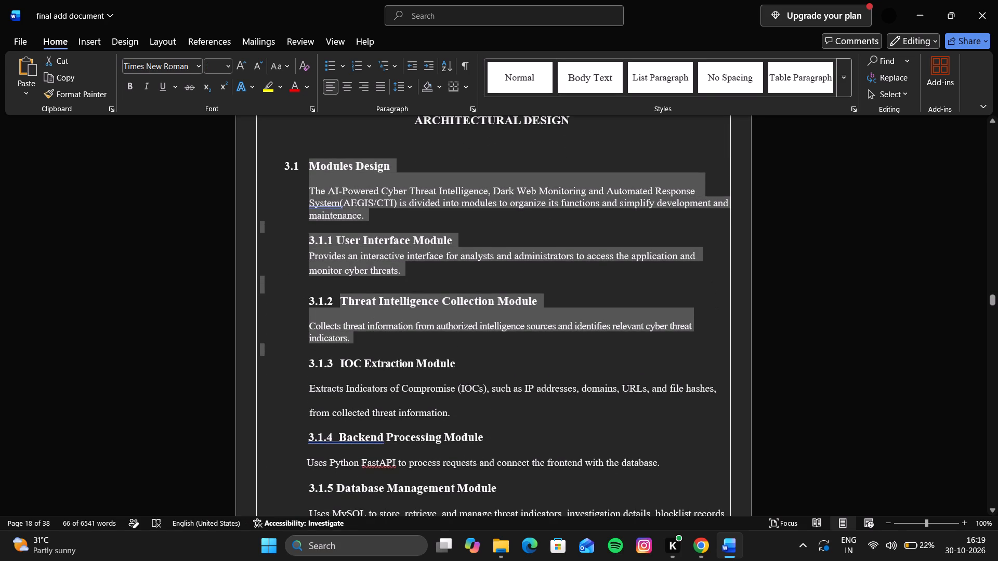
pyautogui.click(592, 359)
# Check the table of contents entries and page numbers for Chapters 1 to 3 against the report, including where section 3.2 starts.
pyautogui.scroll(-4, 592, 359)
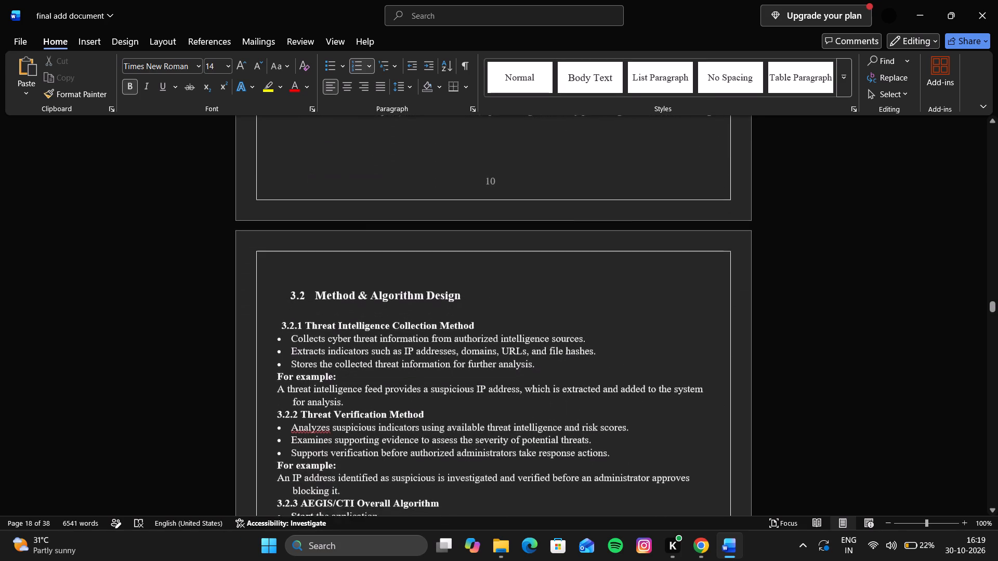
pyautogui.scroll(1, 592, 359)
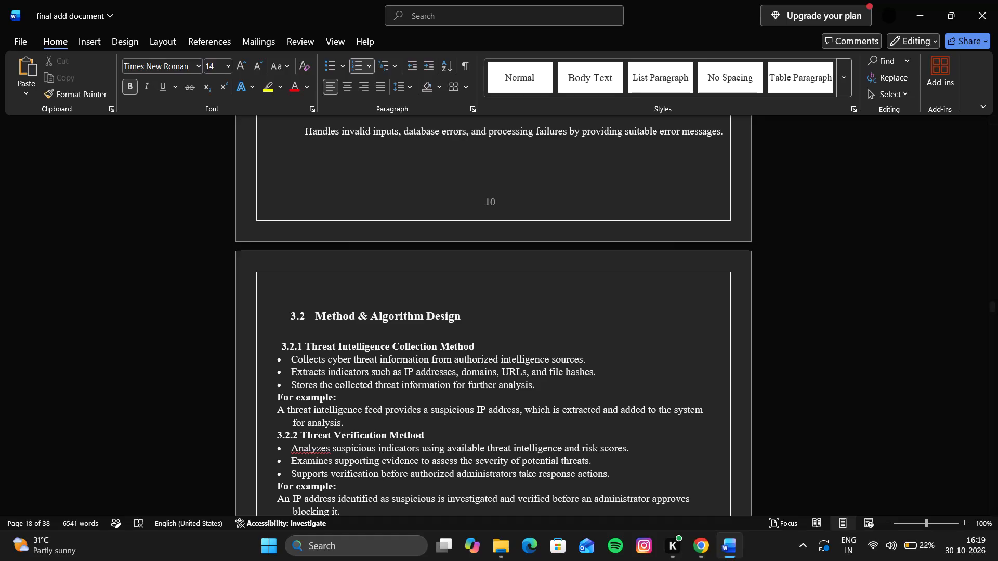
pyautogui.scroll(20, 592, 359)
pyautogui.scroll(15, 592, 359)
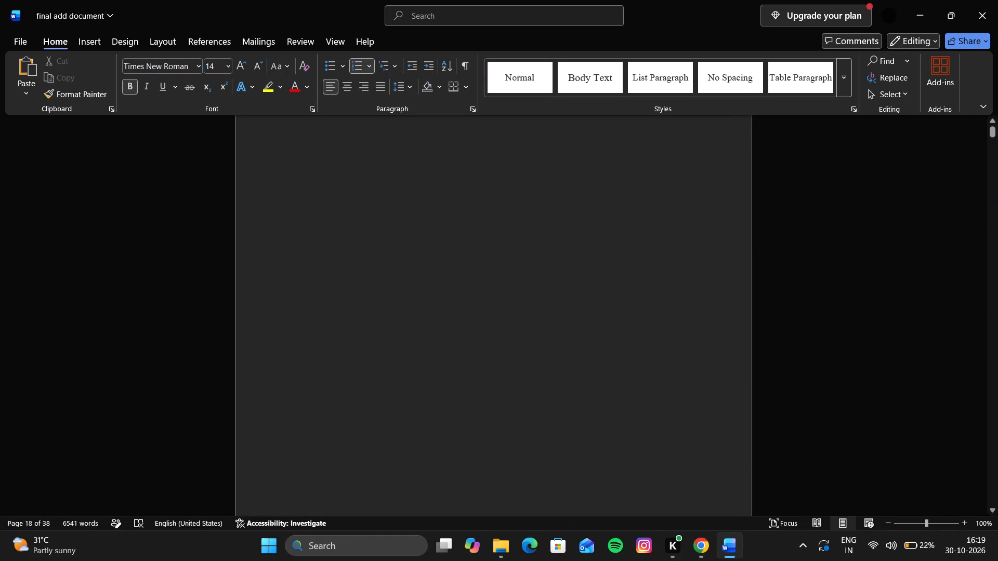
pyautogui.scroll(-7, 592, 359)
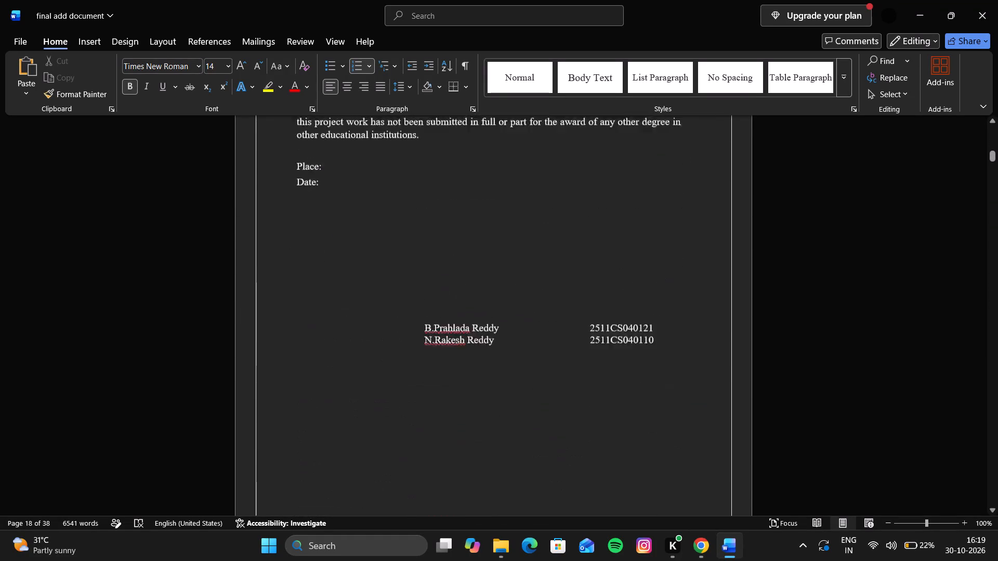
pyautogui.scroll(-10, 592, 359)
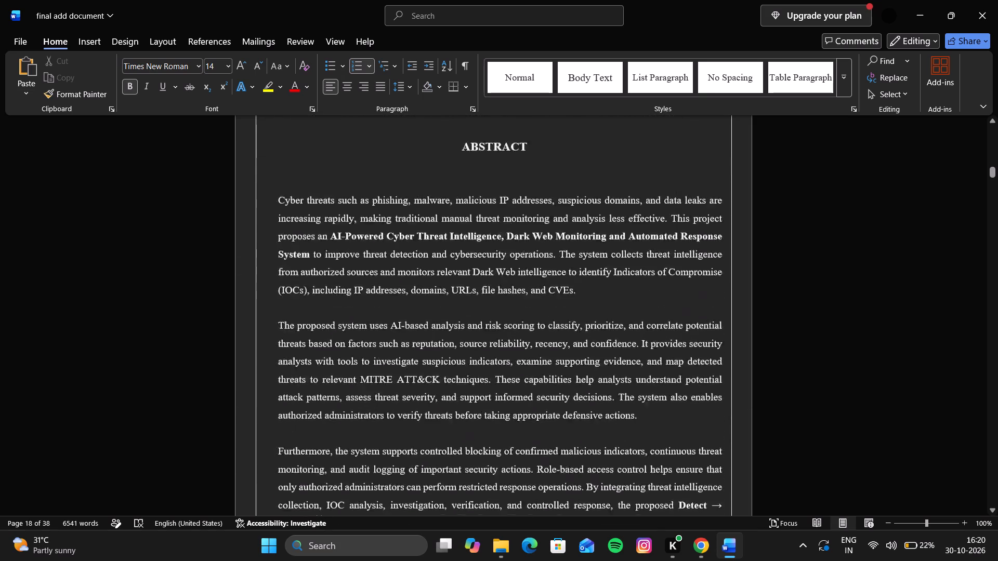
pyautogui.scroll(-7, 592, 359)
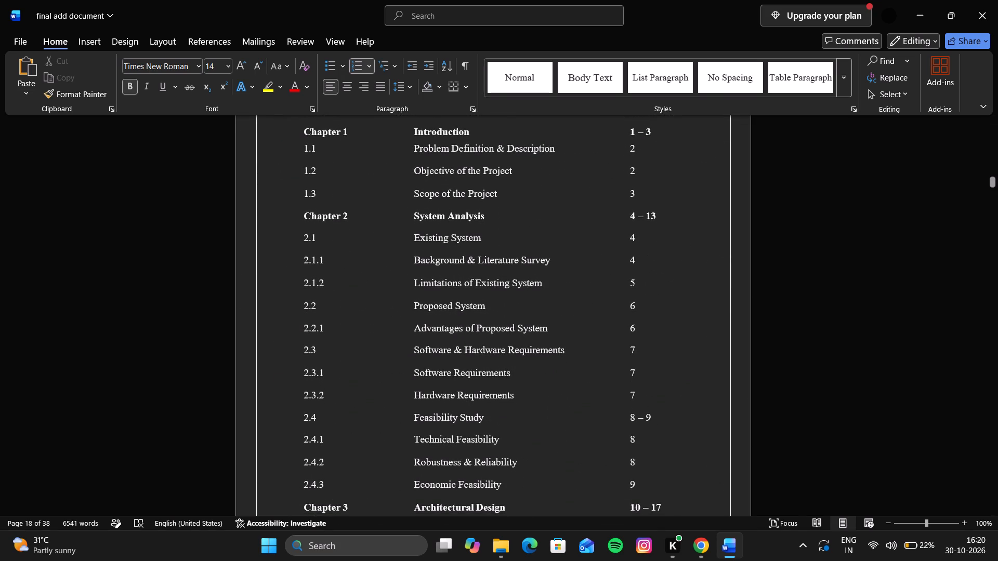
pyautogui.scroll(-2, 592, 359)
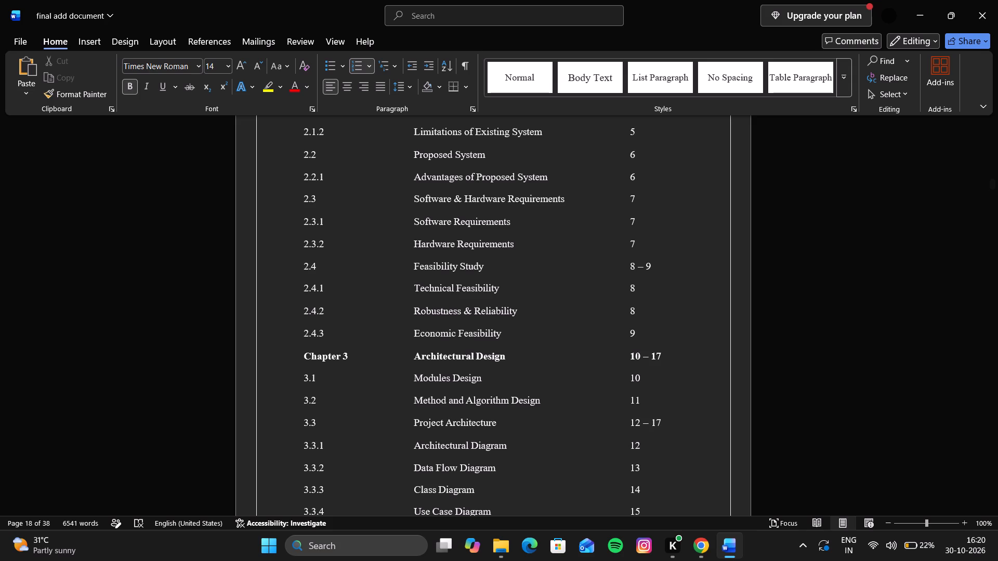
pyautogui.scroll(-1, 479, 375)
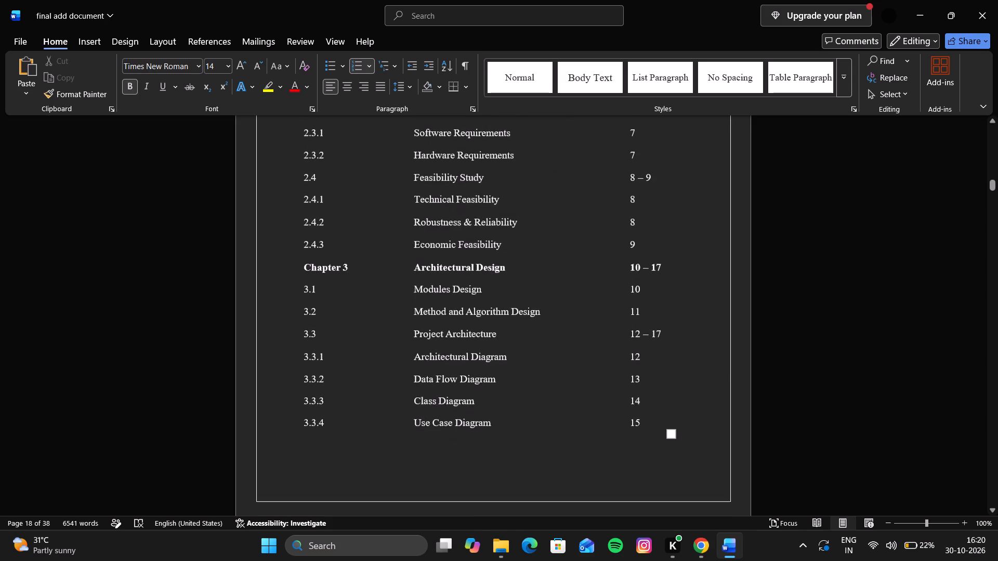
pyautogui.scroll(-1, 479, 375)
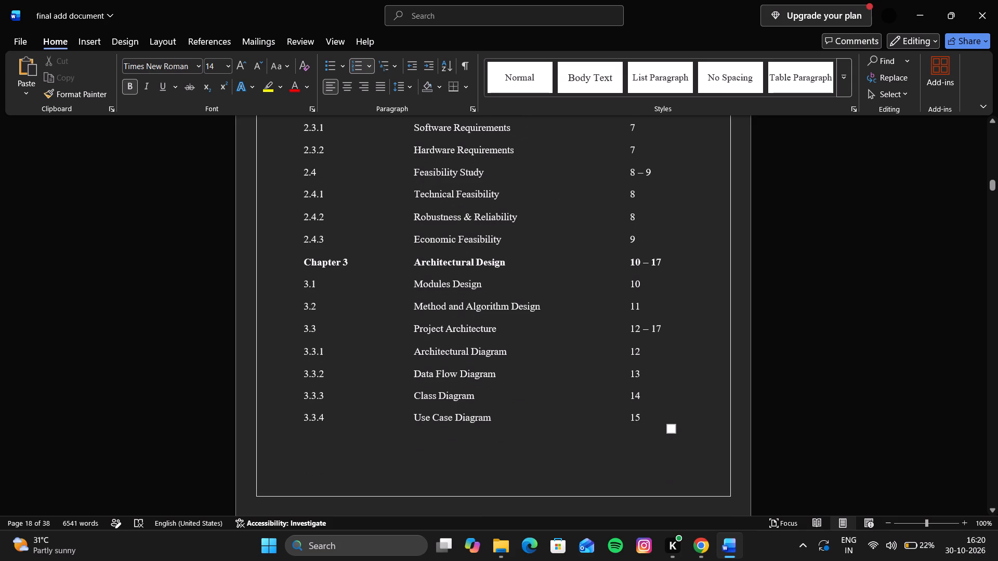
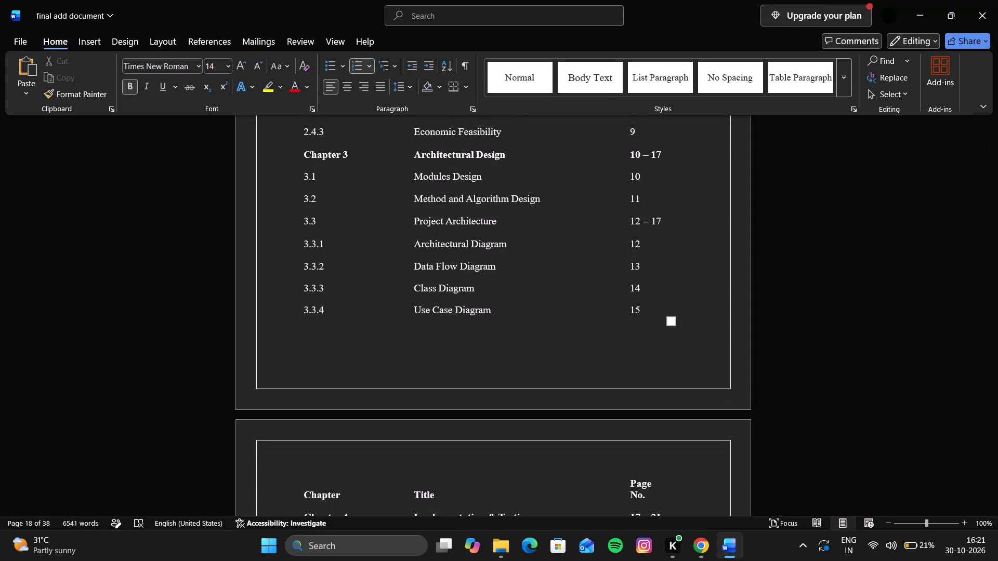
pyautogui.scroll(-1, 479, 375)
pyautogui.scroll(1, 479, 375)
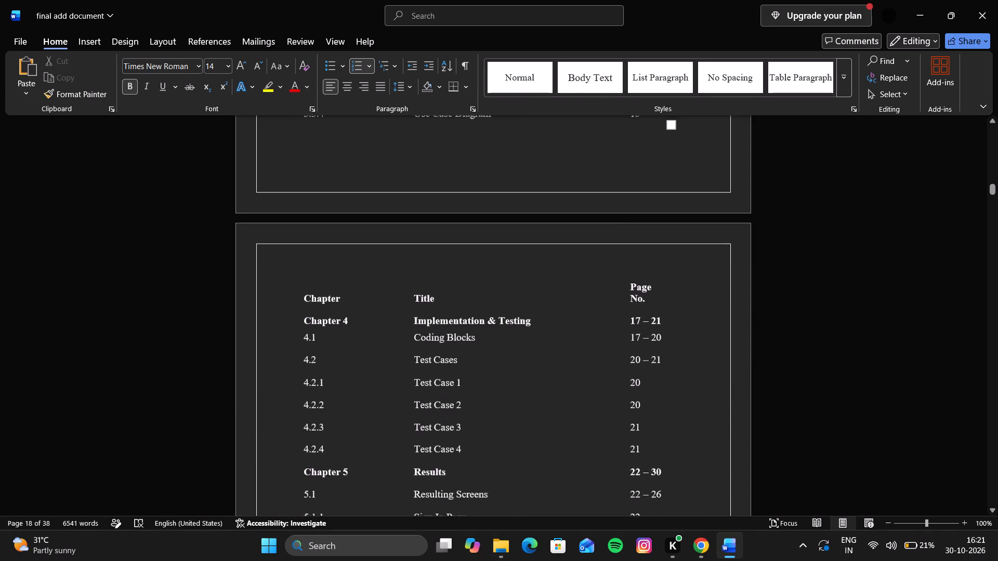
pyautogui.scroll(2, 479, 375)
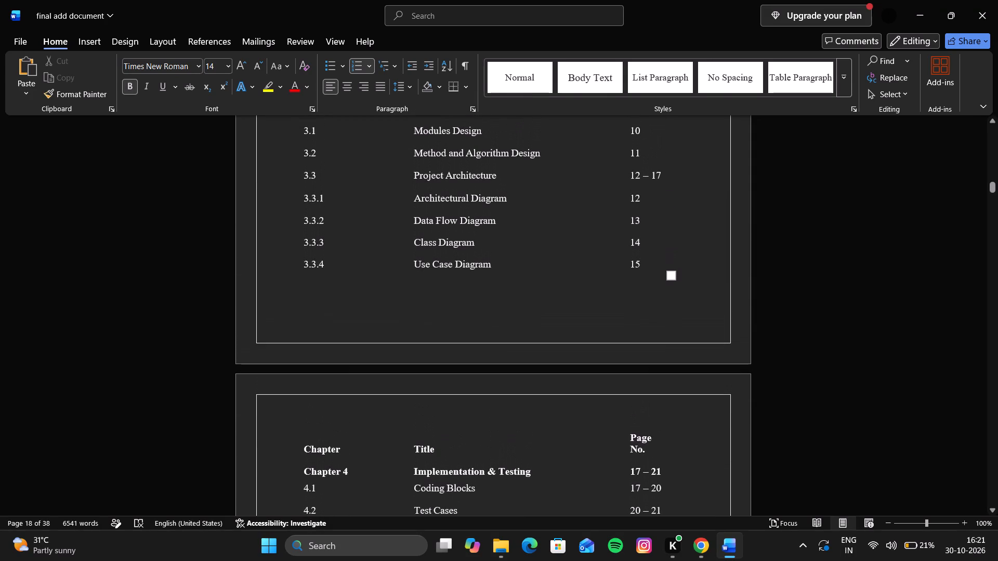
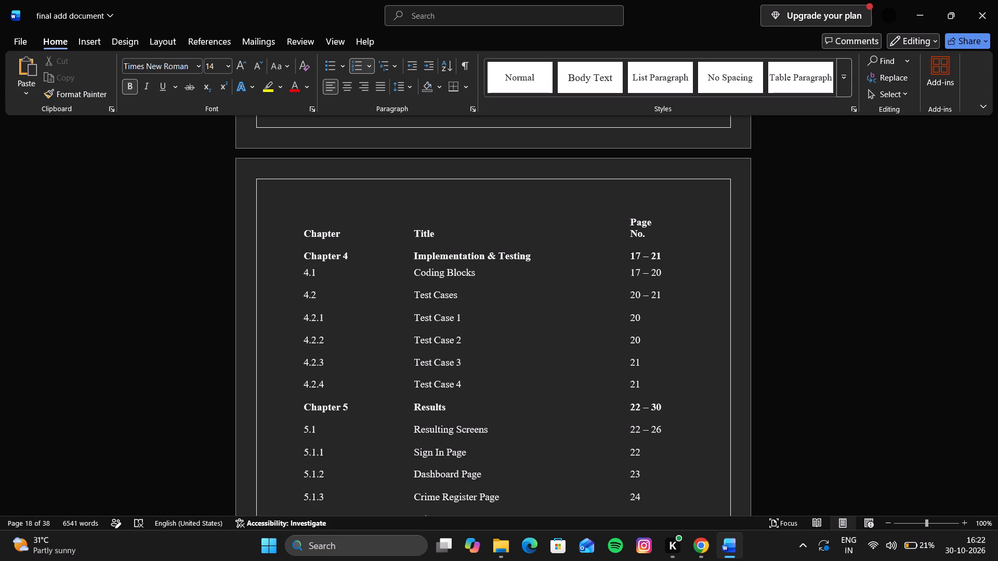
# Review the Chapter 4 and Chapter 5 entries and their page numbers in the table of contents.
pyautogui.scroll(2, 479, 375)
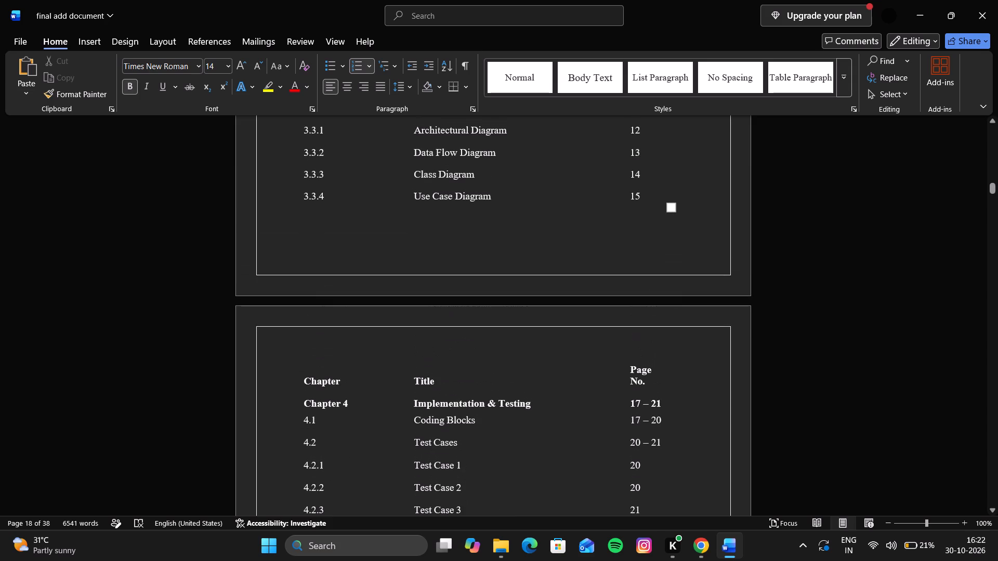
pyautogui.scroll(-3, 479, 375)
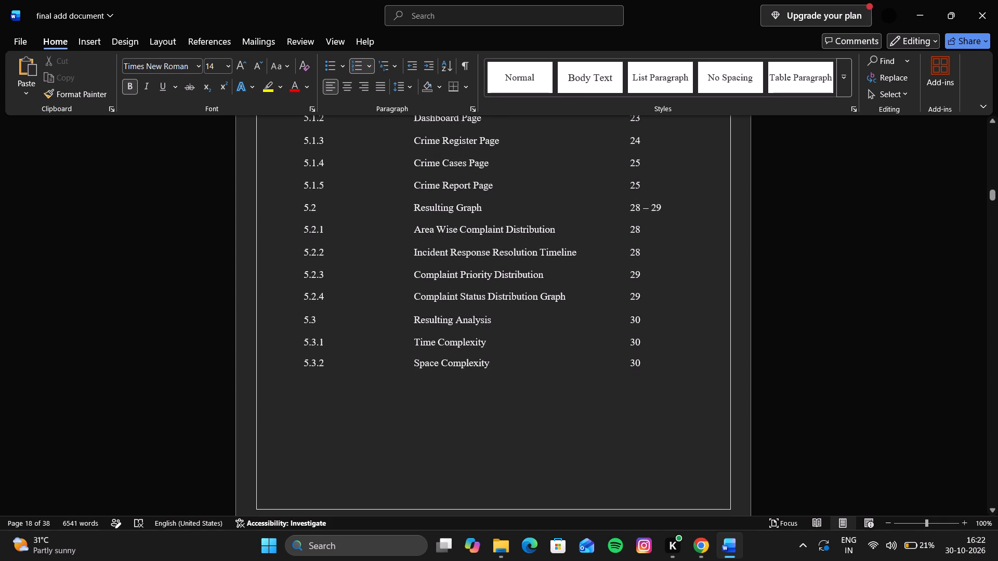
pyautogui.scroll(-1, 479, 375)
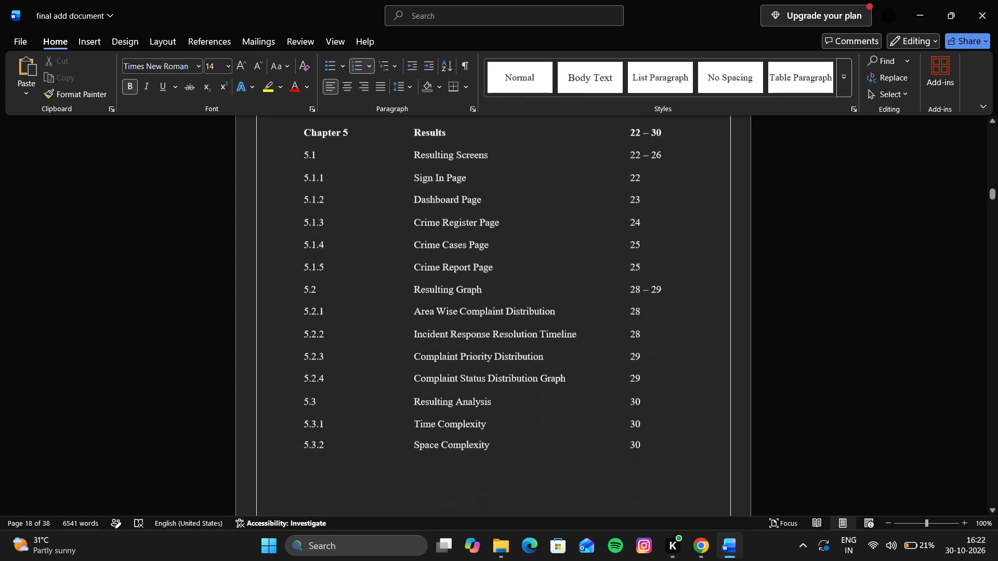
pyautogui.scroll(-1, 479, 375)
pyautogui.scroll(4, 479, 375)
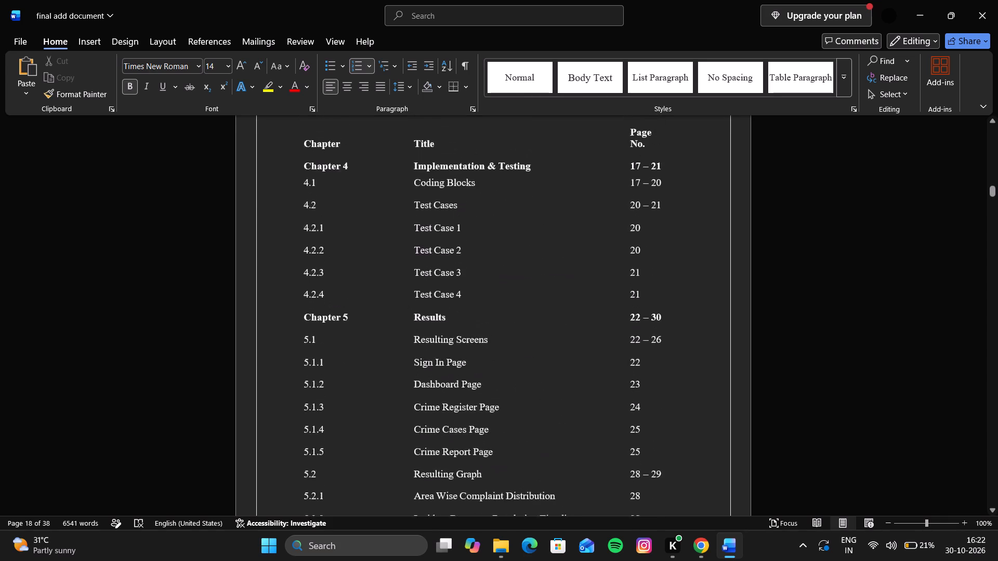
pyautogui.scroll(1, 479, 375)
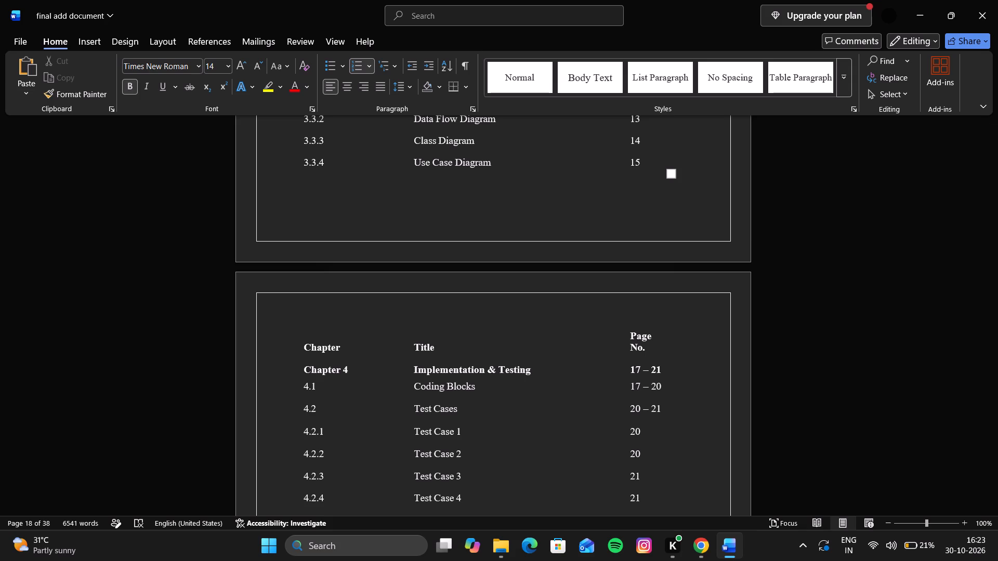
pyautogui.scroll(-1, 507, 373)
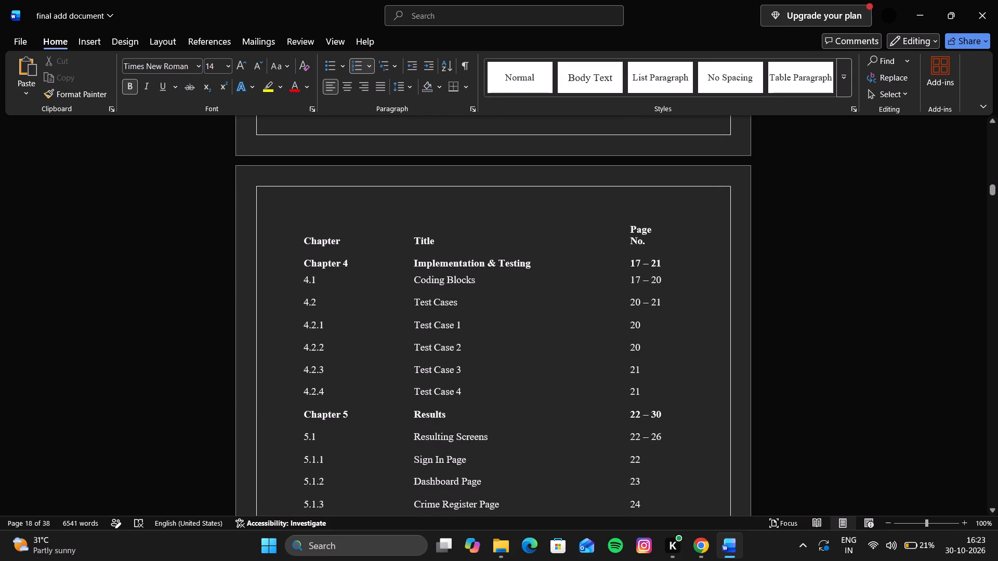
# Set the starting page of Chapter 4, Implementation & Testing, to 16 in the table of contents.
pyautogui.click(661, 275)
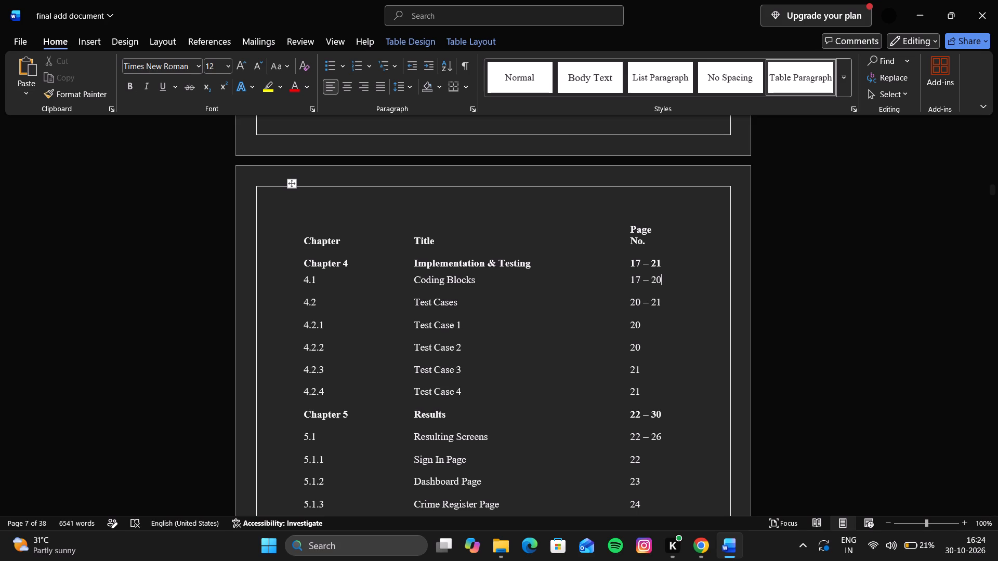
pyautogui.click(639, 262)
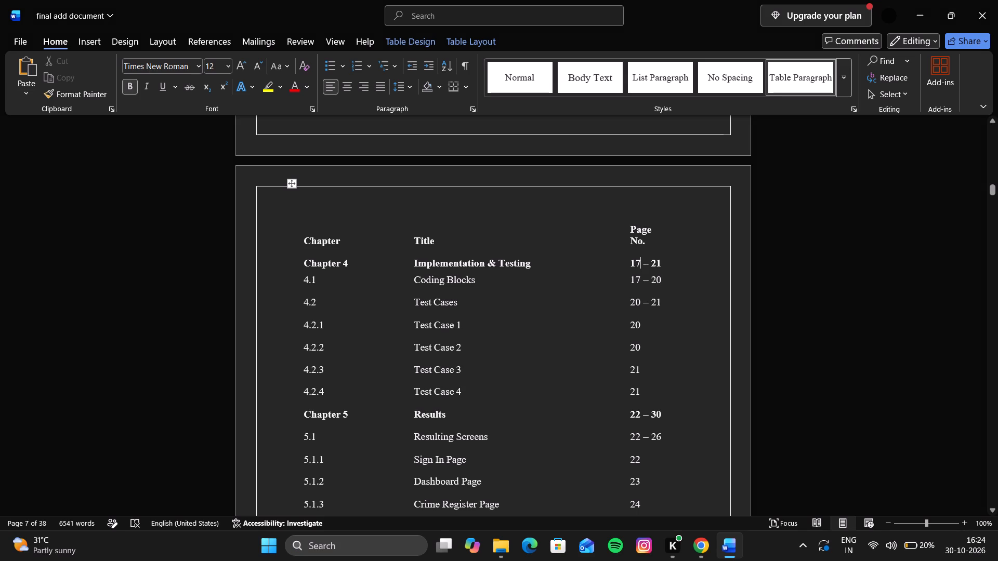
pyautogui.press('BackSpace')
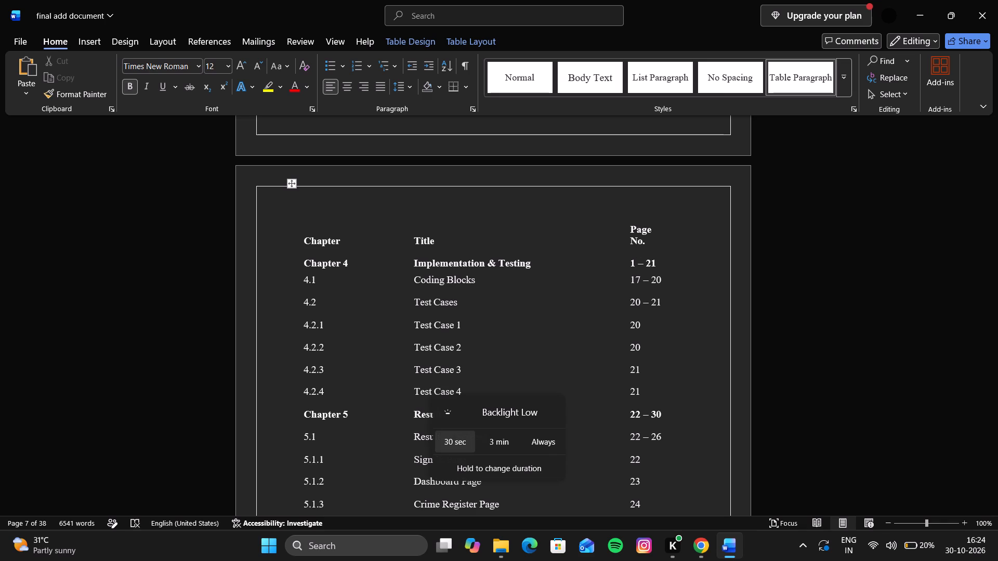
pyautogui.press('6')
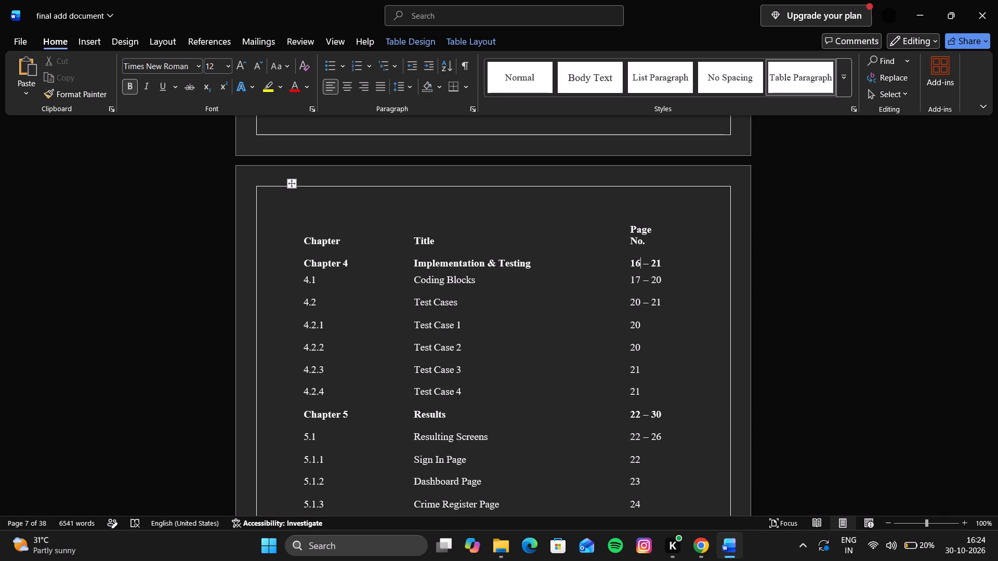
# Set the page range of section 4.1 Coding Blocks to 16 – 18.
pyautogui.click(640, 279)
pyautogui.press('BackSpace')
pyautogui.press('6')
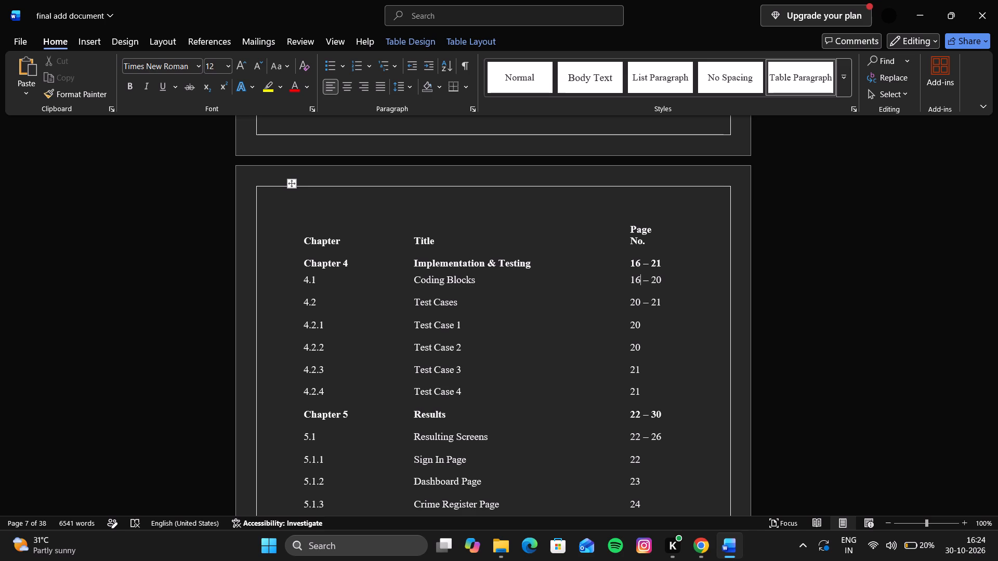
pyautogui.click(663, 280)
pyautogui.press('BackSpace')
pyautogui.press('BackSpace')
pyautogui.write('18')
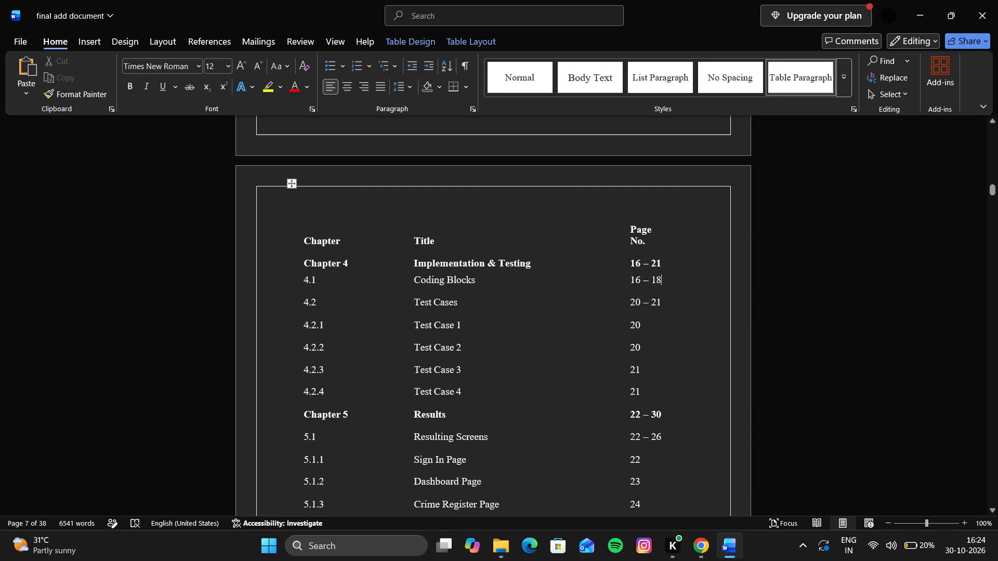
# Set the starting page of section 4.2 Test Cases to 18.
pyautogui.click(640, 301)
pyautogui.press('BackSpace')
pyautogui.press('BackSpace')
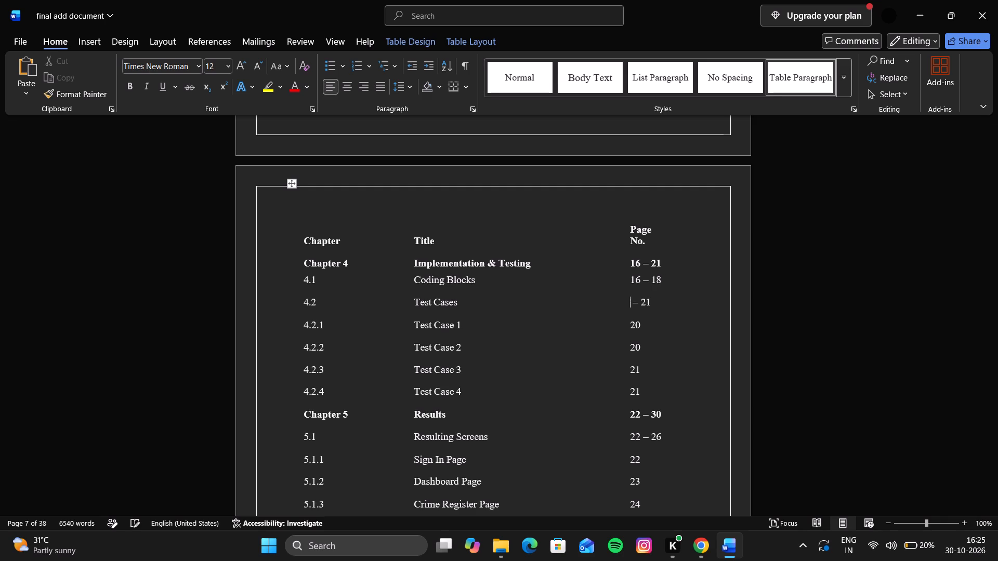
pyautogui.write('18')
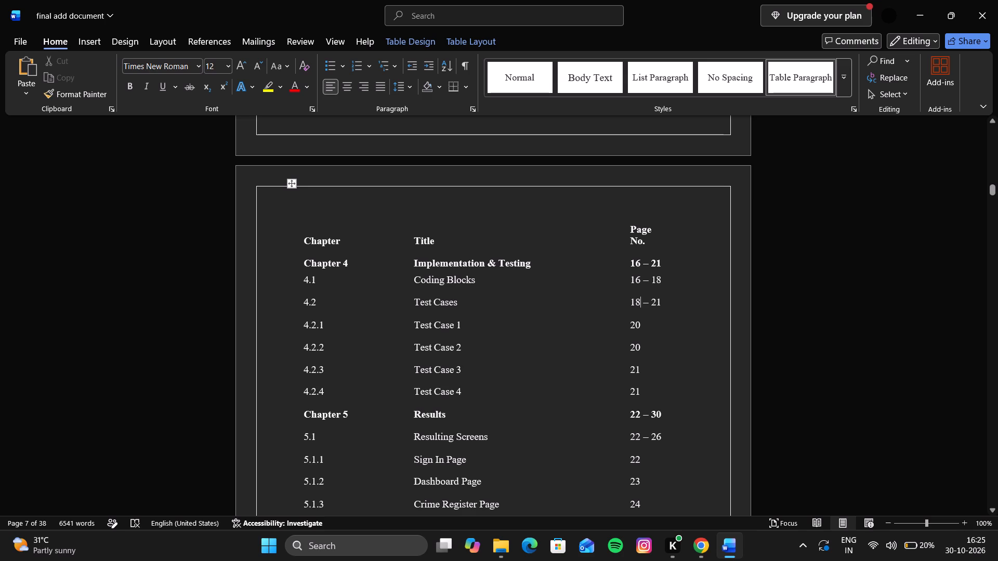
# Set the page number of section 4.2.1 Test Case 1 to 18.
pyautogui.click(639, 324)
pyautogui.press('BackSpace')
pyautogui.press('BackSpace')
pyautogui.write('18')
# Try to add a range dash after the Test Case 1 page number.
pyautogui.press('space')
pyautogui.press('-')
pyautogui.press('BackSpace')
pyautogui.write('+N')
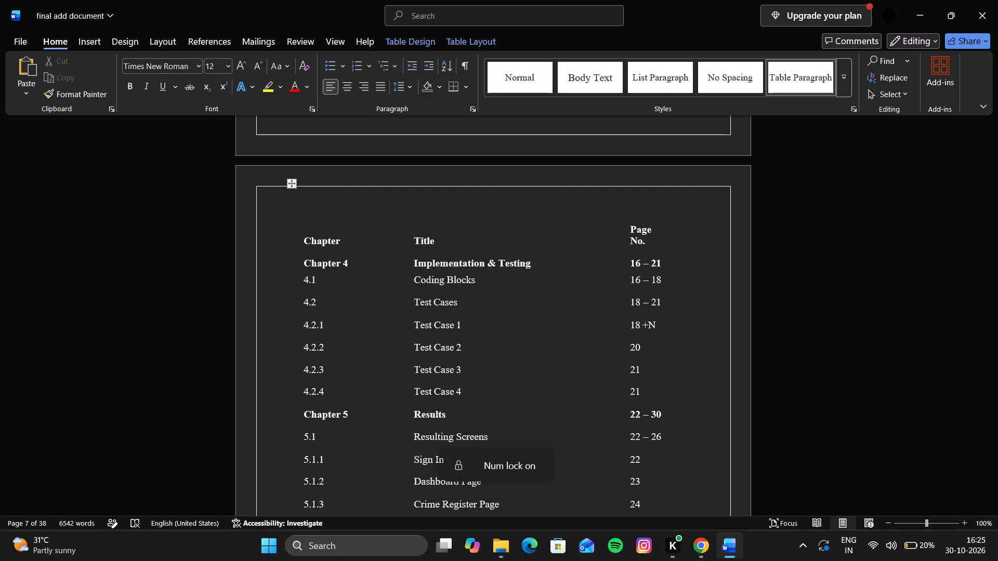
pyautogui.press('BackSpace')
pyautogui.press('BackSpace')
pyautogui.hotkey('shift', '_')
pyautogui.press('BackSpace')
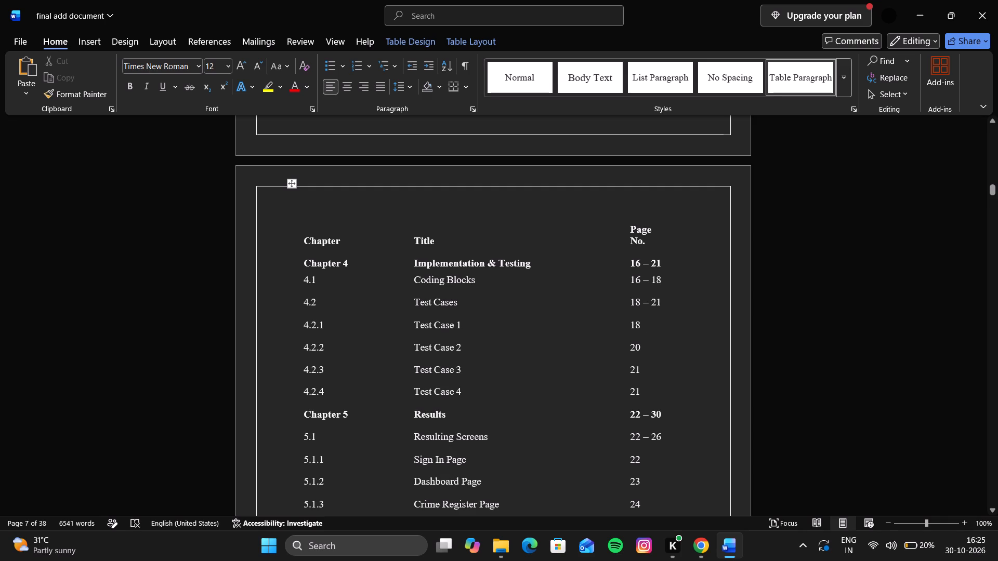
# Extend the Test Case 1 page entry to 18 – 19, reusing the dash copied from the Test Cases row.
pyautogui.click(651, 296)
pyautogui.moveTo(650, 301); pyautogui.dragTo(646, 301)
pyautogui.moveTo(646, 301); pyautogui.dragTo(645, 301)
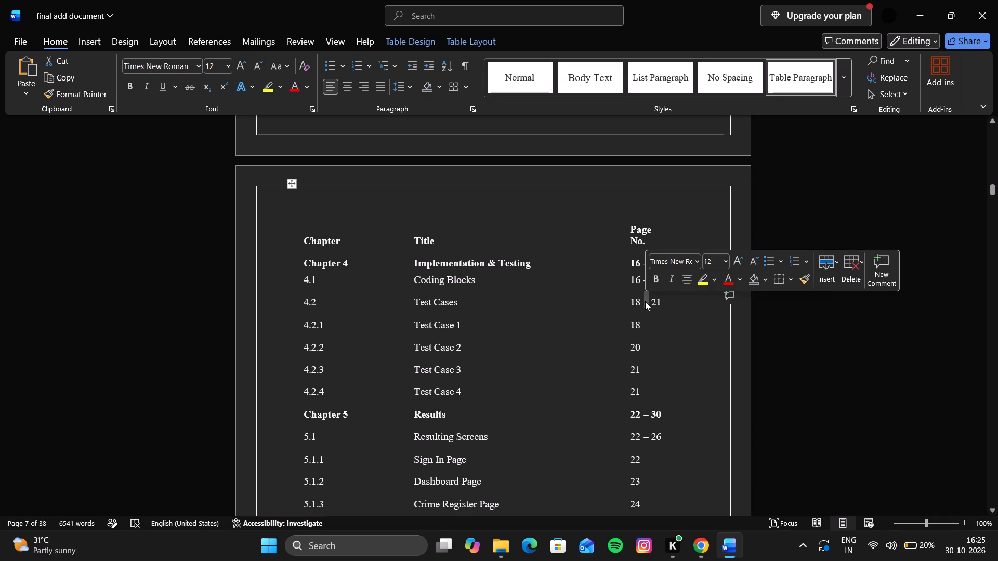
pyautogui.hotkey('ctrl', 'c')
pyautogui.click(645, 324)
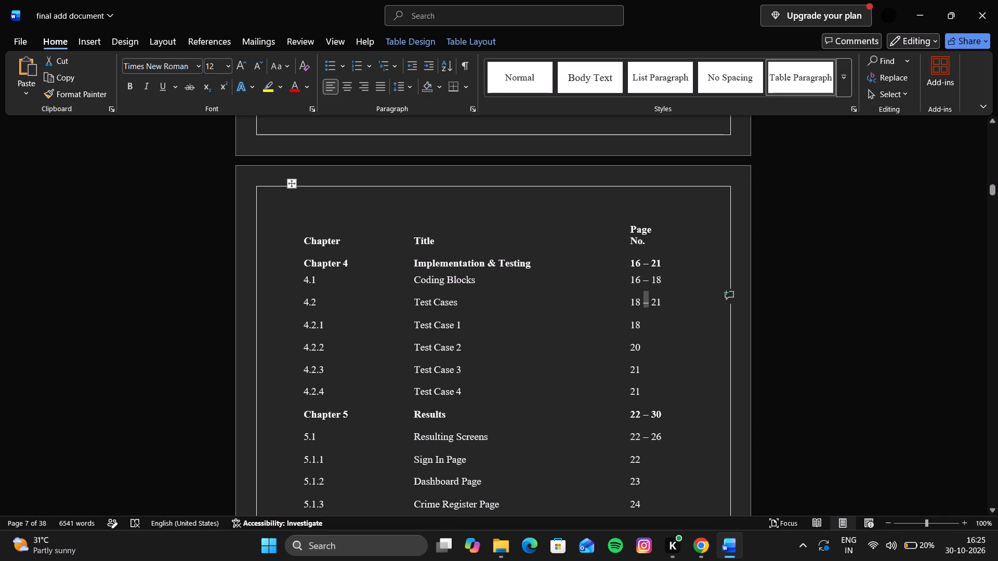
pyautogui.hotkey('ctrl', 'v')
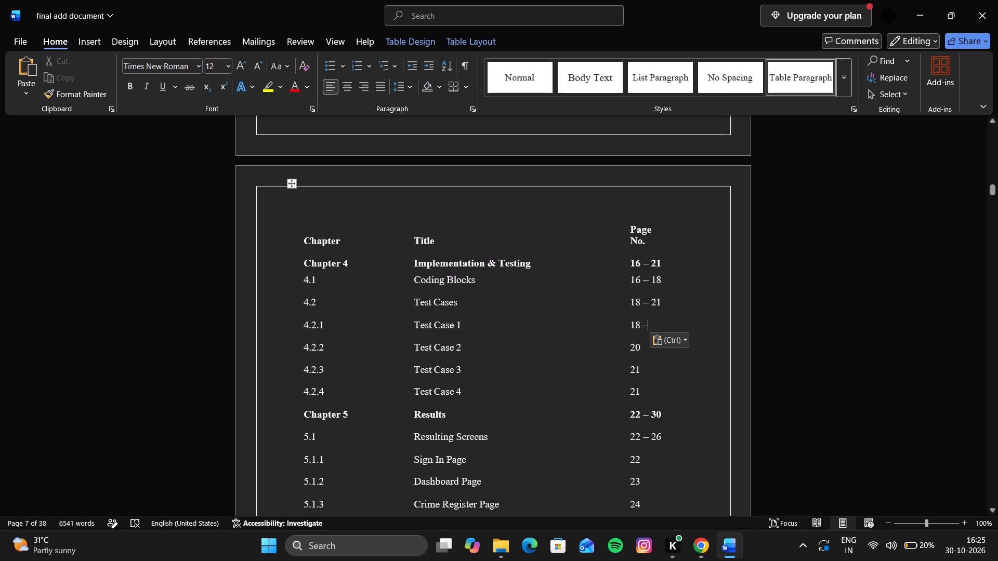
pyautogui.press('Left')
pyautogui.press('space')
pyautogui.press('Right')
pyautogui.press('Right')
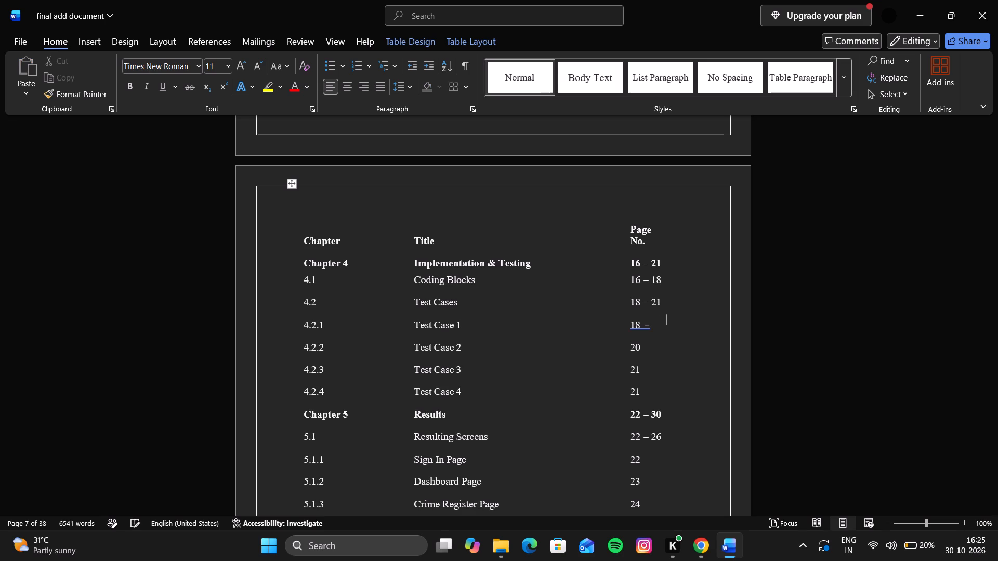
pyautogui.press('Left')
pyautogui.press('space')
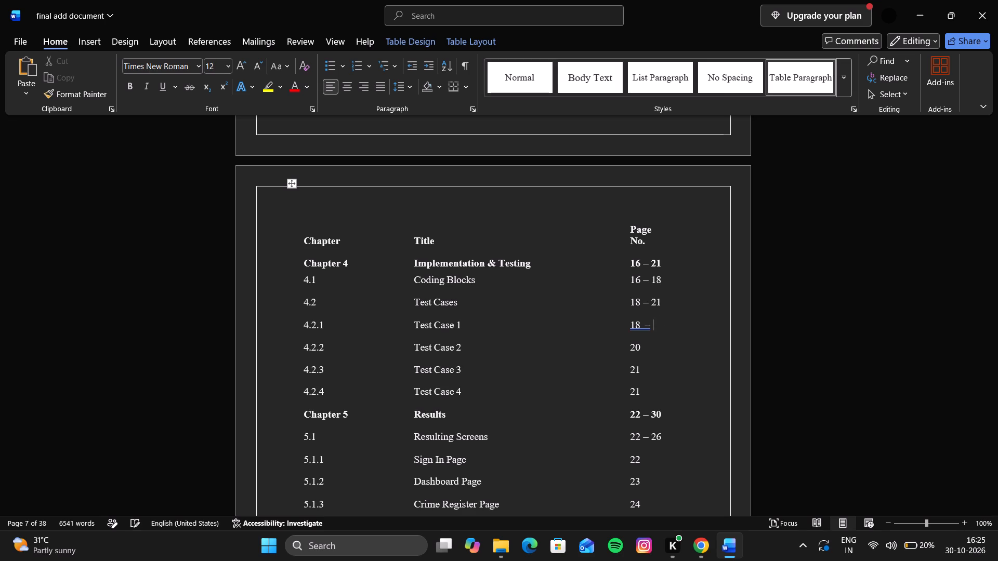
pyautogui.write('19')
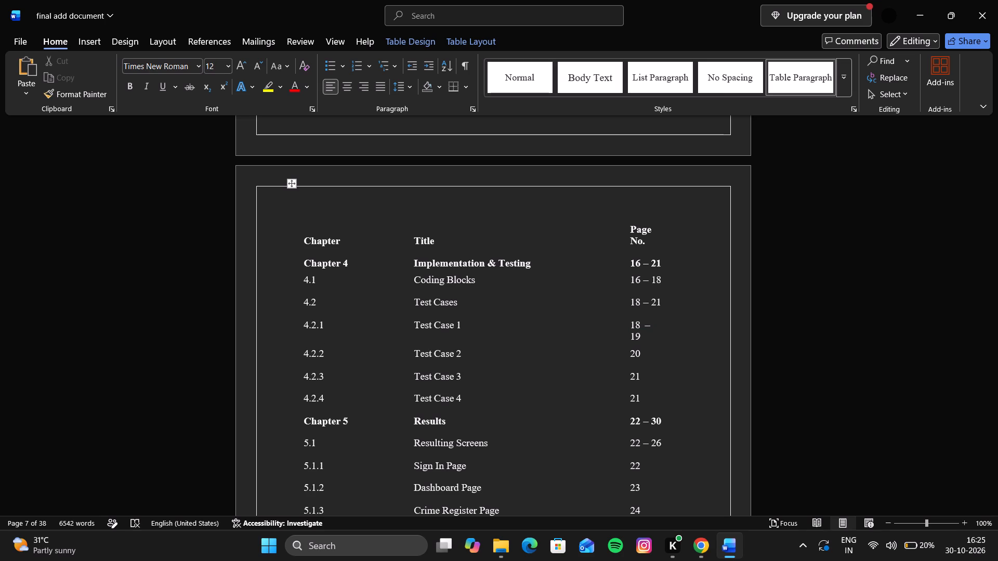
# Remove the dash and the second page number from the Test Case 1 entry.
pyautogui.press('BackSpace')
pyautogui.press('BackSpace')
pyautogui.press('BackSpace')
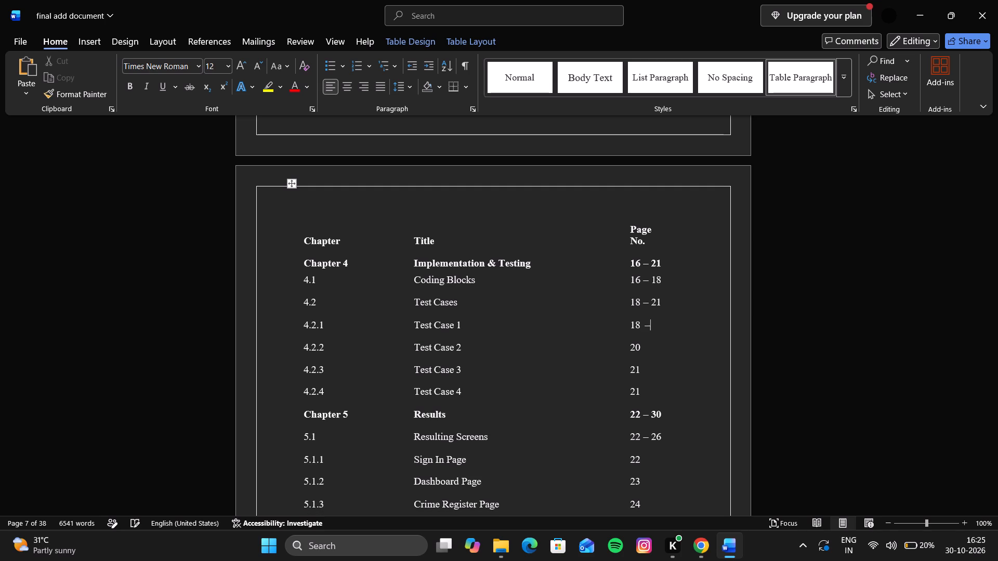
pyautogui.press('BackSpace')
# Extend the Test Case 1 page entry to 18 – 19, reusing the copied dash with a single space on each side.
pyautogui.hotkey('ctrl', 'v')
pyautogui.write('19')
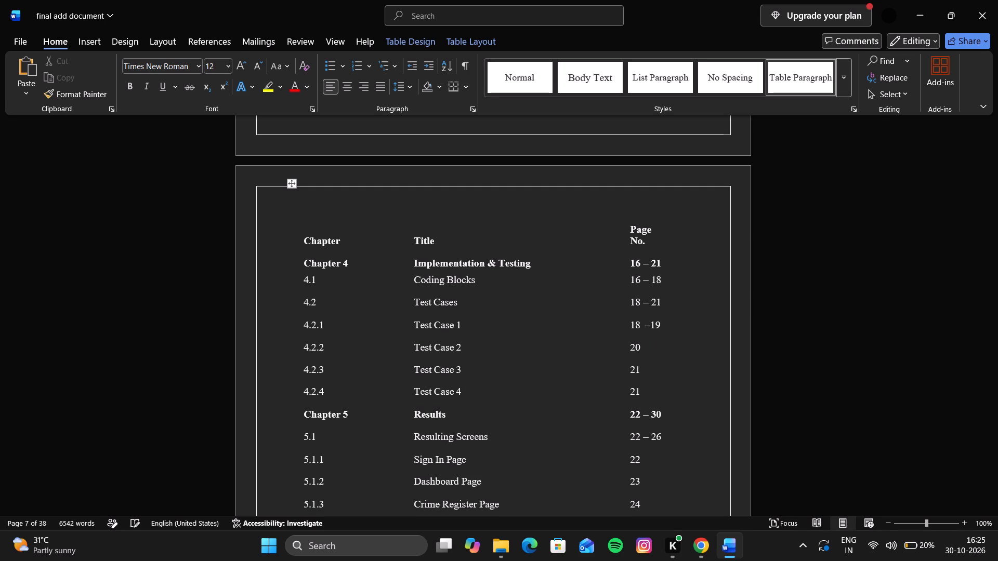
pyautogui.press('Left')
pyautogui.press('Left')
pyautogui.press('space')
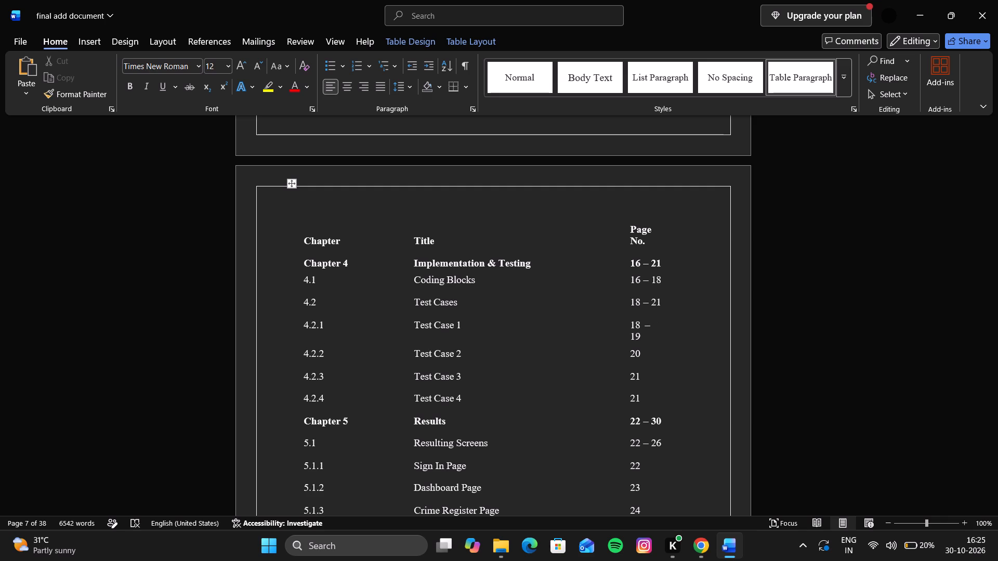
pyautogui.press('BackSpace')
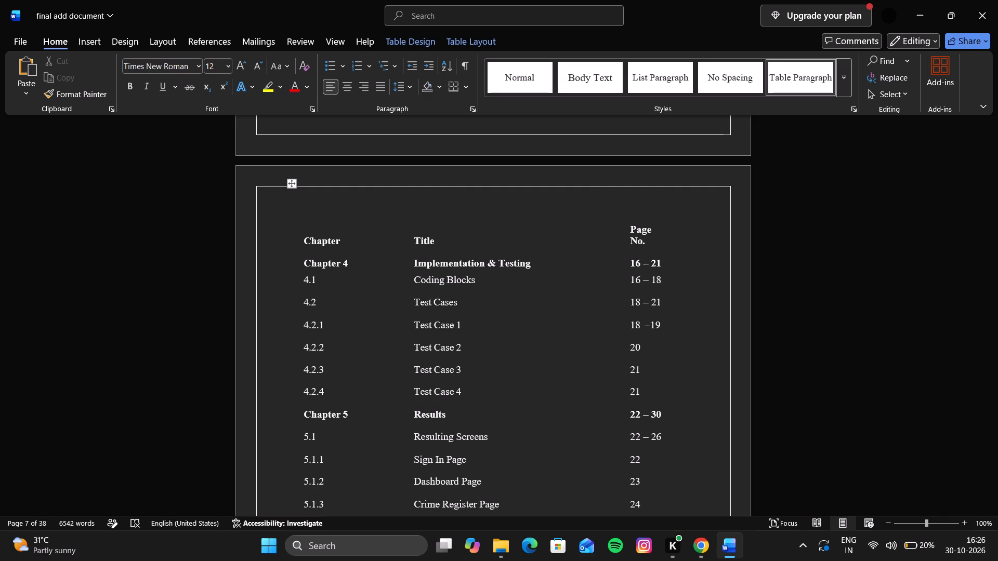
pyautogui.press('Left')
pyautogui.press('BackSpace')
pyautogui.press('Right')
pyautogui.press('Right')
pyautogui.press('Left')
pyautogui.press('space')
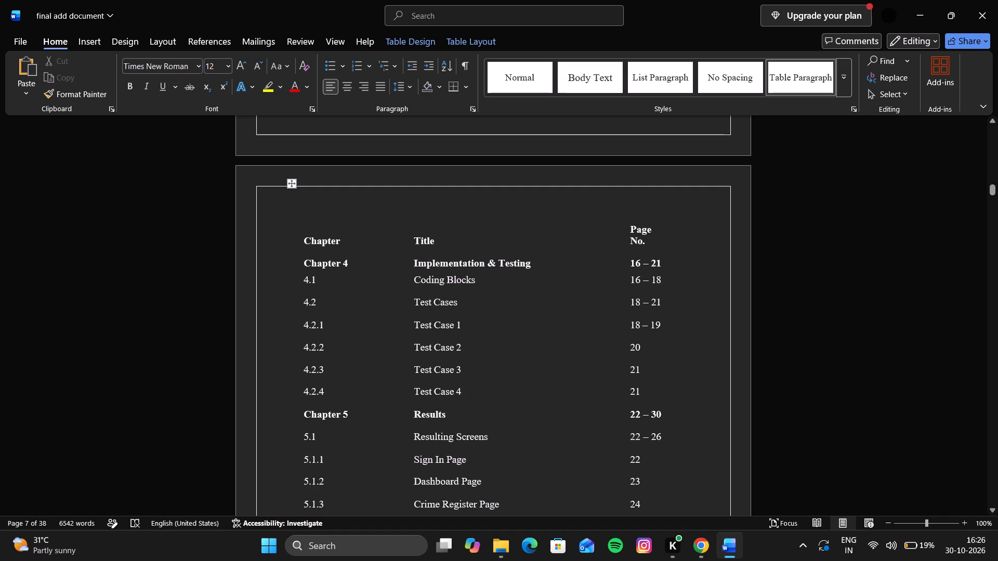
# Set the page numbers of 4.2.2 Test Case 2 and 4.2.3 Test Case 3 to 19.
pyautogui.click(644, 342)
pyautogui.press('BackSpace')
pyautogui.press('BackSpace')
pyautogui.write('19')
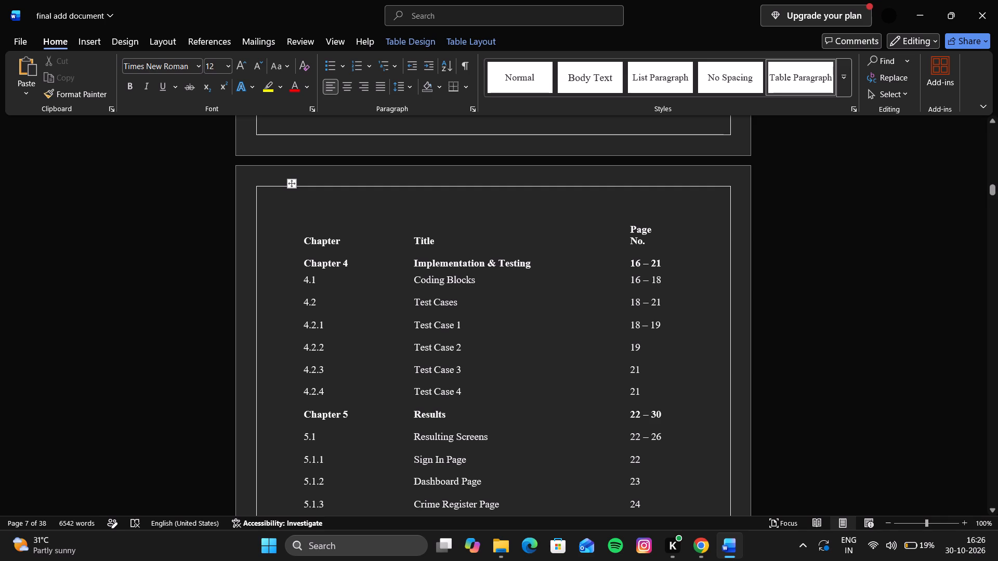
pyautogui.click(643, 375)
pyautogui.press('BackSpace')
pyautogui.press('BackSpace')
pyautogui.write('19')
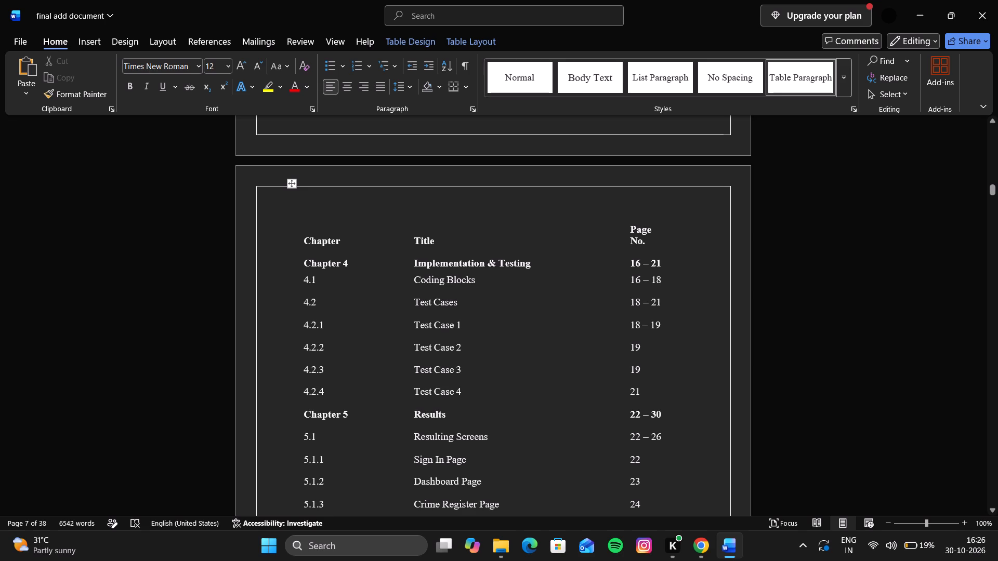
# Set the page range of 4.2.4 Test Case 4 to 19 – 20, reusing the copied dash.
pyautogui.click(644, 391)
pyautogui.press('BackSpace')
pyautogui.press('BackSpace')
pyautogui.write('19')
pyautogui.press('space')
pyautogui.hotkey('ctrl', 'v')
pyautogui.press('space')
pyautogui.write('20')
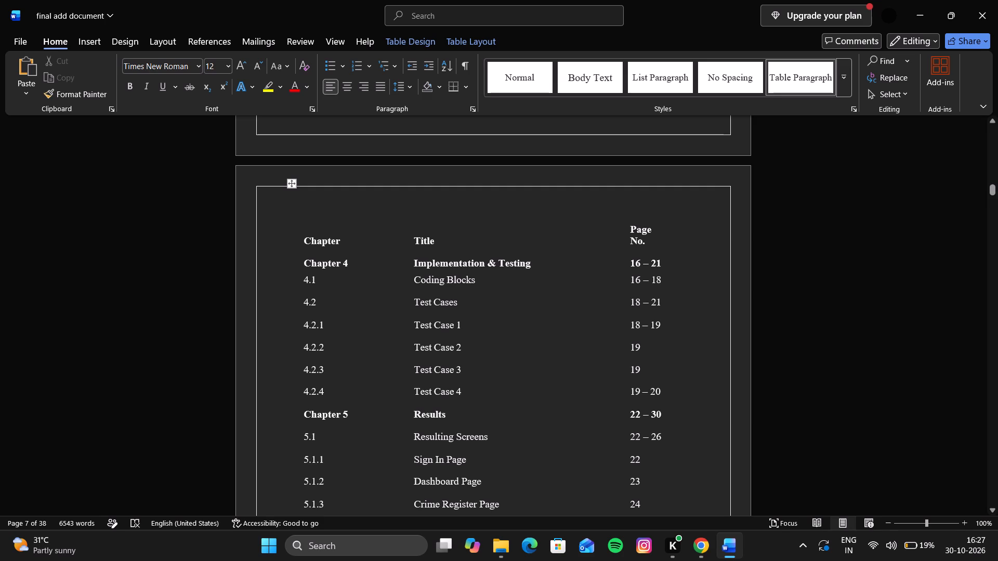
# Set the page range of Chapter 4 Implementation & Testing to 16 – 20.
pyautogui.click(660, 257)
pyautogui.press('BackSpace')
pyautogui.press('0')
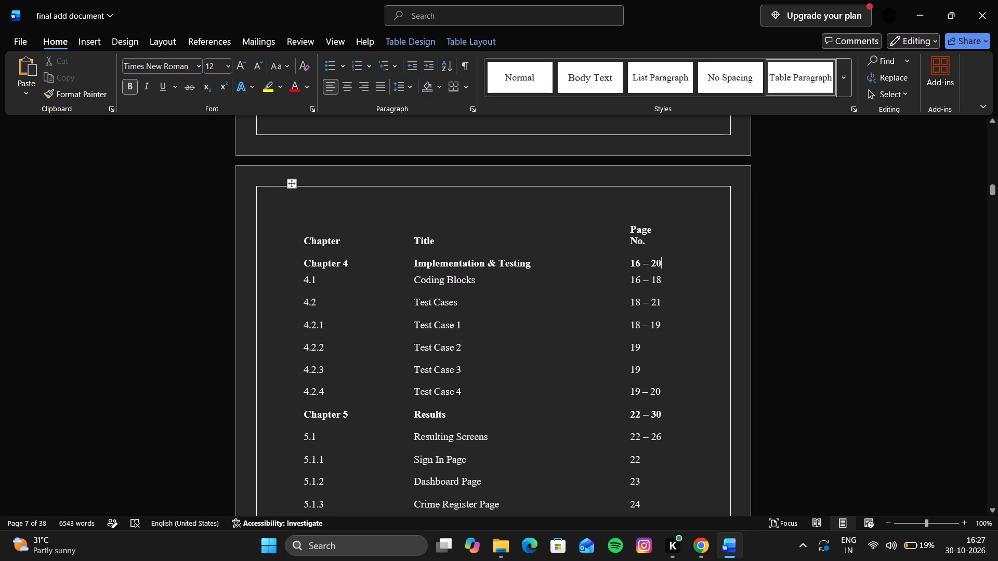
# Set the starting page of both the Chapter 5 Results and 5.1 Resulting Screens ranges to 21.
pyautogui.click(639, 416)
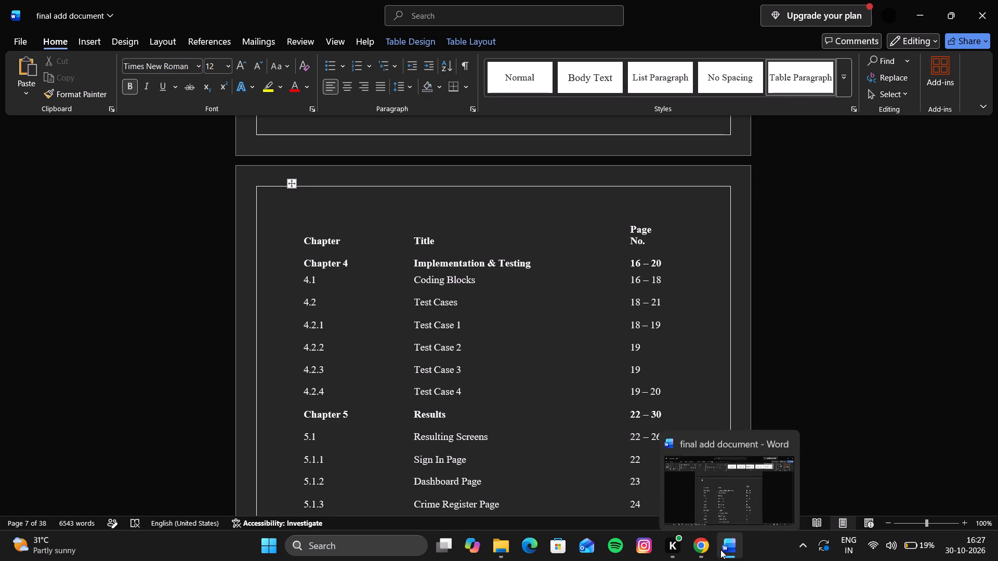
pyautogui.press('BackSpace')
pyautogui.press('1')
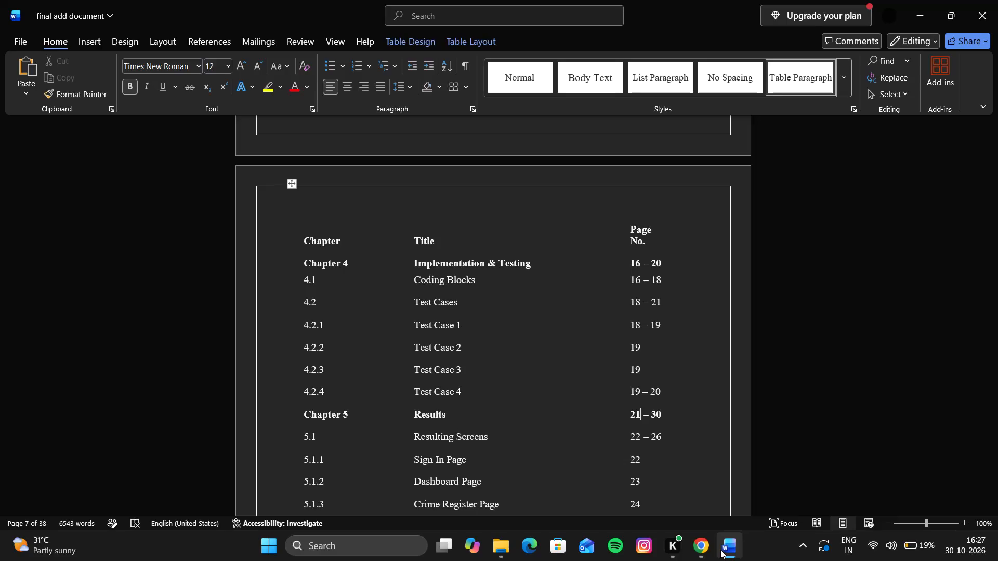
pyautogui.click(642, 437)
pyautogui.press('Right')
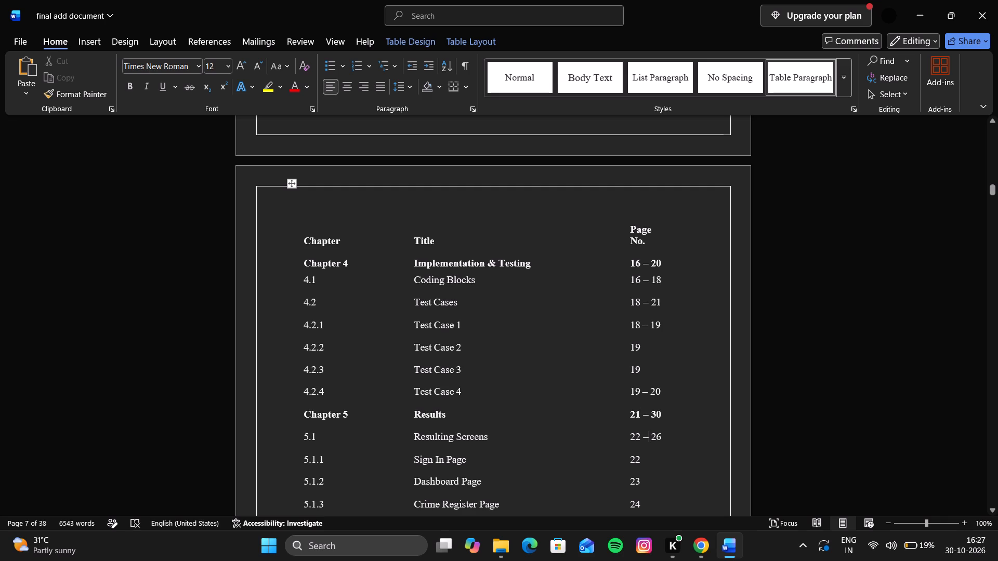
pyautogui.press('Left')
pyautogui.press('Left')
pyautogui.press('BackSpace')
pyautogui.press('1')
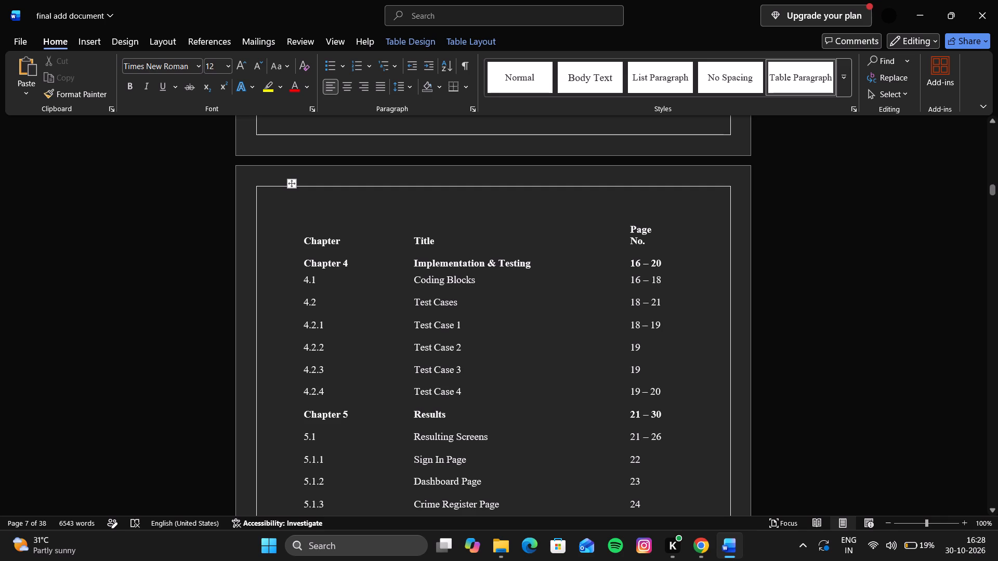
# Set the page number of 5.1.1 Sign In Page to 21 and of 5.1.2 Dashboard Page to 22.
pyautogui.click(640, 459)
pyautogui.press('BackSpace')
pyautogui.press('1')
pyautogui.click(638, 483)
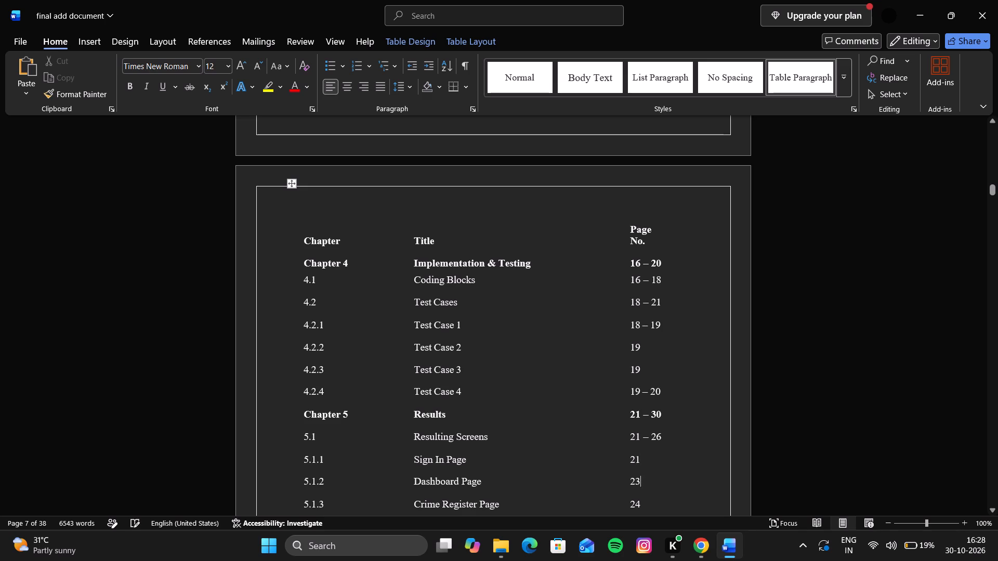
pyautogui.press('BackSpace')
pyautogui.press('2')
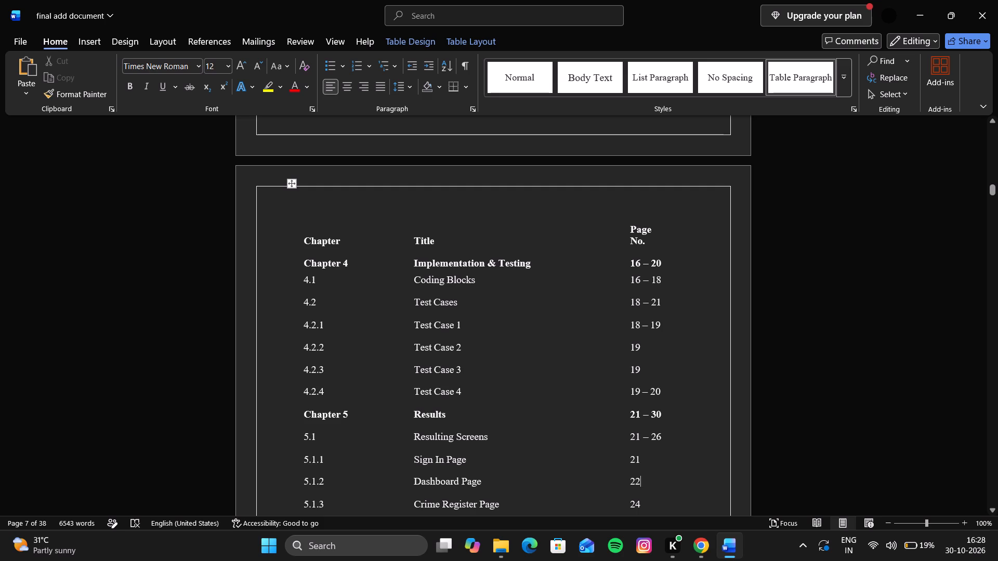
# Replace the title of entry 5.1.3 in the table of contents with IOC WORKBENCH.
pyautogui.scroll(-1, 449, 442)
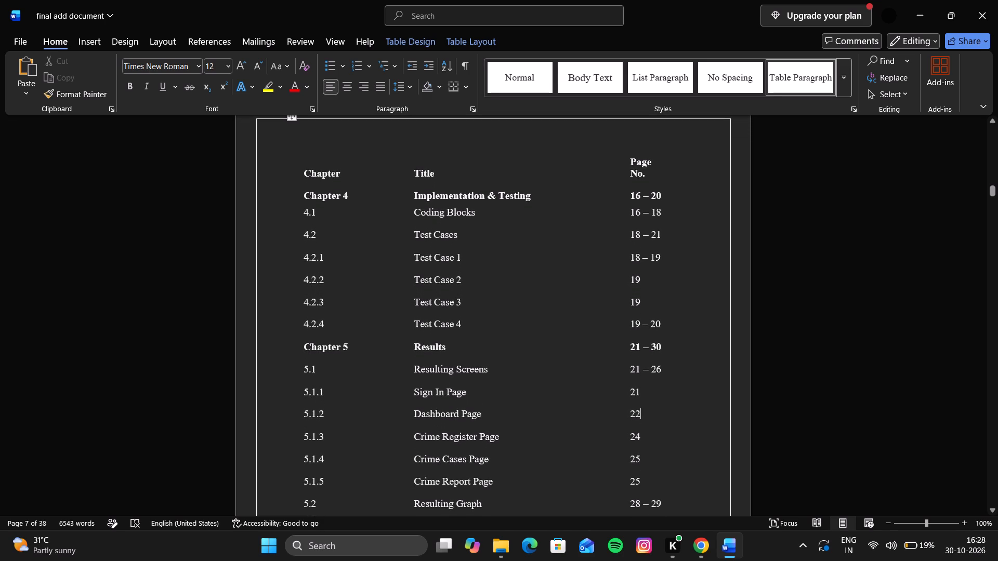
pyautogui.click(502, 438)
pyautogui.press('BackSpace')
pyautogui.press('BackSpace')
pyautogui.press('BackSpace')
pyautogui.press('BackSpace')
pyautogui.press('BackSpace')
pyautogui.press('BackSpace')
pyautogui.press('BackSpace')
pyautogui.press('BackSpace')
pyautogui.press('BackSpace')
pyautogui.press('BackSpace')
pyautogui.press('BackSpace')
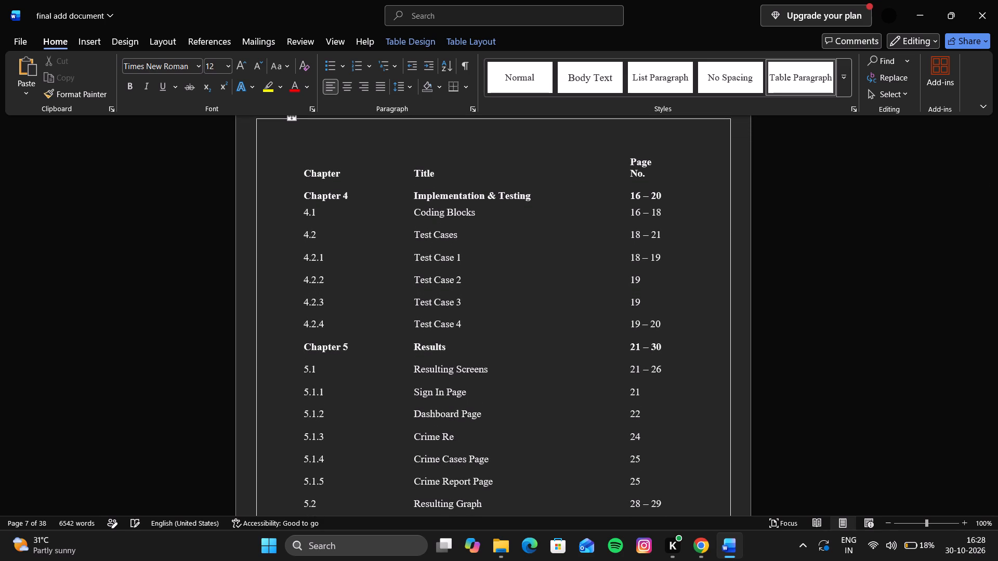
pyautogui.press('BackSpace')
pyautogui.press('BackSpace')
pyautogui.press('BackSpace')
pyautogui.press('BackSpace')
pyautogui.press('BackSpace')
pyautogui.press('BackSpace')
pyautogui.press('BackSpace')
pyautogui.press('BackSpace')
pyautogui.press('i')
pyautogui.press('BackSpace')
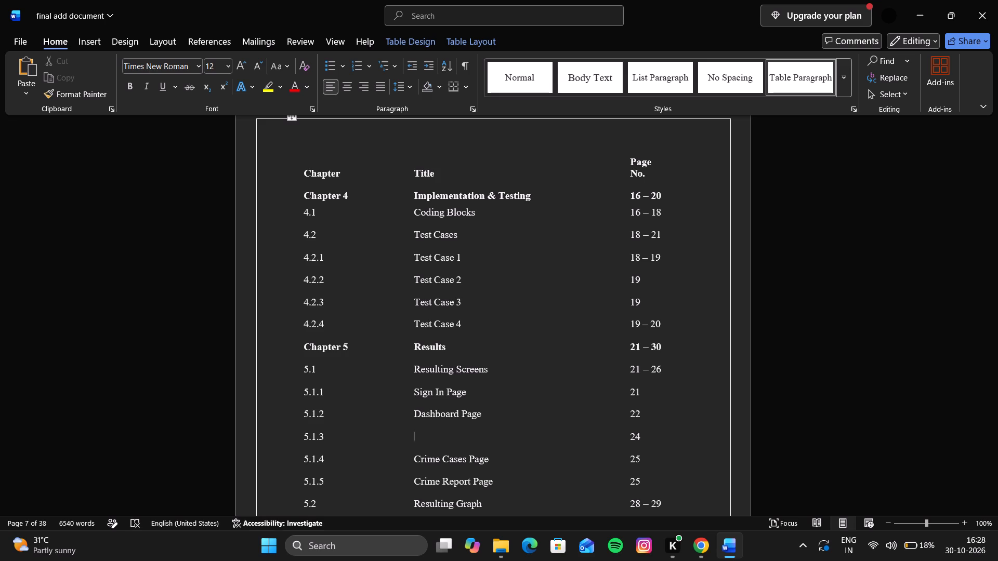
pyautogui.write('IOC')
pyautogui.press('space')
pyautogui.write('WORK')
pyautogui.write('BENCH')
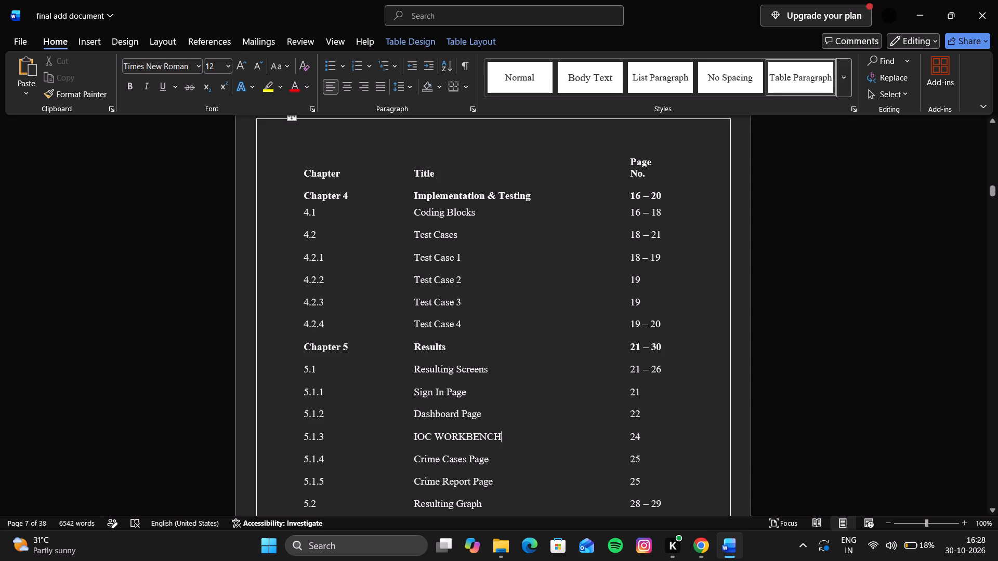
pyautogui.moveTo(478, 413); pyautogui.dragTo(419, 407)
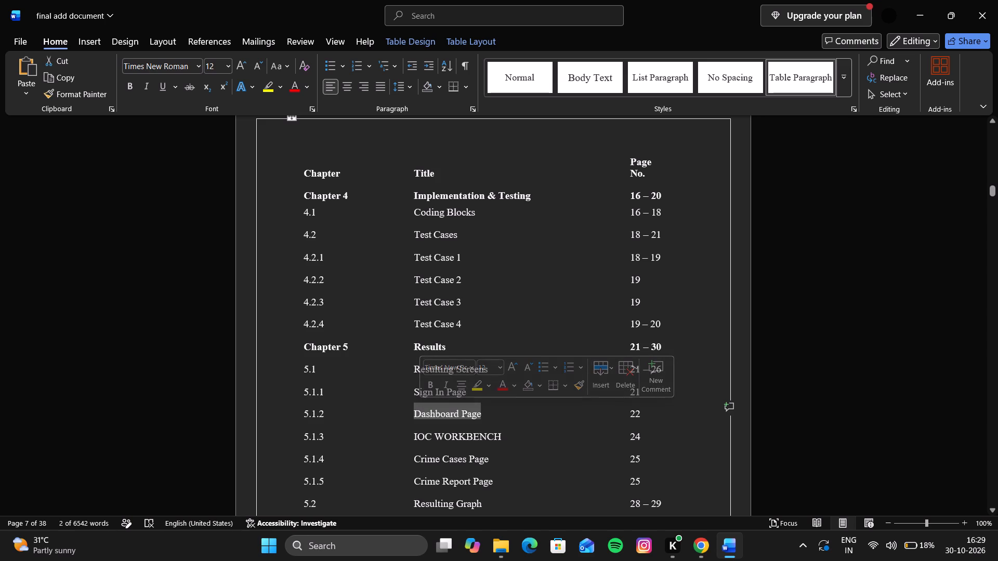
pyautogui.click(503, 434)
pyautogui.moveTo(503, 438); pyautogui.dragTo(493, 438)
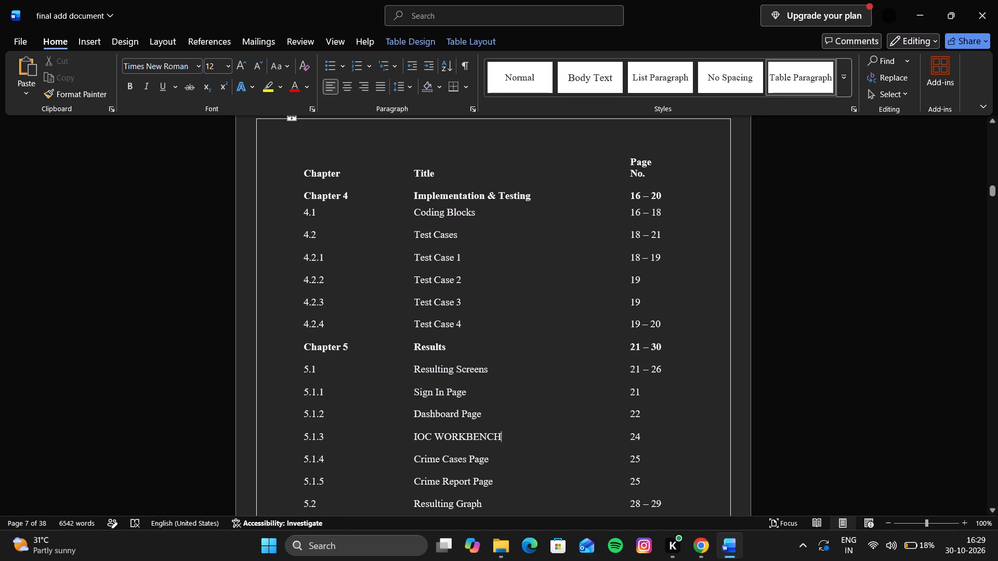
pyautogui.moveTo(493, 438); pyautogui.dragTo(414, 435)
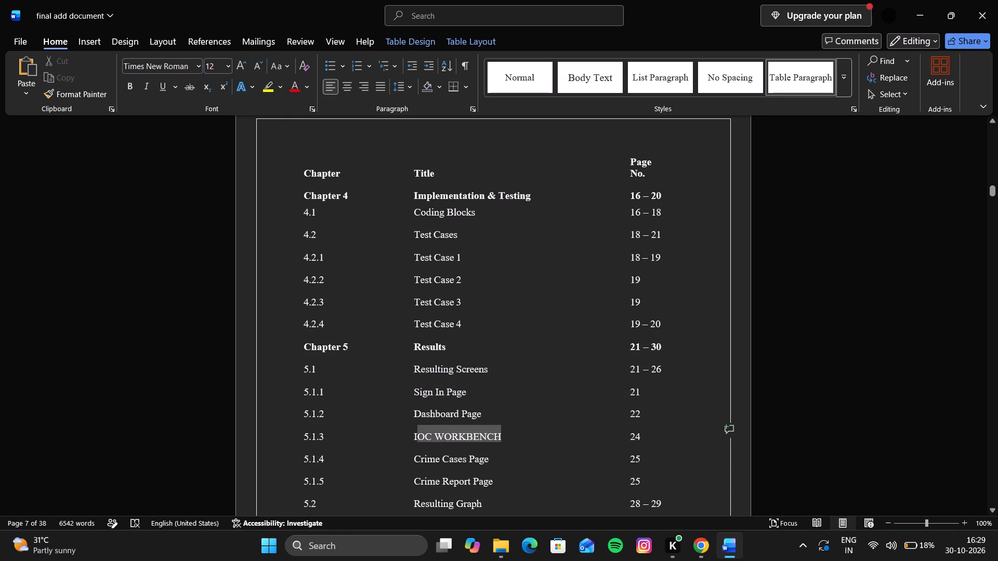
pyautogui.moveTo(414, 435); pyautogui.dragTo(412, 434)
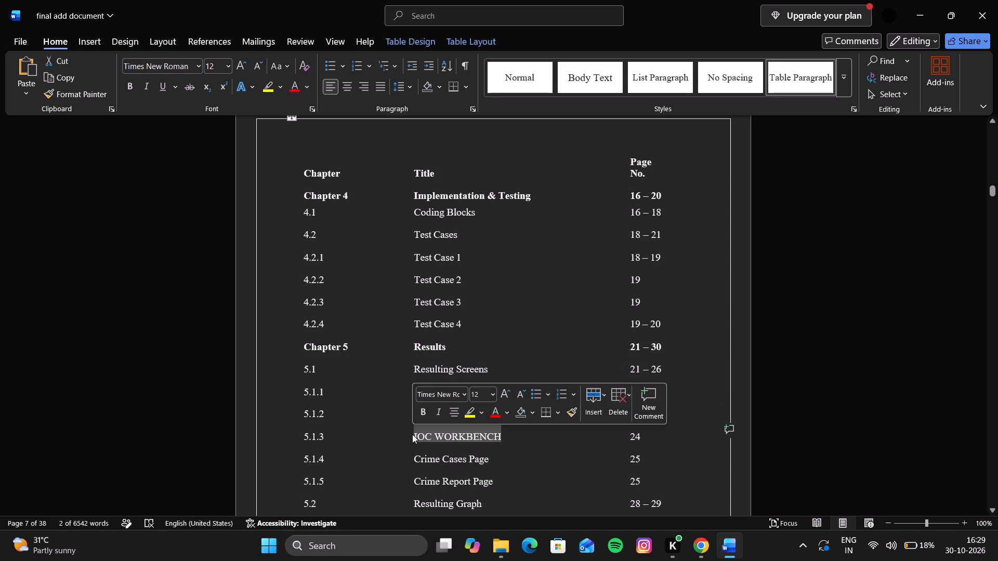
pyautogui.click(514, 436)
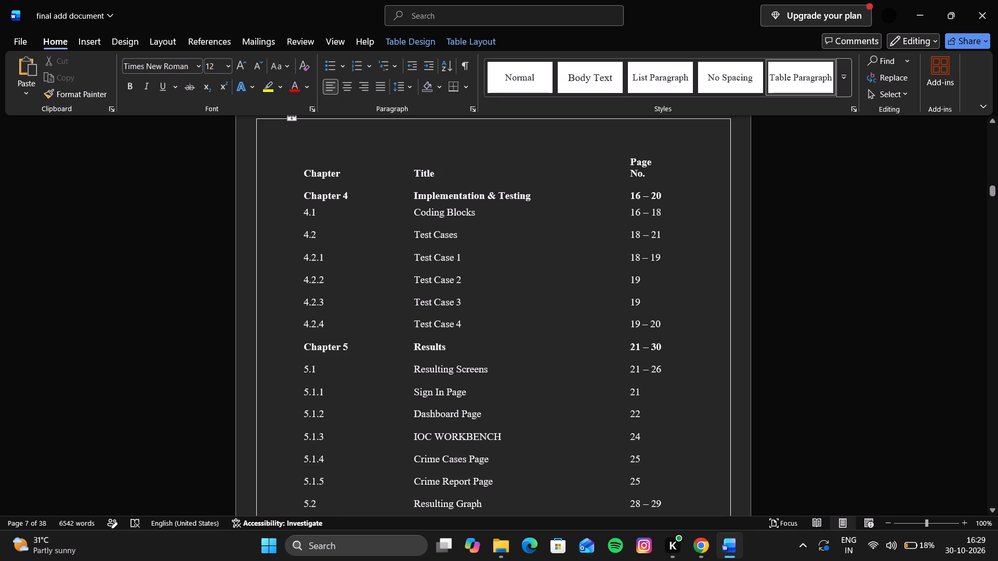
# Set the page number of 5.1.3 IOC WORKBENCH to 23.
pyautogui.click(639, 437)
pyautogui.press('BackSpace')
pyautogui.press('3')
# Replace the title of entry 5.1.4 in the table of contents with AI Threat Engine.
pyautogui.click(492, 460)
pyautogui.press('BackSpace')
pyautogui.press('BackSpace')
pyautogui.press('BackSpace')
pyautogui.press('BackSpace')
pyautogui.press('BackSpace')
pyautogui.press('BackSpace')
pyautogui.press('BackSpace')
pyautogui.press('BackSpace')
pyautogui.press('BackSpace')
pyautogui.press('BackSpace')
pyautogui.press('BackSpace')
pyautogui.press('BackSpace')
pyautogui.press('BackSpace')
pyautogui.press('BackSpace')
pyautogui.press('BackSpace')
pyautogui.press('BackSpace')
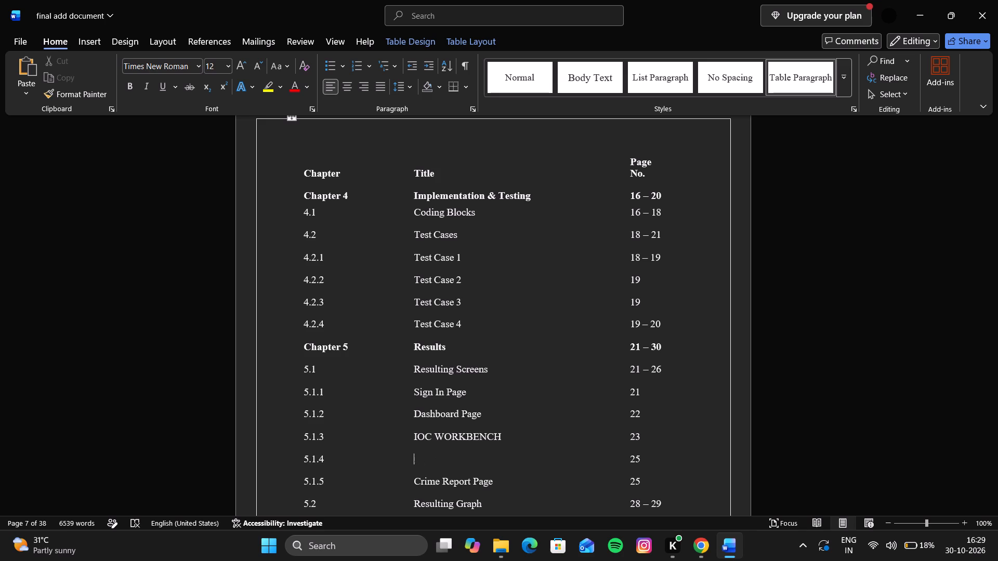
pyautogui.write('AI')
pyautogui.press('space')
pyautogui.write('Threat')
pyautogui.press('space')
pyautogui.write('En')
pyautogui.write('gine')
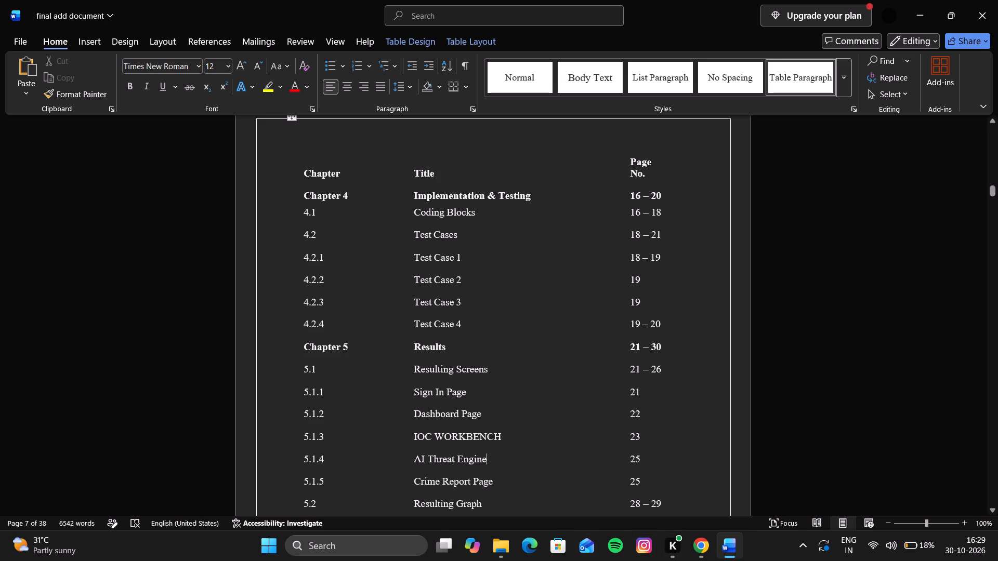
# Set the page number of 5.1.4 AI Threat Engine to 24.
pyautogui.click(640, 455)
pyautogui.press('BackSpace')
pyautogui.press('4')
# Replace the title of entry 5.1.5 in the table of contents with Firewall Control.
pyautogui.click(493, 484)
pyautogui.press('BackSpace')
pyautogui.press('BackSpace')
pyautogui.press('BackSpace')
pyautogui.press('BackSpace')
pyautogui.press('BackSpace')
pyautogui.press('BackSpace')
pyautogui.press('BackSpace')
pyautogui.press('BackSpace')
pyautogui.press('BackSpace')
pyautogui.press('BackSpace')
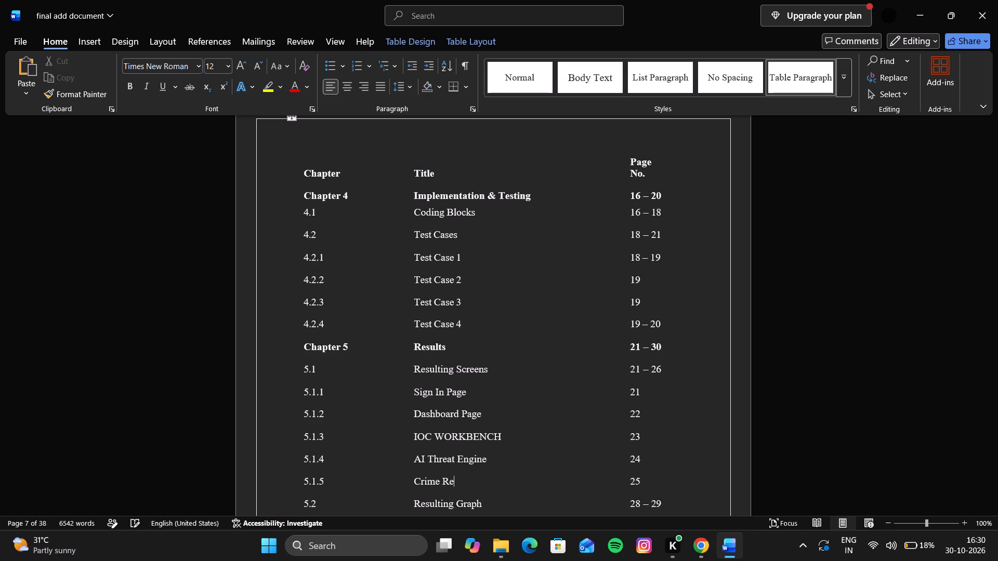
pyautogui.press('BackSpace')
pyautogui.press('BackSpace')
pyautogui.press('BackSpace')
pyautogui.press('BackSpace')
pyautogui.press('BackSpace')
pyautogui.press('BackSpace')
pyautogui.press('BackSpace')
pyautogui.hotkey('shift', 'd')
pyautogui.press('BackSpace')
pyautogui.hotkey('shift', 'f')
pyautogui.write('iren')
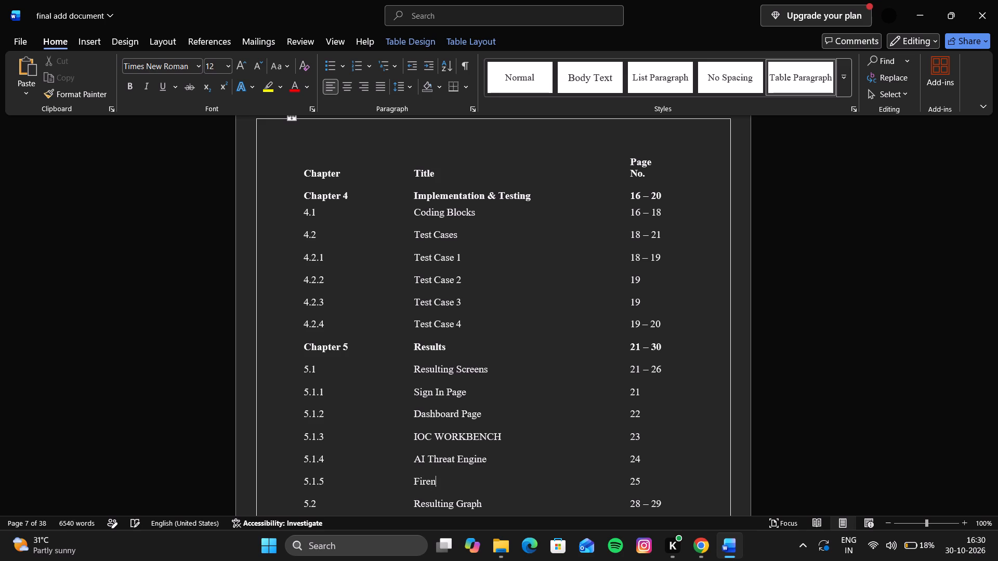
pyautogui.press('BackSpace')
pyautogui.press('space')
pyautogui.press('BackSpace')
pyautogui.write('wall')
pyautogui.press('space')
pyautogui.write('Cont')
pyautogui.write('rol')
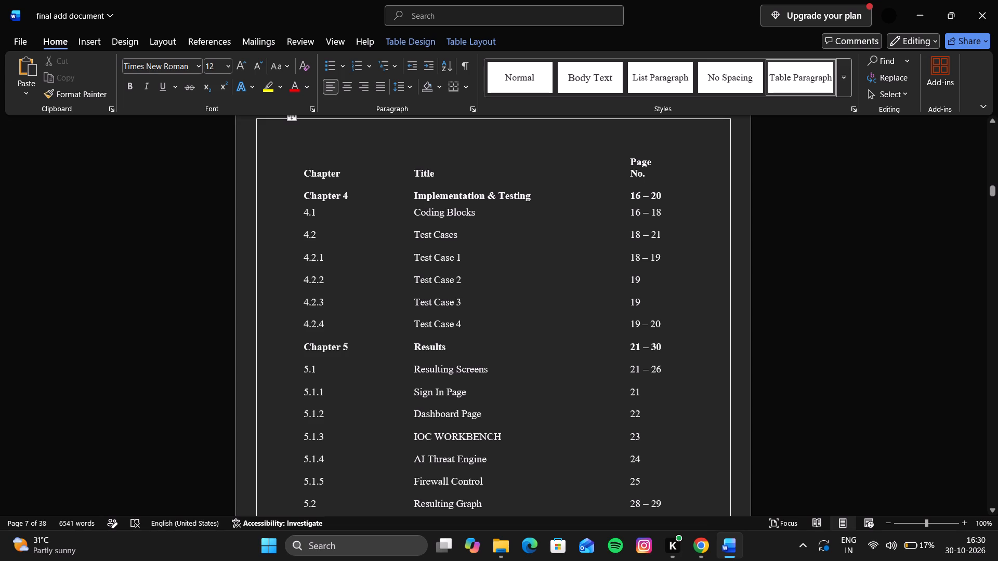
# Make the title of entry 5.1.5 plural so that it reads Firewall Controls.
pyautogui.click(494, 462)
pyautogui.scroll(-1, 494, 462)
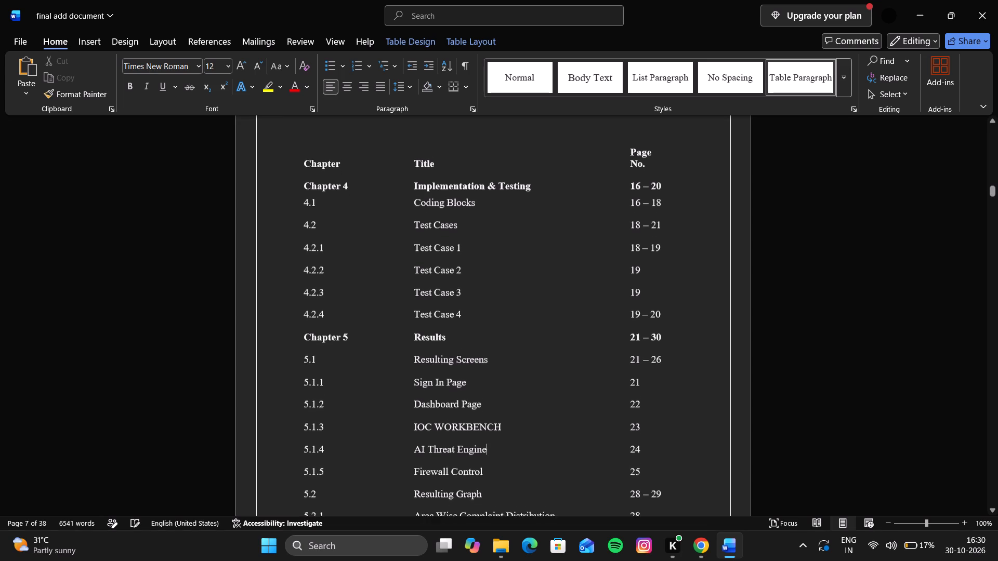
pyautogui.scroll(-1, 494, 462)
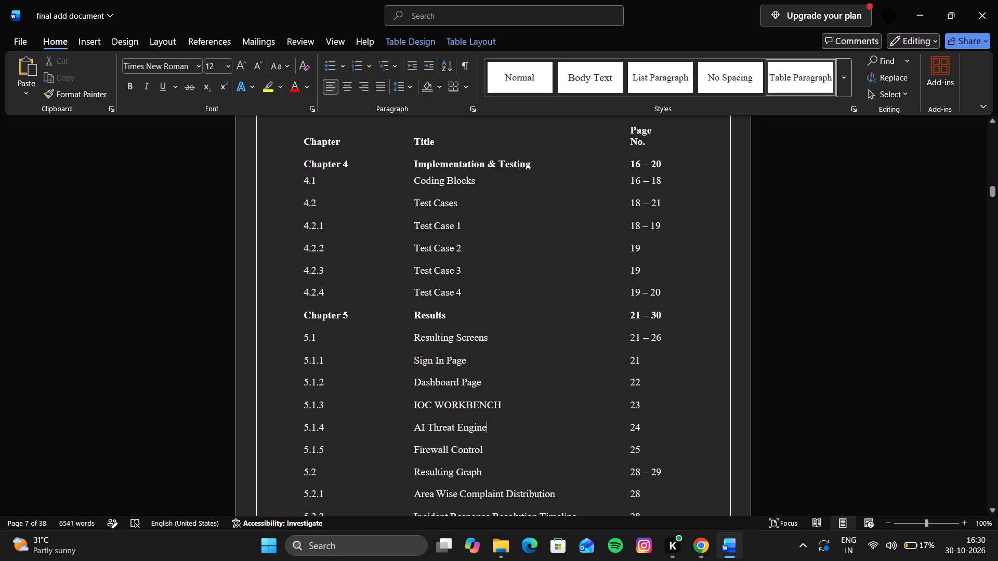
pyautogui.click(484, 447)
pyautogui.press('s')
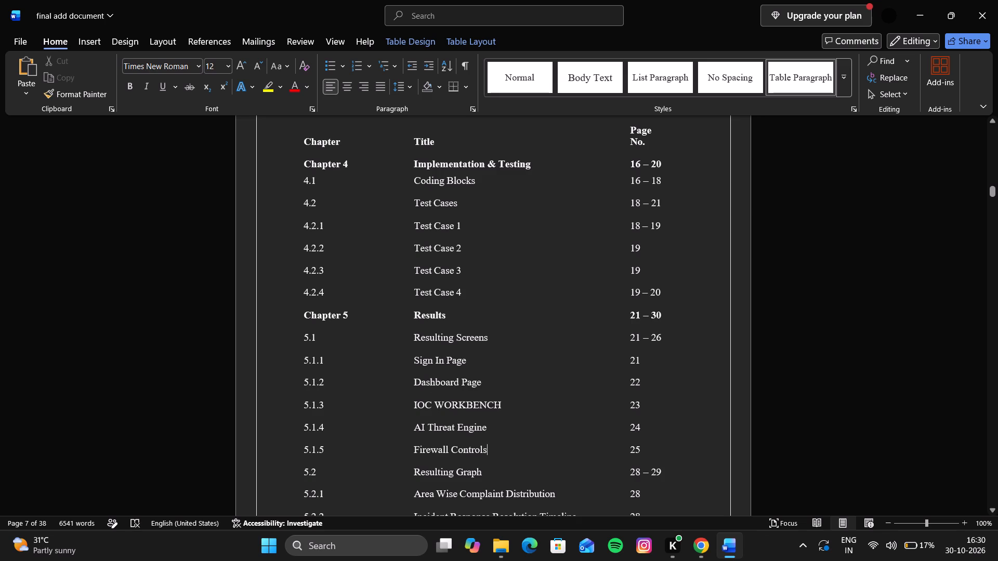
# Set the page number of 5.1.5 Firewall Controls in the table of contents to 24.
pyautogui.click(639, 450)
pyautogui.press('BackSpace')
pyautogui.press('4')
# Change the starting page of the 5.2 Resulting Graph page range to 25.
pyautogui.scroll(-1, 597, 470)
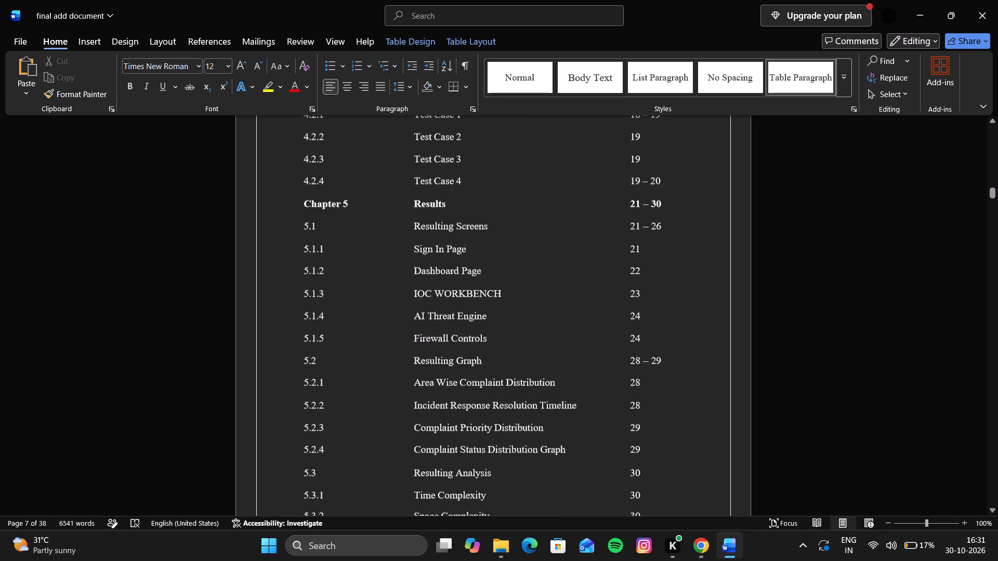
pyautogui.scroll(-1, 597, 470)
pyautogui.click(639, 346)
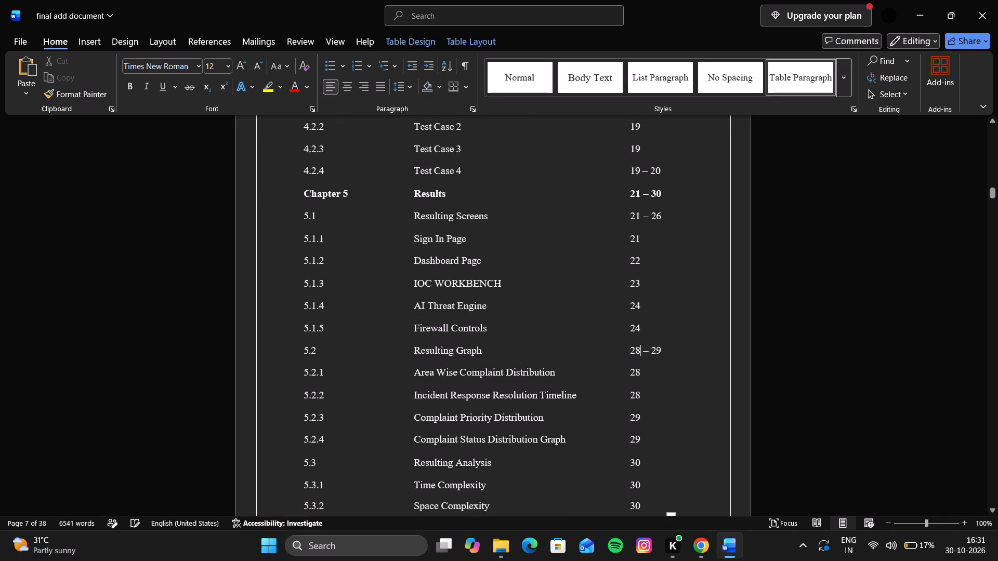
pyautogui.press('BackSpace')
pyautogui.press('5')
# Set the page numbers of 5.2.1 Area Wise Complaint Distribution and 5.2.2 Incident Response Resolution Timeline to 25.
pyautogui.click(639, 373)
pyautogui.press('BackSpace')
pyautogui.press('5')
pyautogui.scroll(-1, 650, 385)
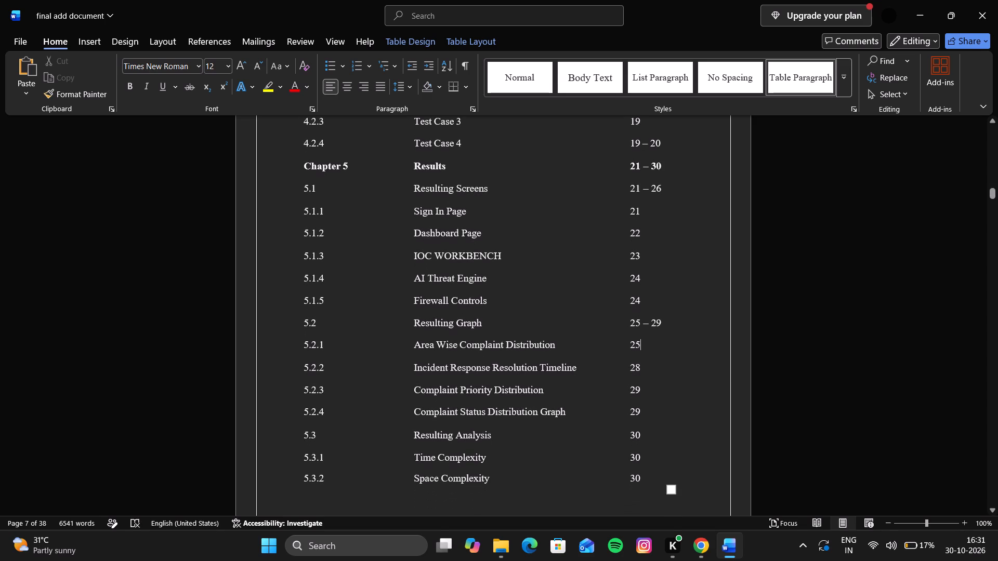
pyautogui.click(641, 366)
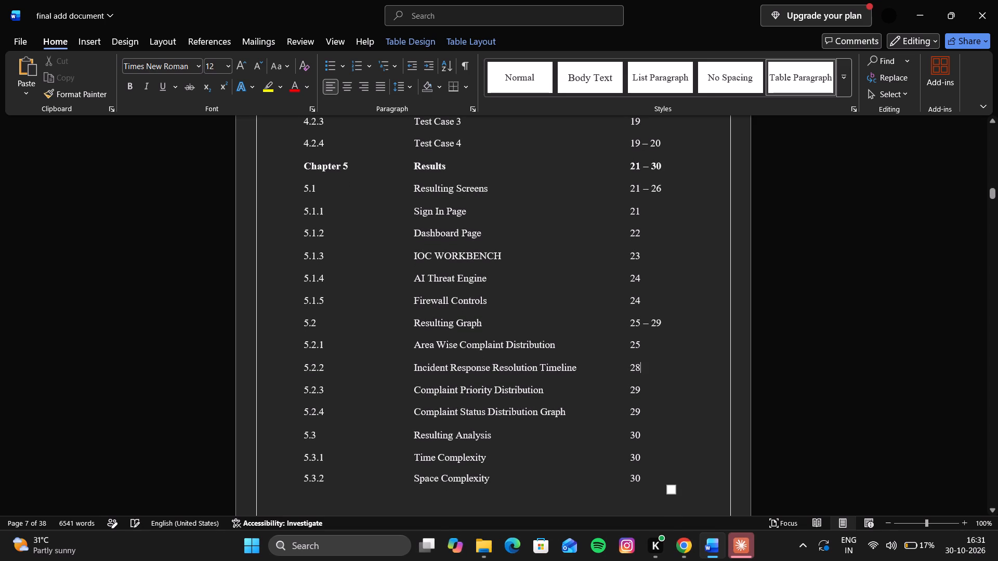
pyautogui.press('BackSpace')
pyautogui.press('5')
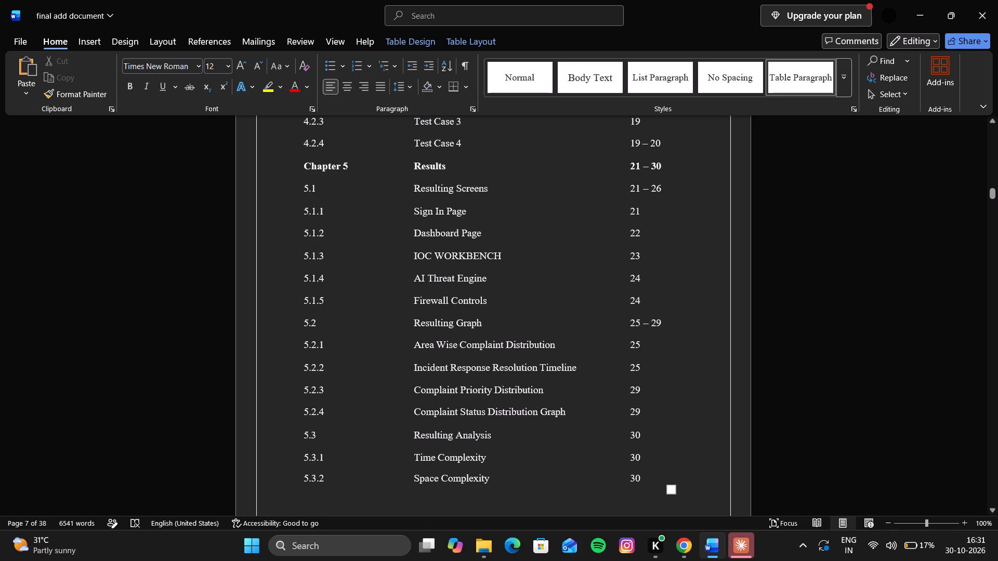
# Set the page number of entry 5.2.3 in the table of contents to 26.
pyautogui.click(640, 392)
pyautogui.press('BackSpace')
pyautogui.press('6')
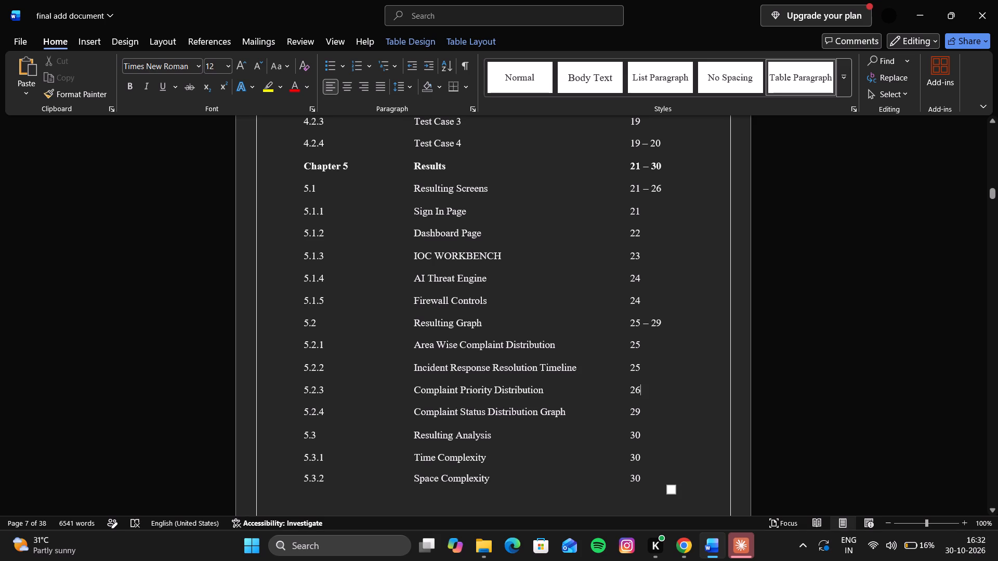
# Replace the word Complaint with Threat in the title of entry 5.2.3, making it Threat Priority Distribution.
pyautogui.click(458, 391)
pyautogui.press('BackSpace')
pyautogui.press('BackSpace')
pyautogui.press('BackSpace')
pyautogui.press('BackSpace')
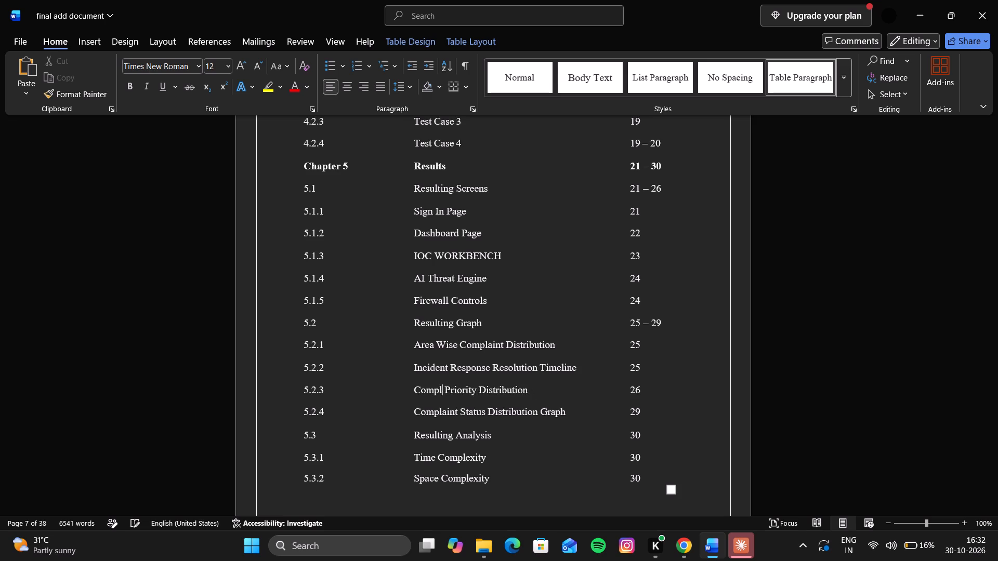
pyautogui.press('BackSpace')
pyautogui.press('BackSpace')
pyautogui.press('BackSpace')
pyautogui.press('BackSpace')
pyautogui.press('BackSpace')
pyautogui.write('Threat')
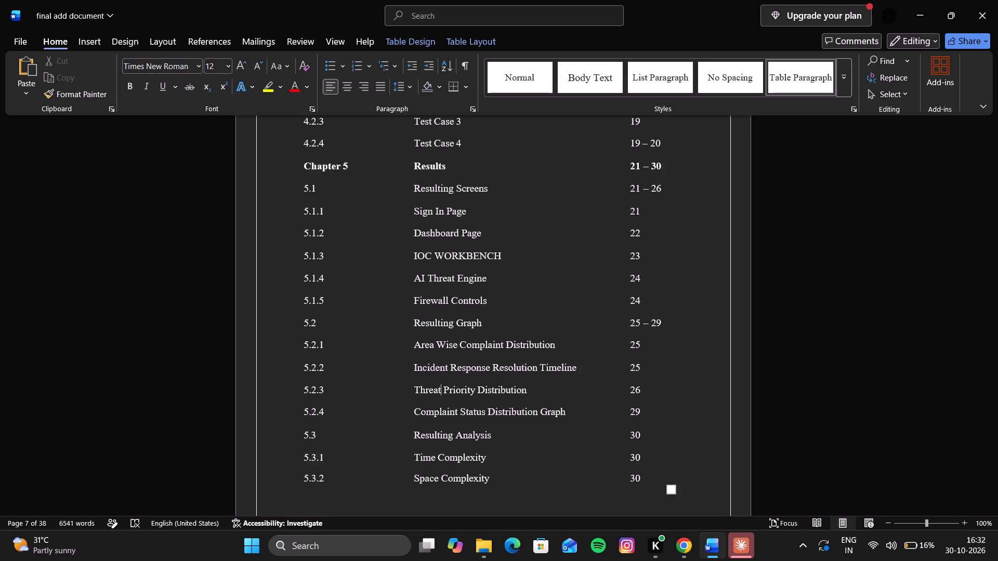
# Set the page number of entry 5.2.4 in the table of contents to 26.
pyautogui.click(640, 410)
pyautogui.press('BackSpace')
pyautogui.press('6')
# Remove the word Graph from the end of the title of entry 5.2.4.
pyautogui.scroll(-1, 650, 425)
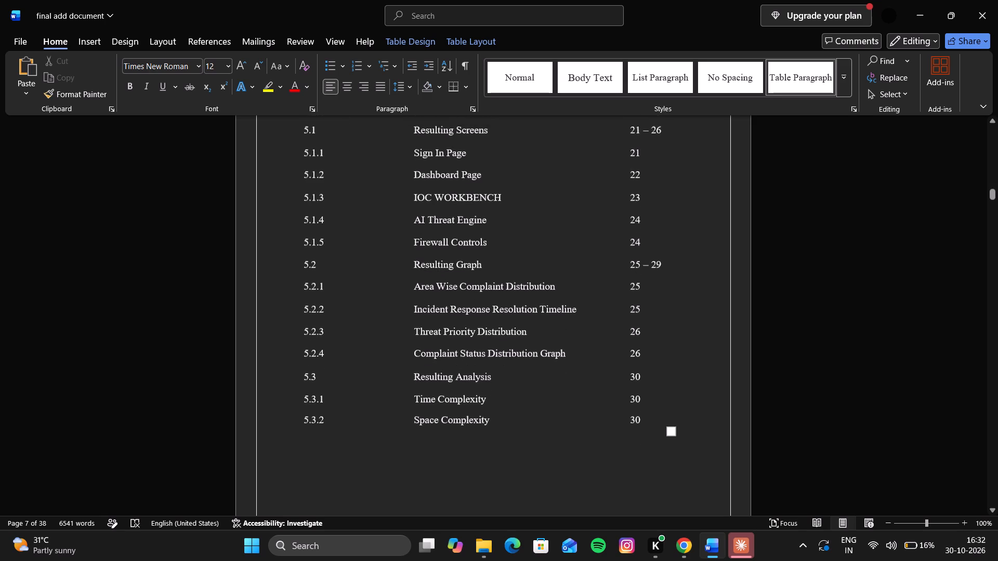
pyautogui.scroll(-1, 650, 425)
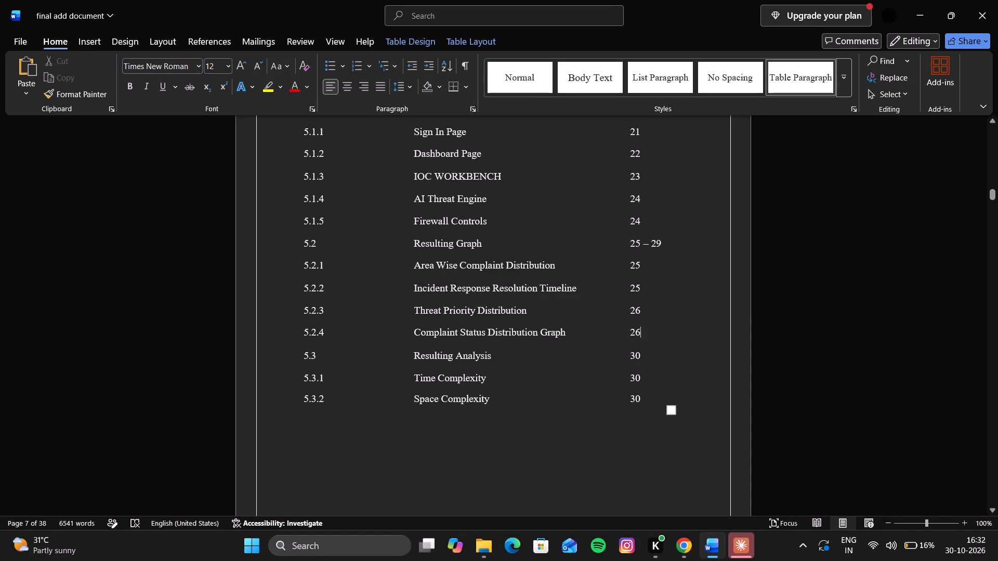
pyautogui.click(564, 333)
pyautogui.press('BackSpace')
pyautogui.press('BackSpace')
pyautogui.press('BackSpace')
pyautogui.press('BackSpace')
pyautogui.press('BackSpace')
# Replace the word Complaint in the title of entry 5.2.4 with Cyber Threat, making it Cyber Threat Status Distribution.
pyautogui.press('Left')
pyautogui.press('Left')
pyautogui.press('Left')
pyautogui.press('Left')
pyautogui.press('Left')
pyautogui.press('Left')
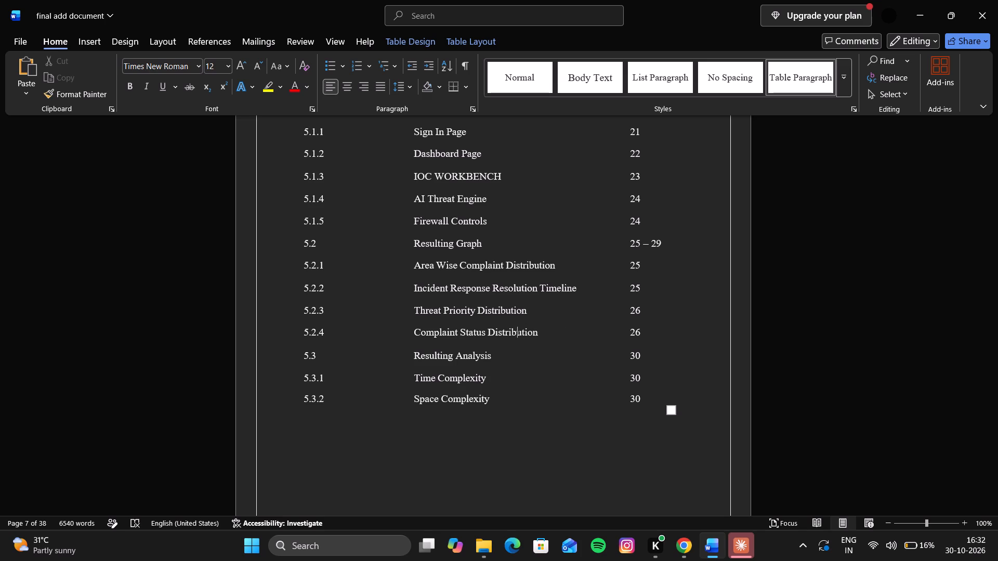
pyautogui.press('Left')
pyautogui.press('Left')
pyautogui.press('Left')
pyautogui.press('Left')
pyautogui.press('Left')
pyautogui.press('Left')
pyautogui.press('Left')
pyautogui.press('Left')
pyautogui.press('Left')
pyautogui.press('Left')
pyautogui.press('Left')
pyautogui.press('Left')
pyautogui.press('Left')
pyautogui.press('Left')
pyautogui.press('Left')
pyautogui.press('BackSpace')
pyautogui.press('BackSpace')
pyautogui.press('BackSpace')
pyautogui.press('BackSpace')
pyautogui.press('BackSpace')
pyautogui.press('BackSpace')
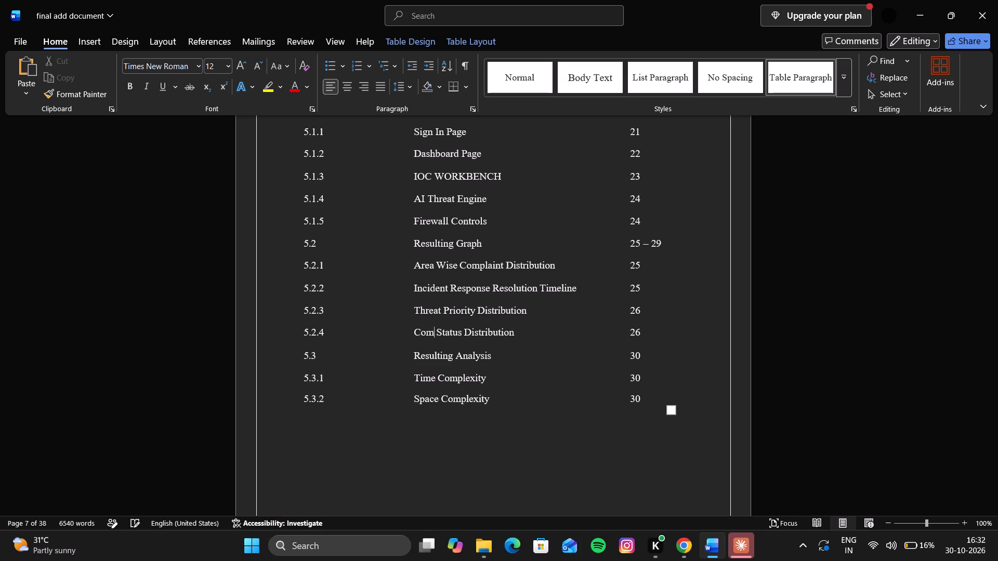
pyautogui.press('BackSpace')
pyautogui.press('BackSpace')
pyautogui.press('BackSpace')
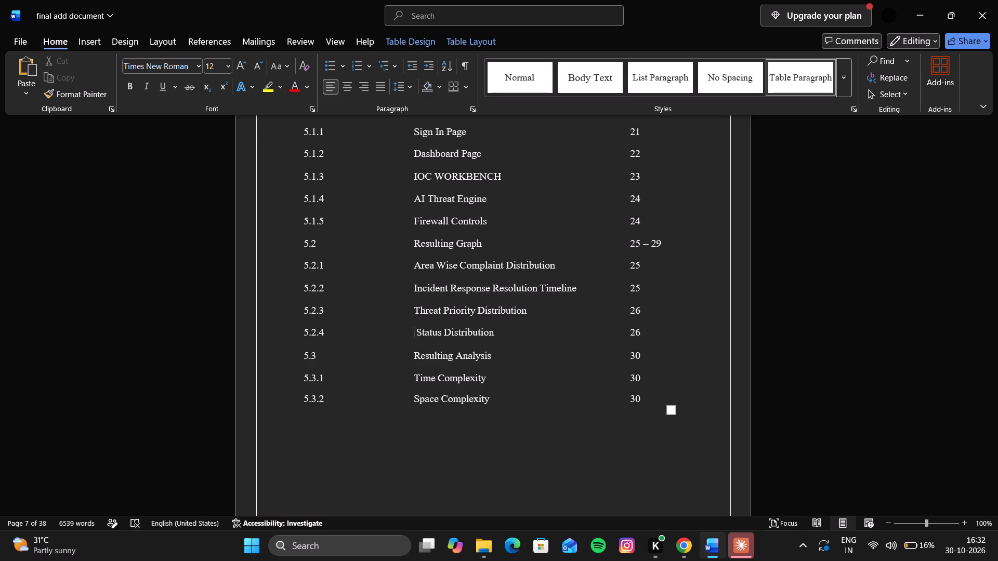
pyautogui.write('Cyber')
pyautogui.press('space')
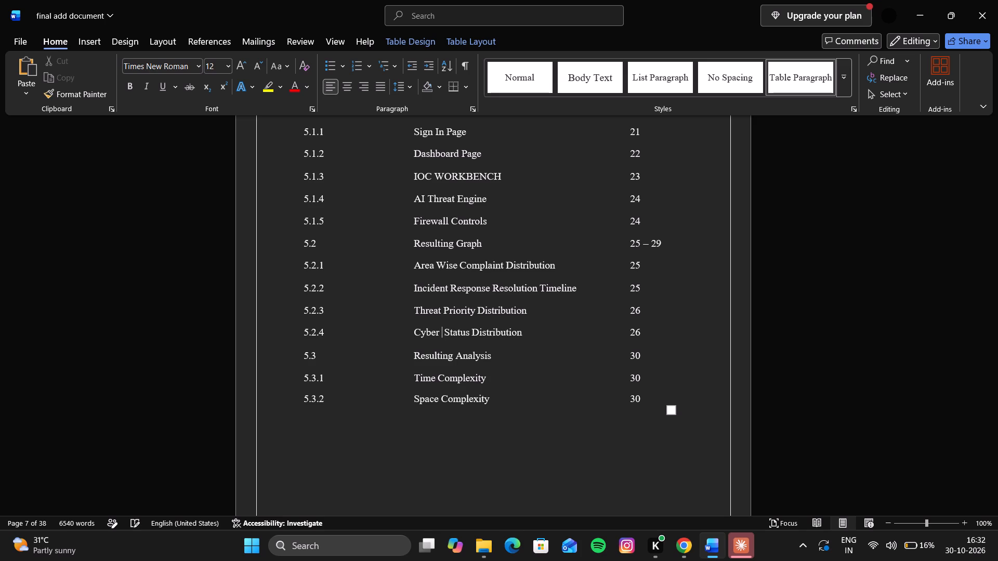
pyautogui.write('Threat')
pyautogui.press('space')
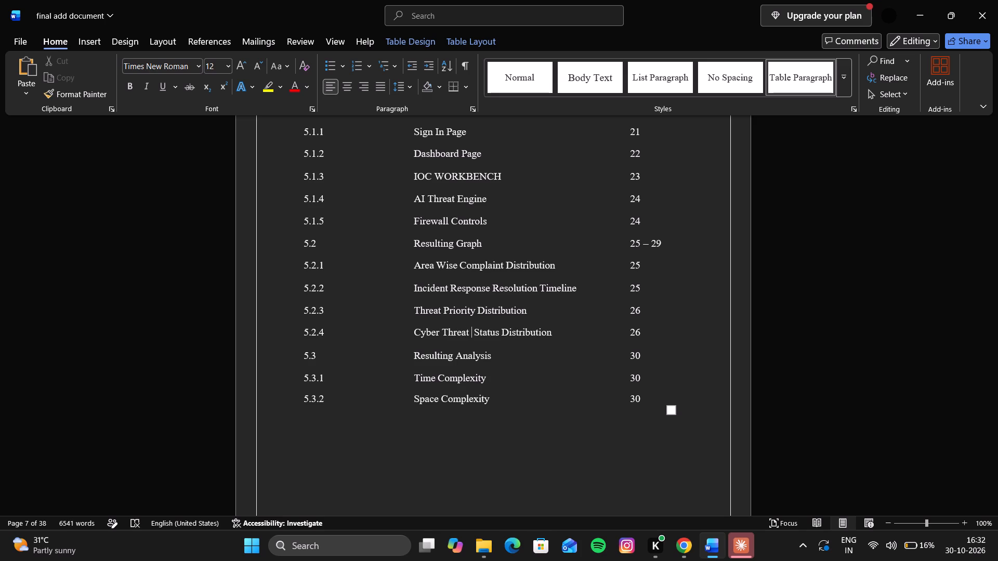
pyautogui.press('BackSpace')
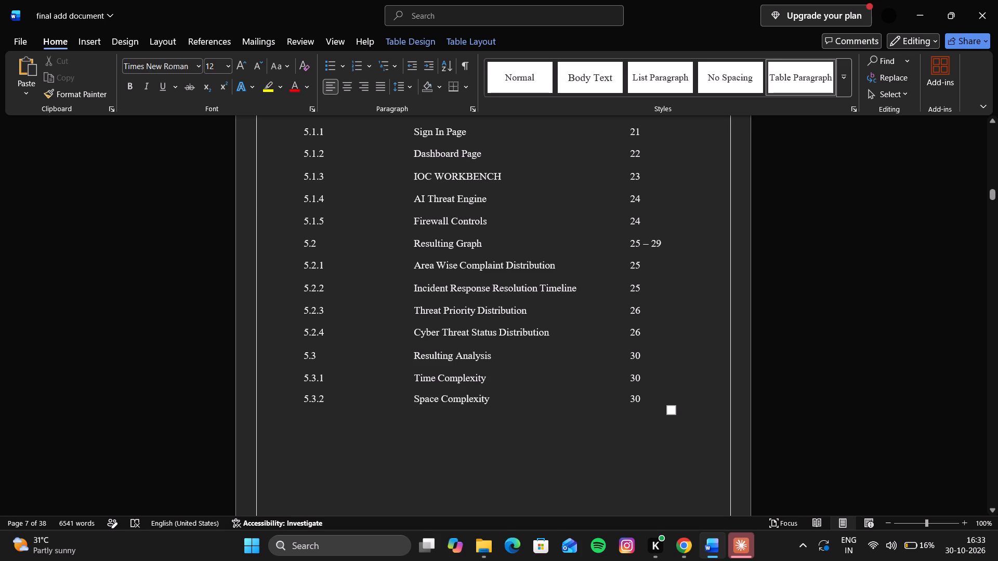
# Set the page numbers of 5.3 Resulting Analysis and 5.3.1 Time Complexity to 27.
pyautogui.click(644, 356)
pyautogui.press('BackSpace')
pyautogui.press('BackSpace')
pyautogui.write('27')
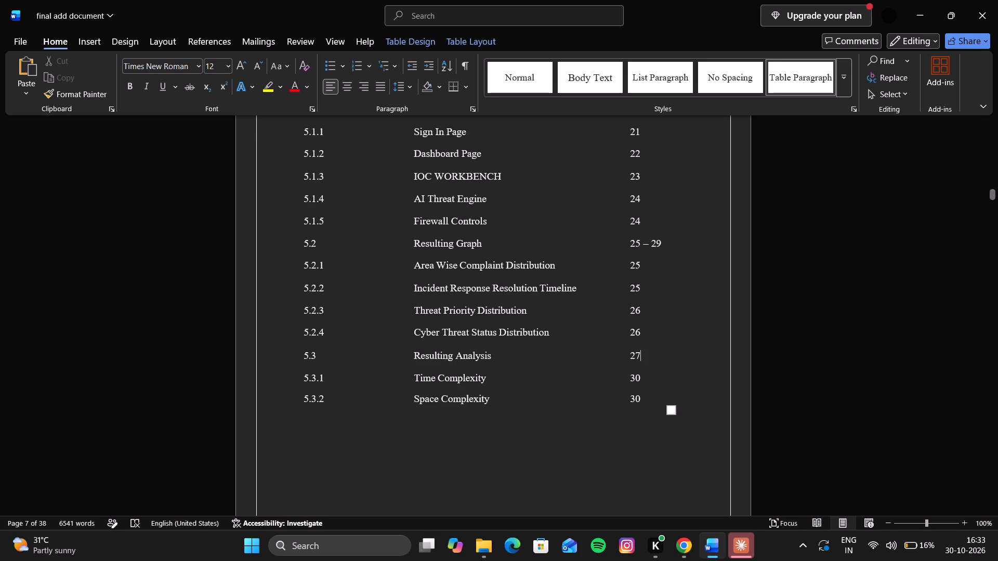
pyautogui.click(646, 382)
pyautogui.press('BackSpace')
pyautogui.press('BackSpace')
pyautogui.write('27')
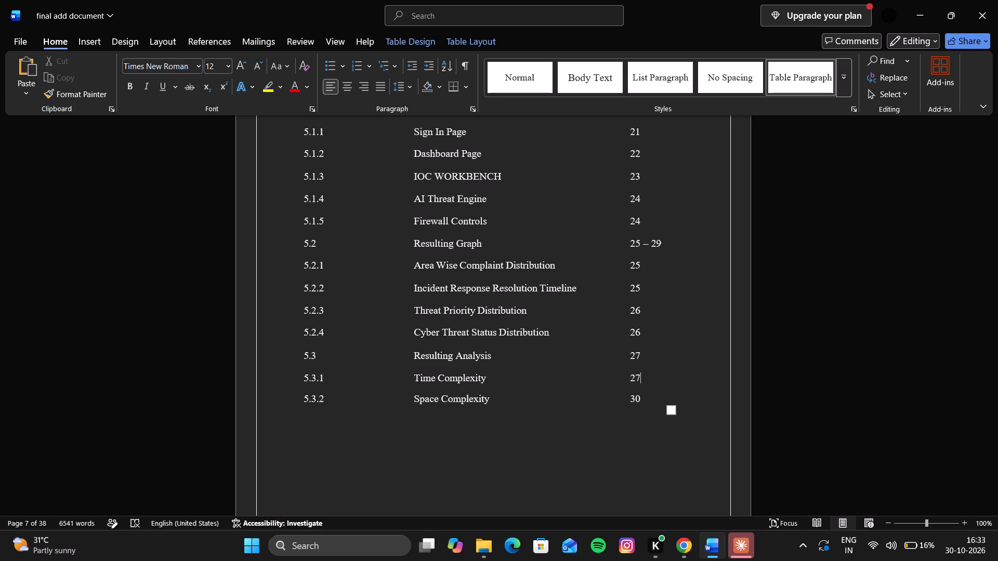
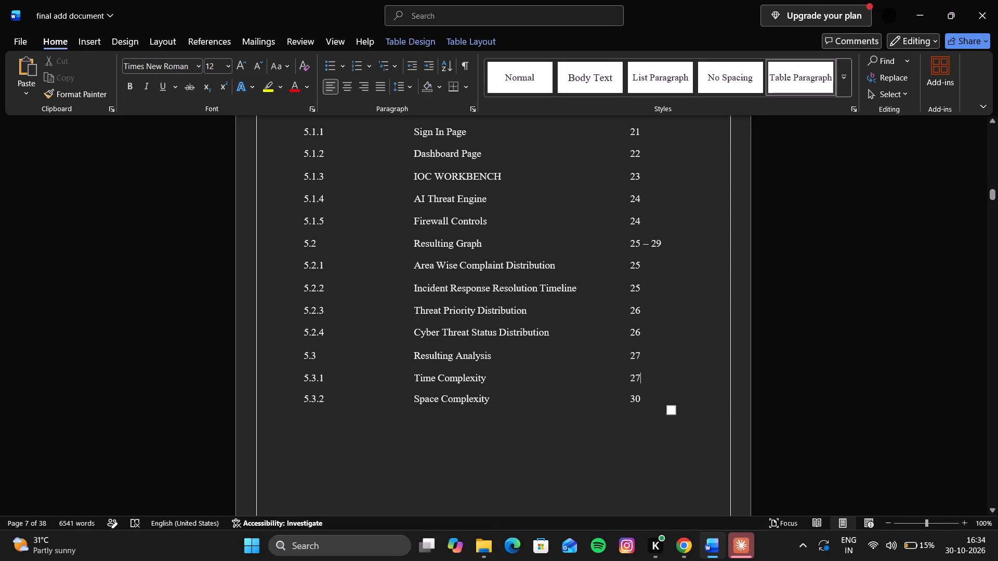
# Set the page number of entry 5.3.2 Space Complexity in the table of contents to 27.
pyautogui.click(638, 402)
pyautogui.press('BackSpace')
pyautogui.press('7')
pyautogui.scroll(-2, 653, 370)
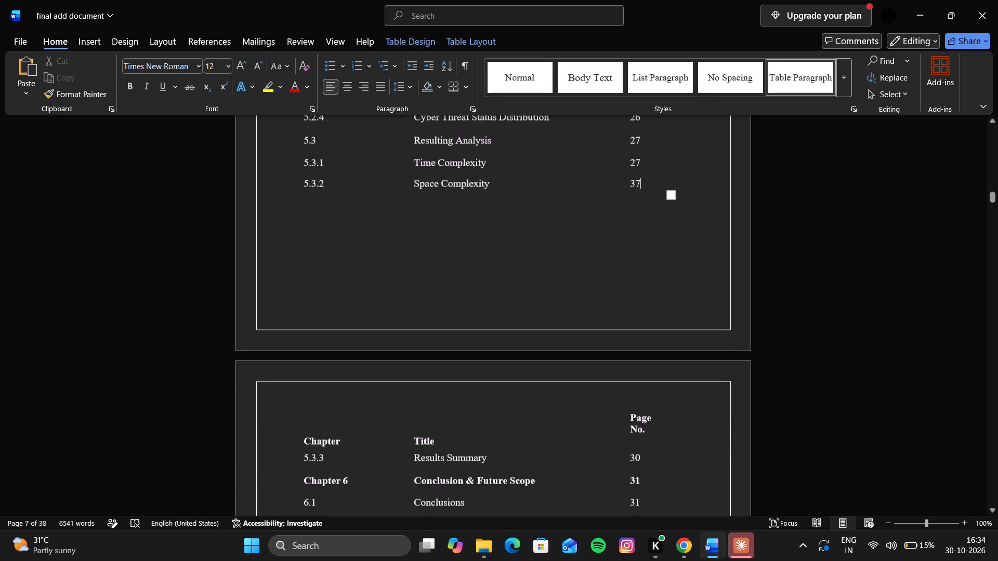
pyautogui.scroll(-2, 653, 370)
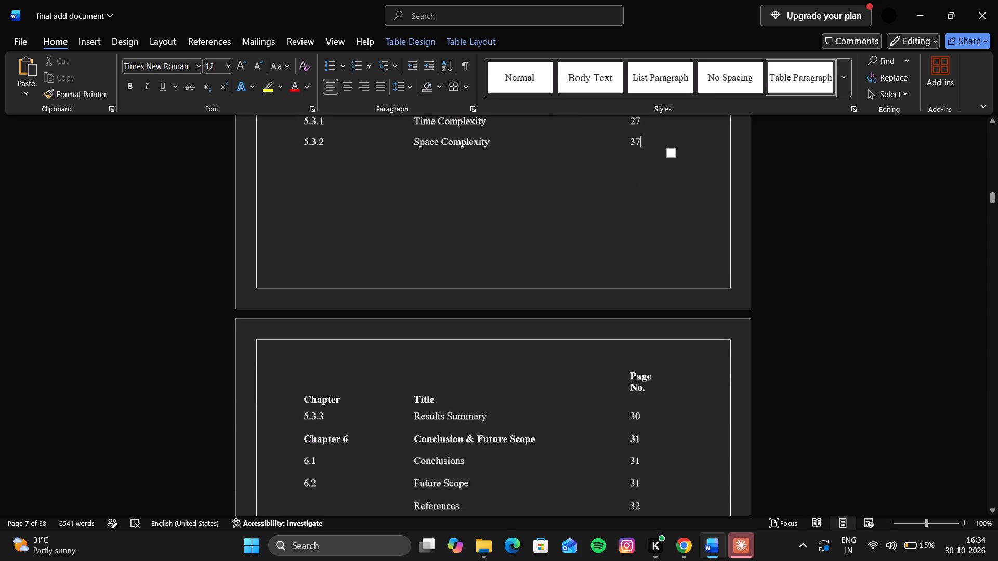
pyautogui.scroll(-3, 653, 370)
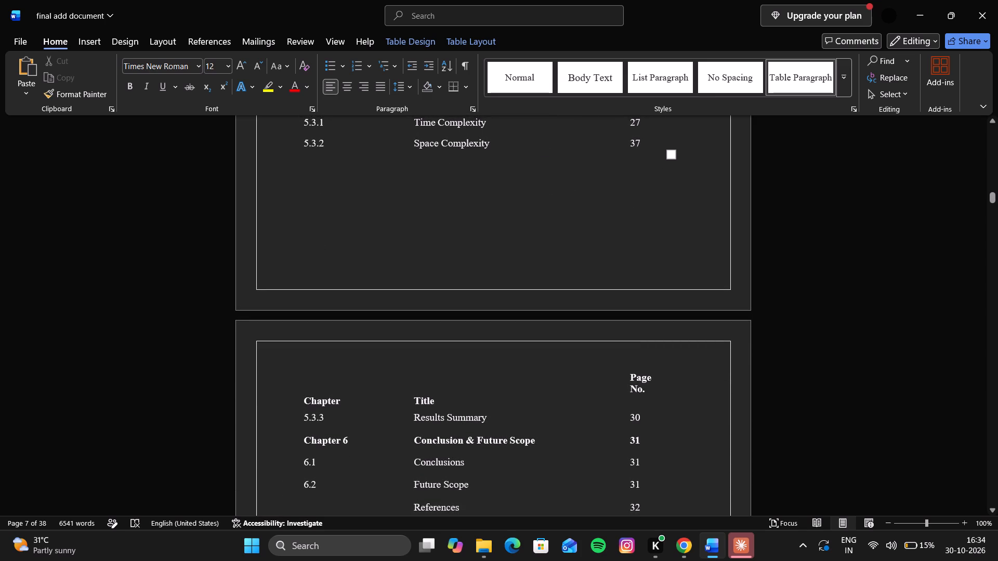
pyautogui.scroll(-1, 653, 370)
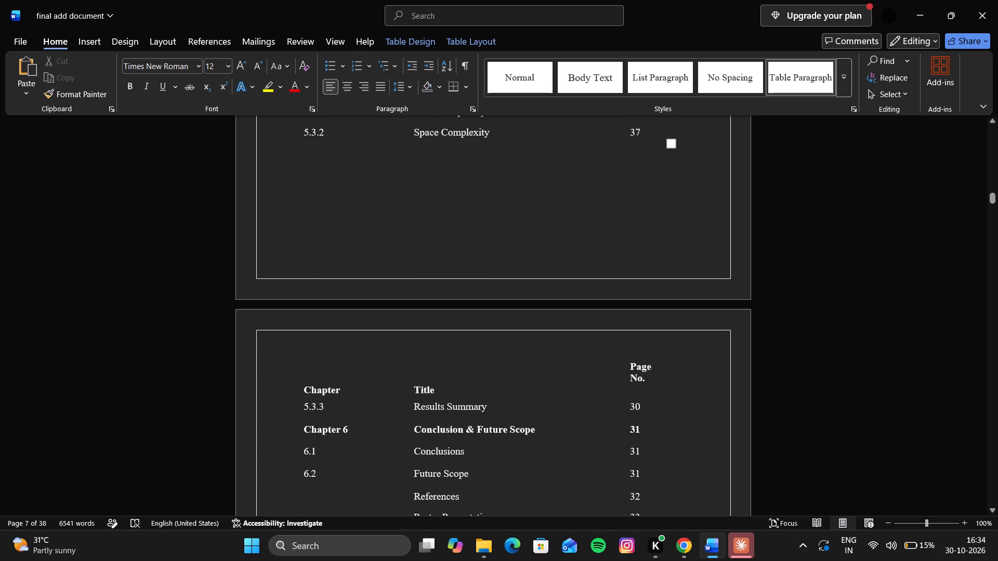
pyautogui.click(641, 410)
pyautogui.scroll(1, 627, 333)
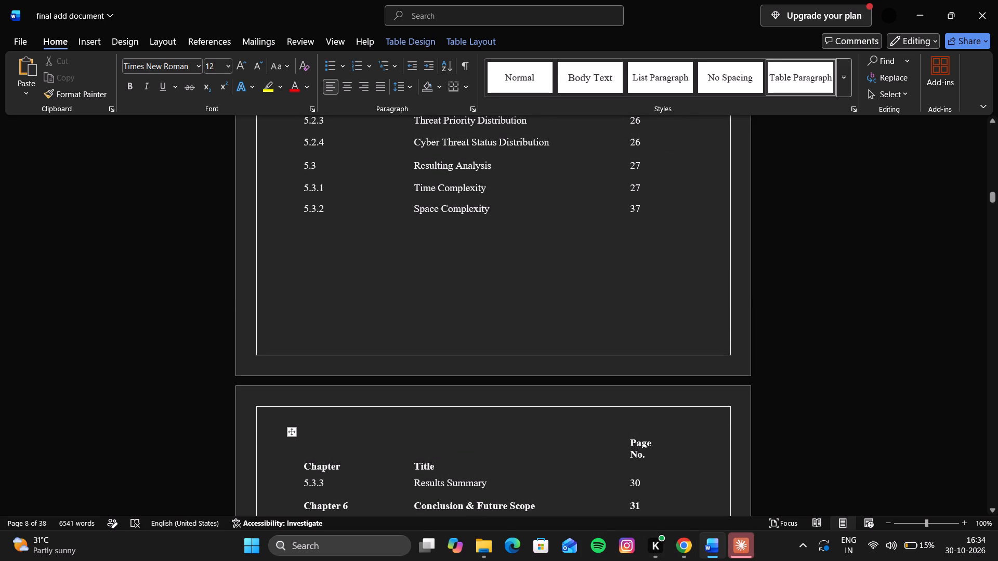
pyautogui.click(634, 208)
pyautogui.press('BackSpace')
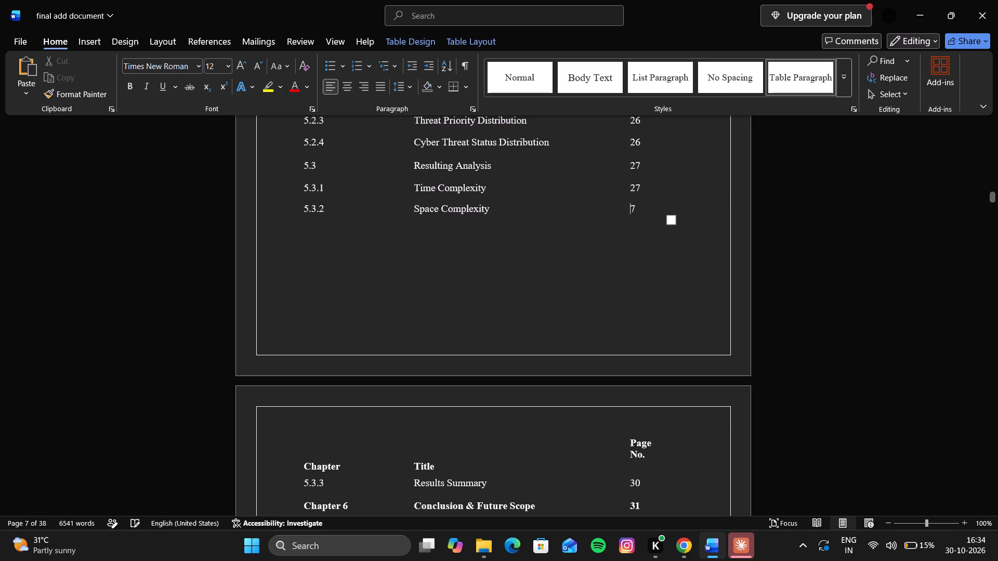
pyautogui.press('2')
# Set the page number of entry 5.3.3 Results Summary in the table of contents to 27.
pyautogui.scroll(-2, 682, 278)
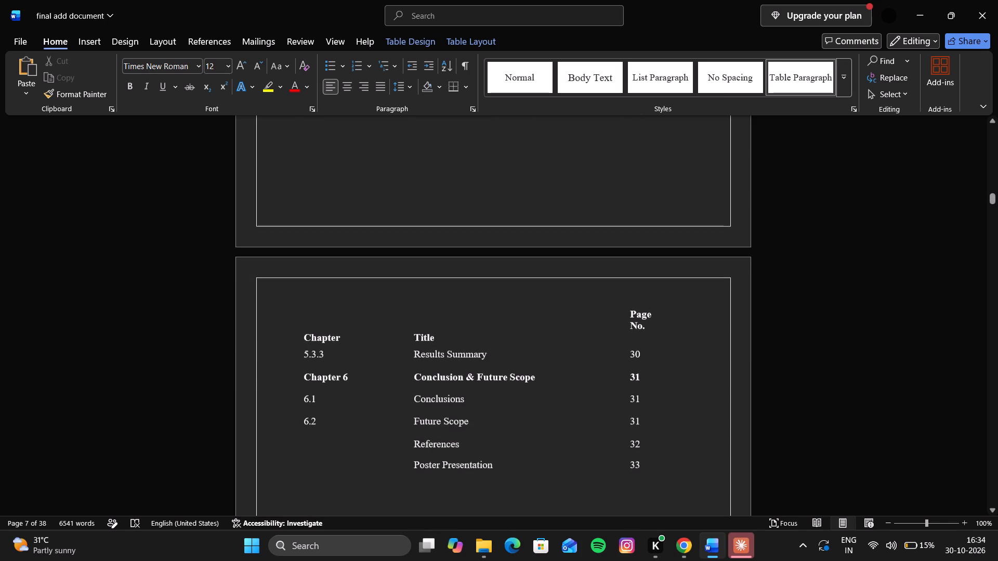
pyautogui.click(638, 360)
pyautogui.press('BackSpace')
pyautogui.press('BackSpace')
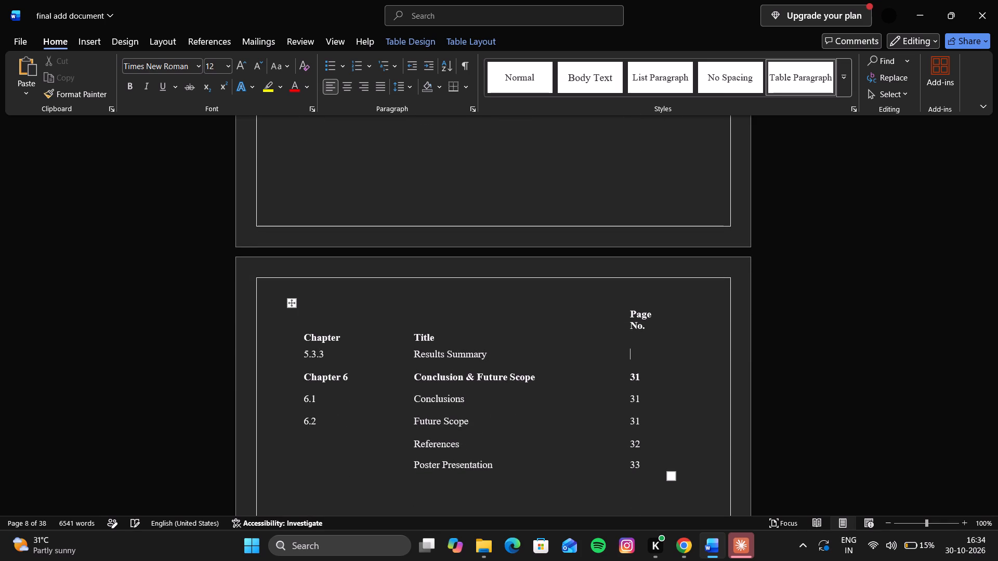
pyautogui.write('27')
# Set the page numbers of Chapter 6 Conclusion & Future Scope, 6.1 Conclusions and 6.2 Future Scope to 28.
pyautogui.click(644, 377)
pyautogui.press('BackSpace')
pyautogui.press('BackSpace')
pyautogui.write('28')
pyautogui.scroll(-1, 644, 377)
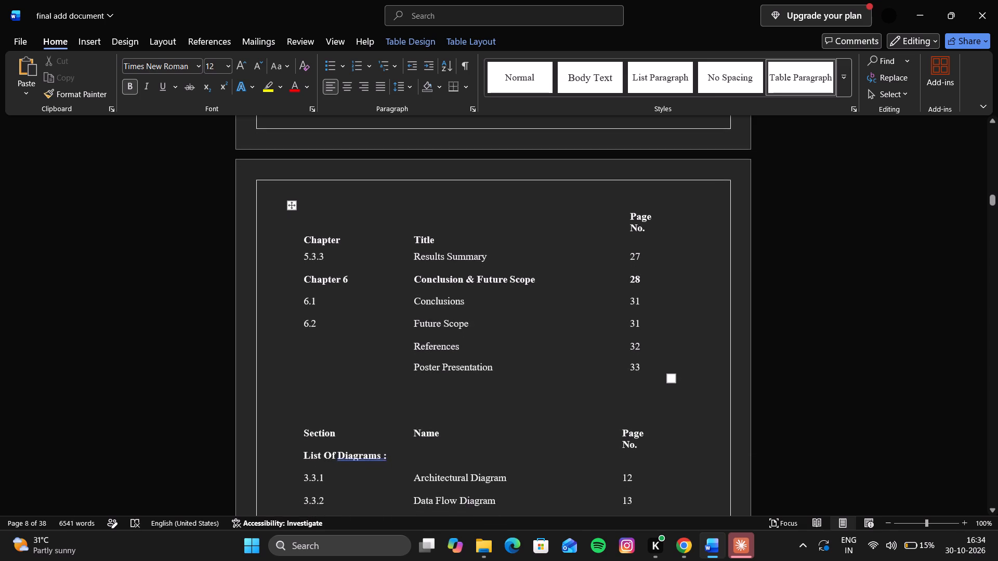
pyautogui.scroll(-1, 644, 377)
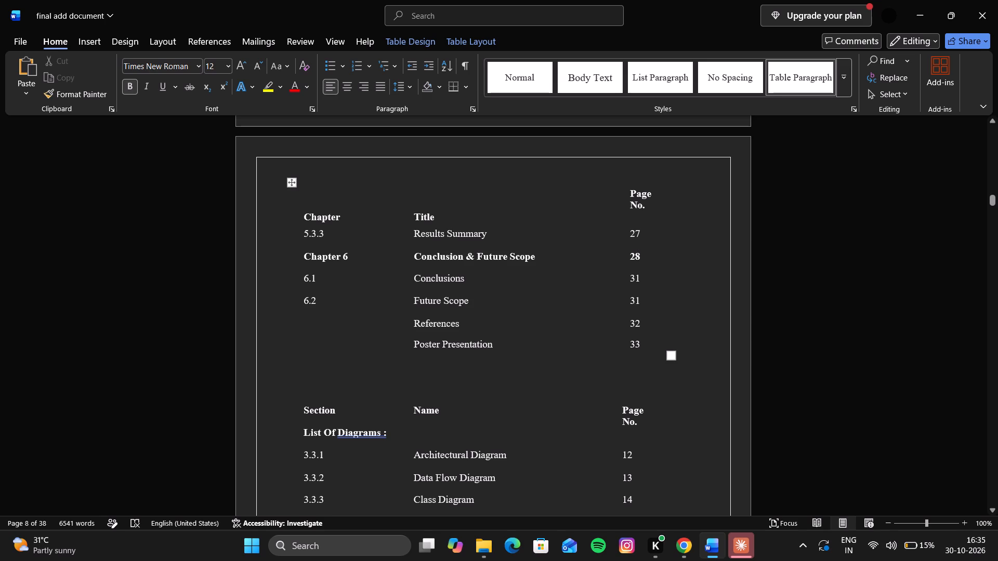
pyautogui.click(643, 282)
pyautogui.press('BackSpace')
pyautogui.press('BackSpace')
pyautogui.write('28')
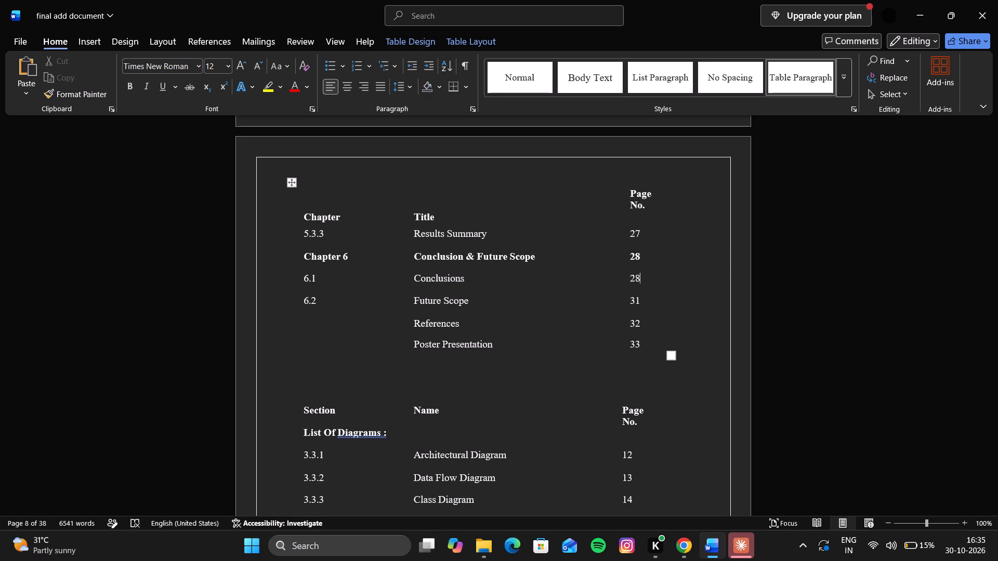
pyautogui.click(639, 303)
pyautogui.press('BackSpace')
pyautogui.press('BackSpace')
pyautogui.write('28')
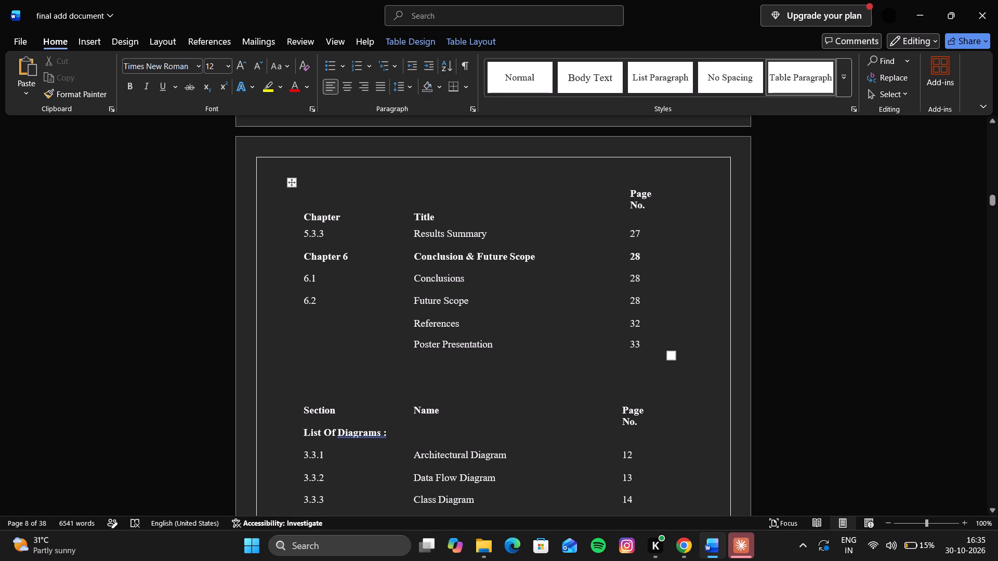
# Set the page number of References to 29 and that of Poster Presentation to 30 in the table of contents.
pyautogui.click(635, 322)
pyautogui.click(642, 324)
pyautogui.press('BackSpace')
pyautogui.press('BackSpace')
pyautogui.write('29')
pyautogui.click(641, 344)
pyautogui.press('BackSpace')
pyautogui.press('BackSpace')
pyautogui.write('30')
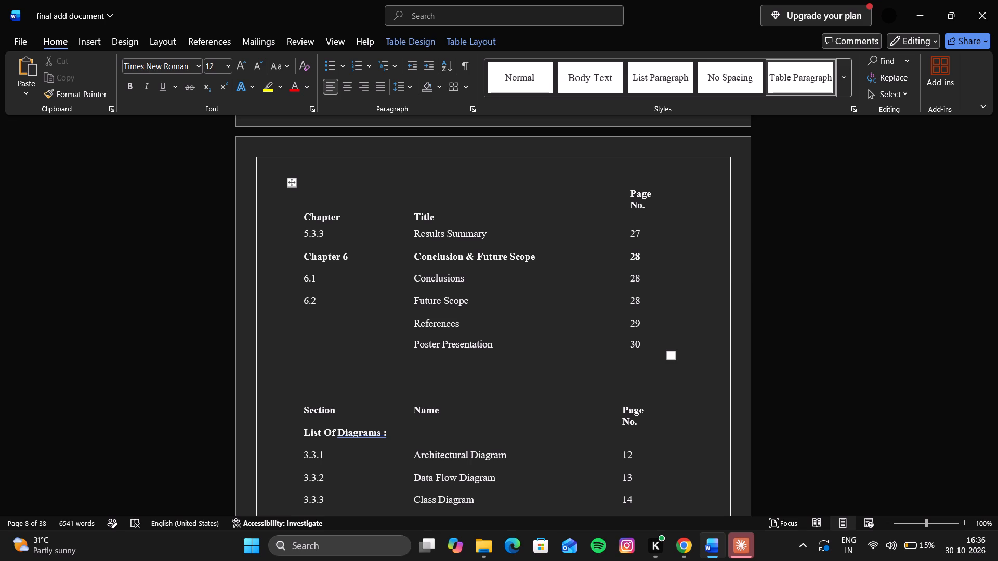
# Review the entries of the List Of Diagrams and List Of Screen Shots alongside the Chapter 5 and 6 contents entries.
pyautogui.scroll(-2, 593, 313)
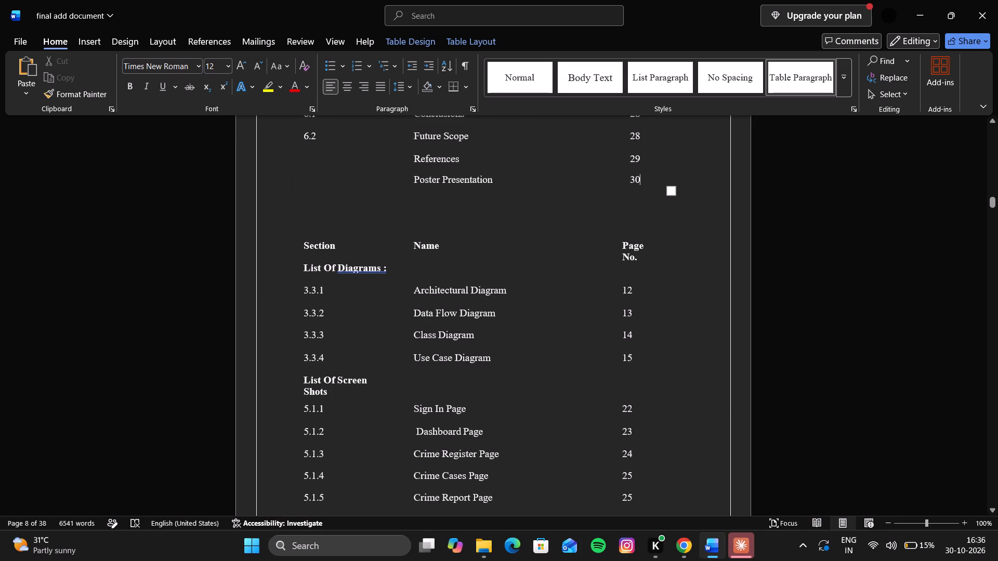
pyautogui.scroll(-2, 593, 313)
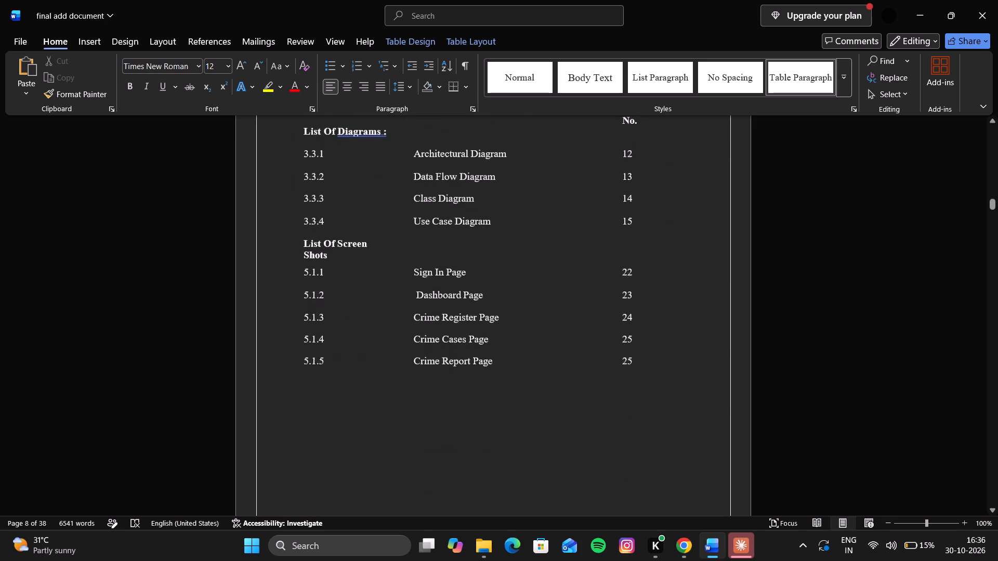
pyautogui.scroll(-1, 593, 313)
pyautogui.scroll(2, 593, 313)
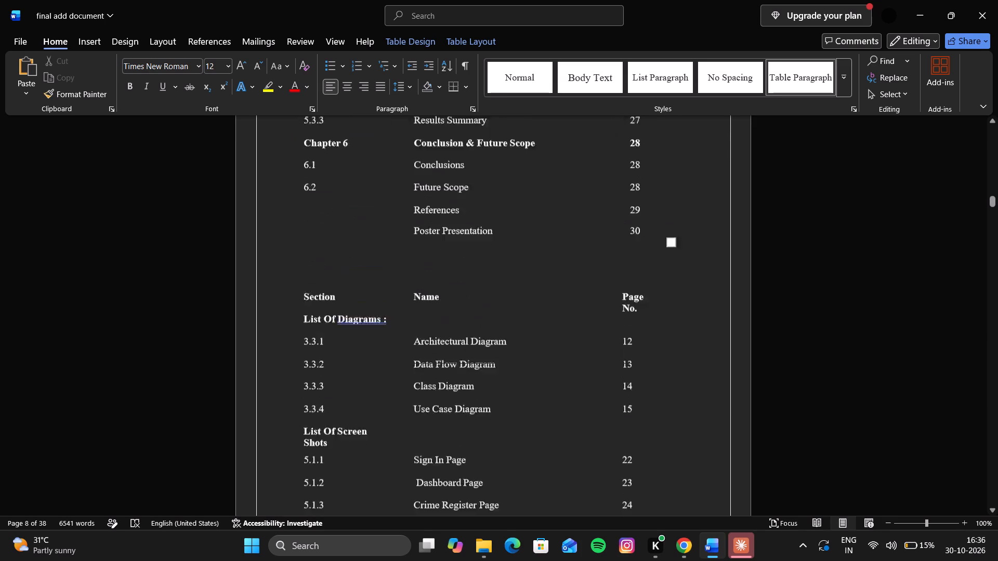
pyautogui.scroll(1, 593, 313)
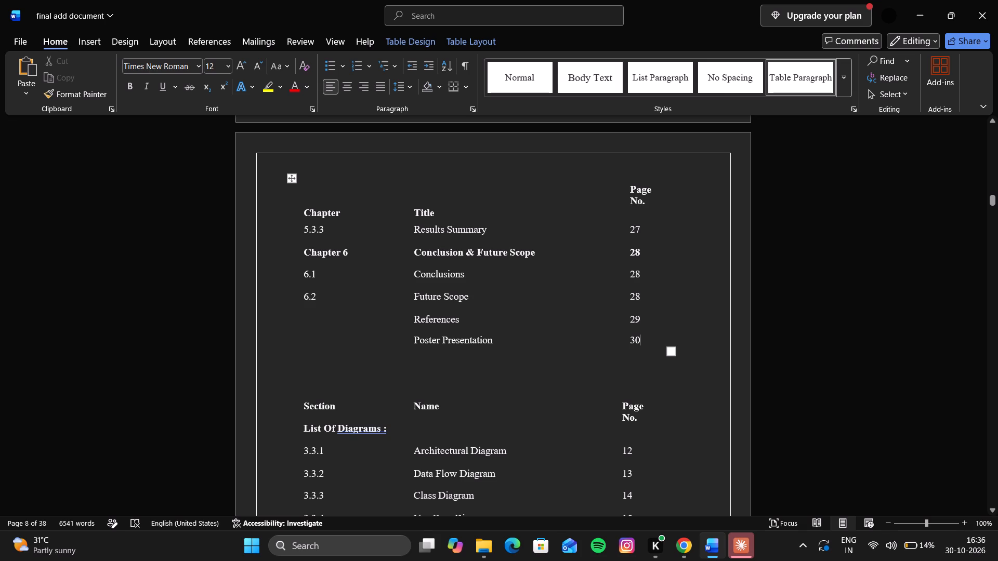
pyautogui.scroll(3, 593, 313)
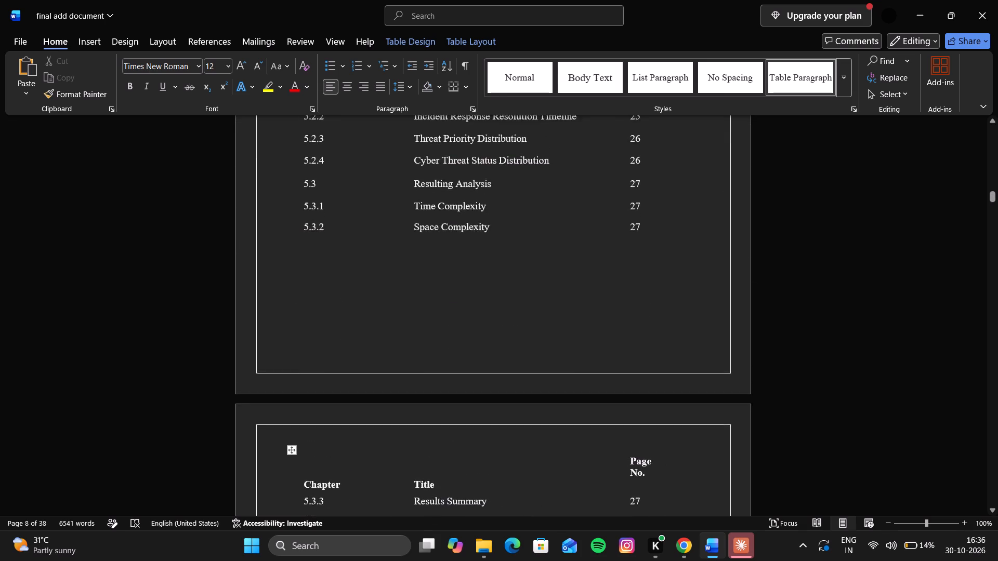
pyautogui.scroll(3, 593, 313)
pyautogui.scroll(-4, 593, 313)
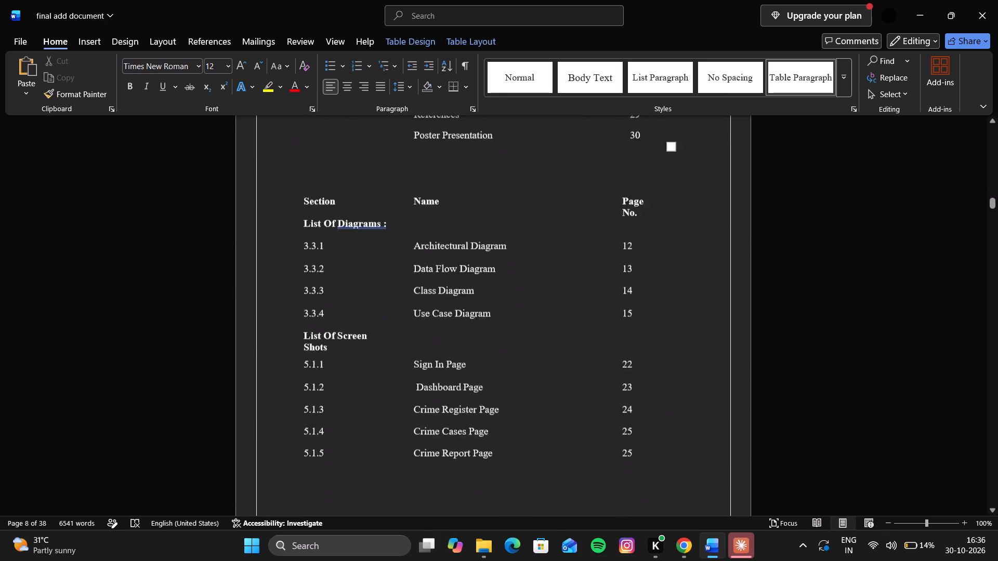
pyautogui.scroll(-3, 593, 313)
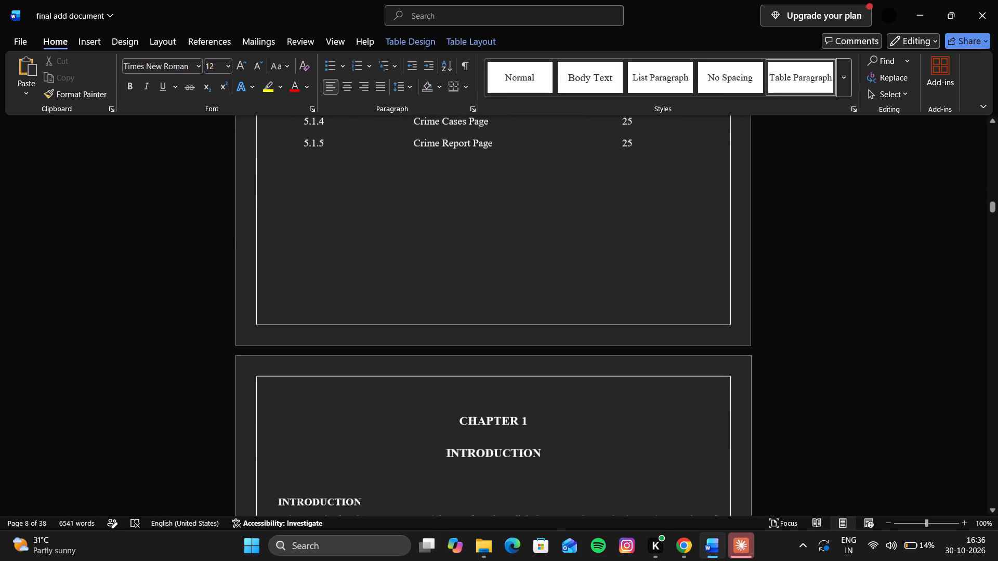
pyautogui.scroll(1, 593, 313)
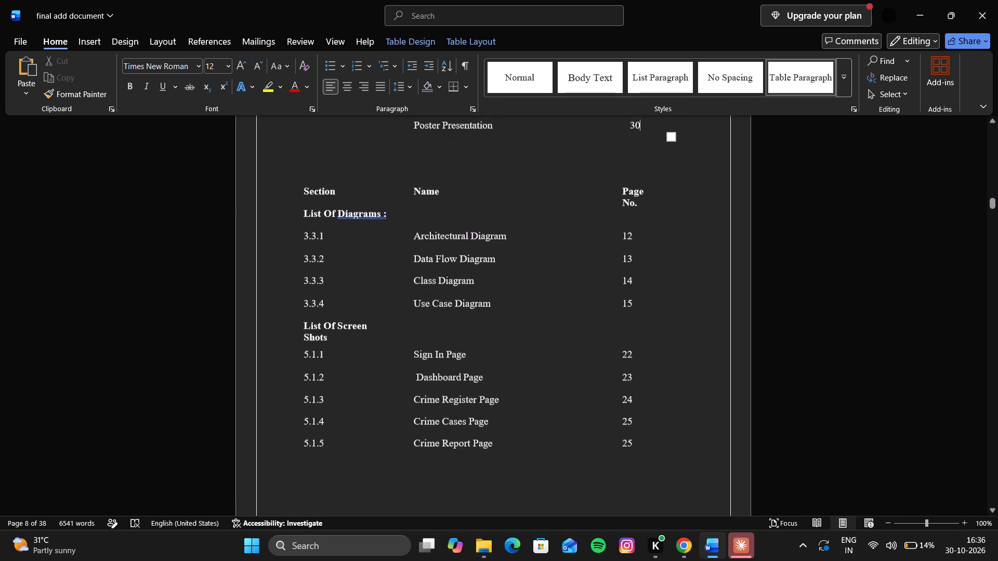
pyautogui.scroll(1, 593, 313)
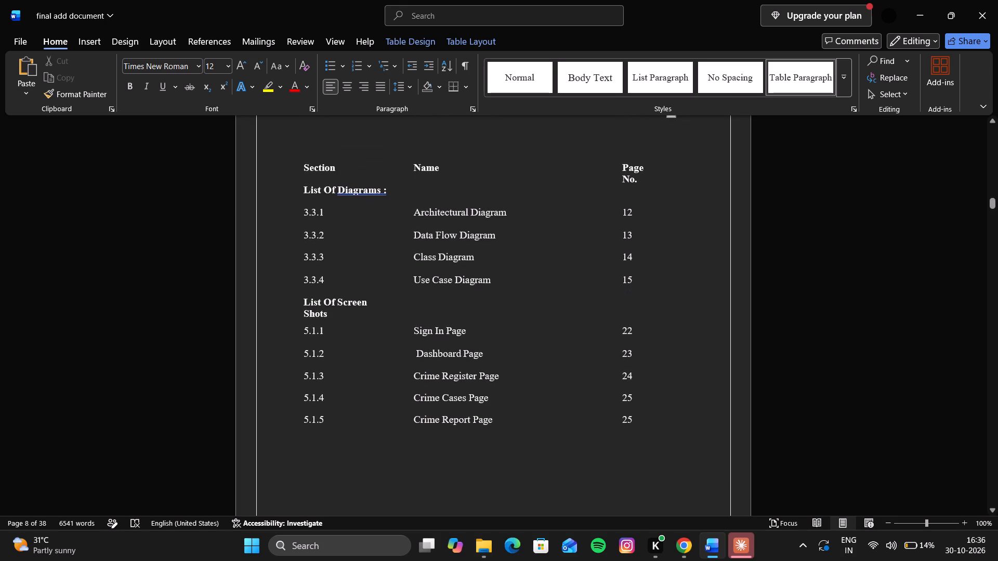
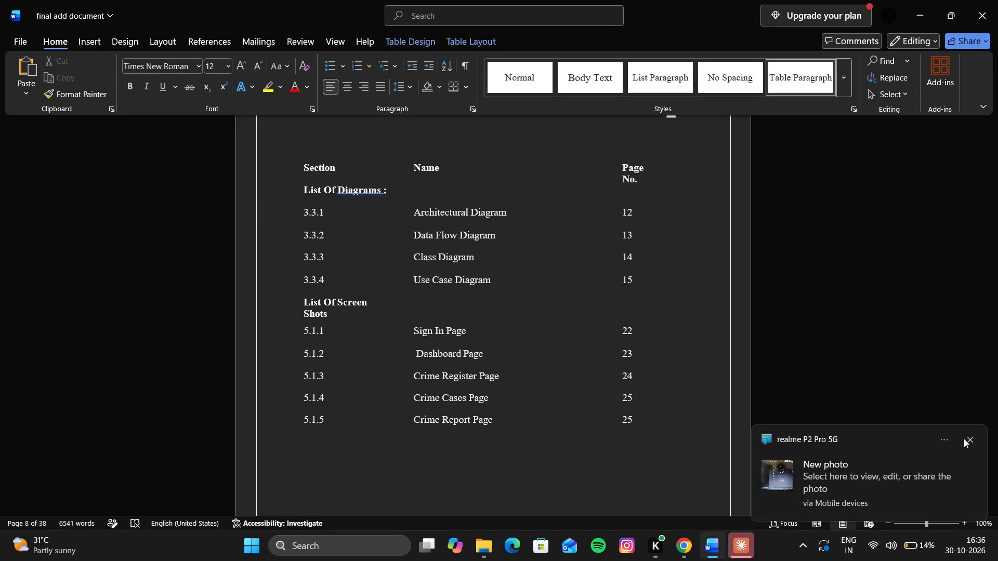
# Compare the Chapter 2 to 6 entries of the table of contents with the List Of Diagrams and List Of Screen Shots.
pyautogui.click(971, 438)
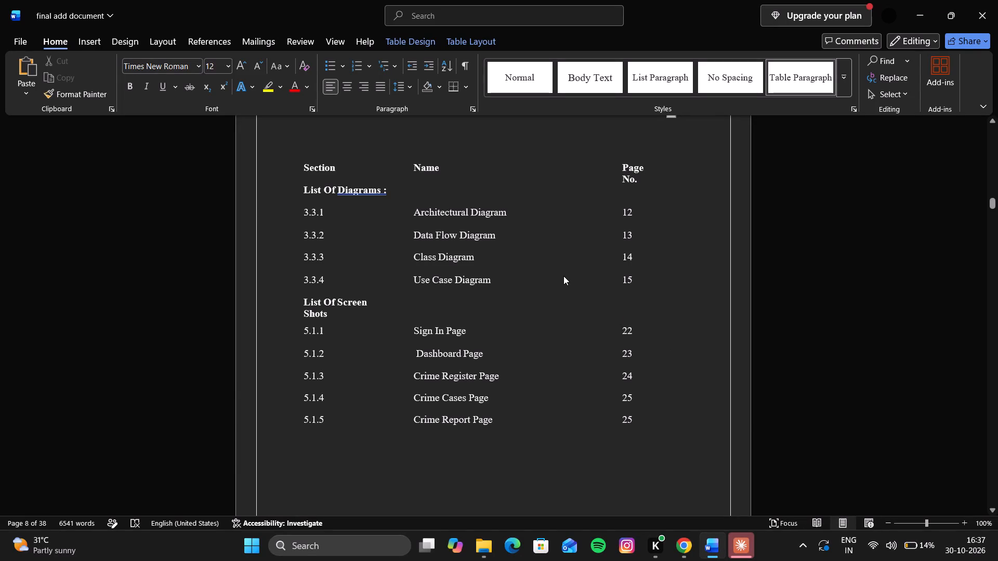
pyautogui.scroll(12, 563, 276)
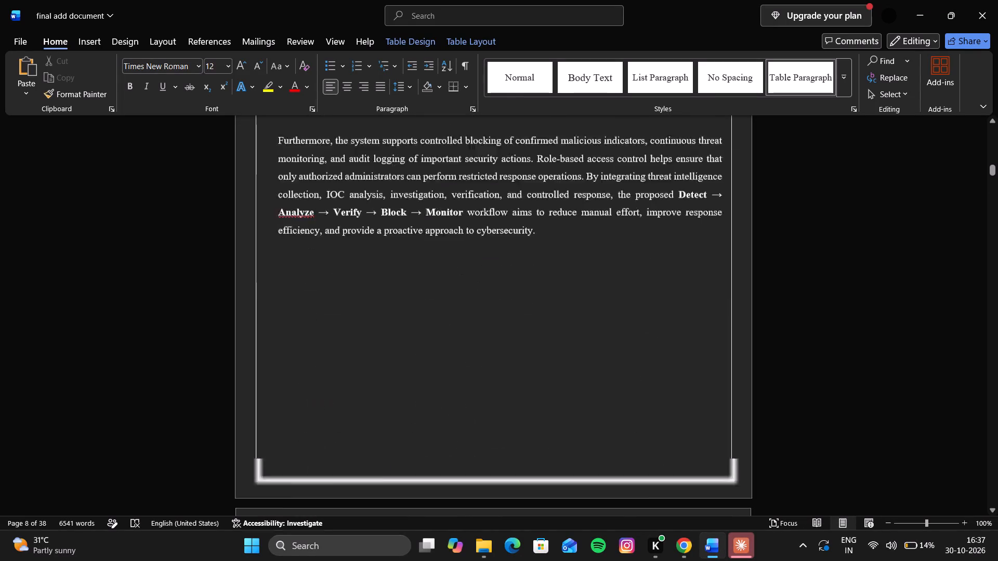
pyautogui.scroll(-2, 563, 276)
pyautogui.scroll(7, 563, 276)
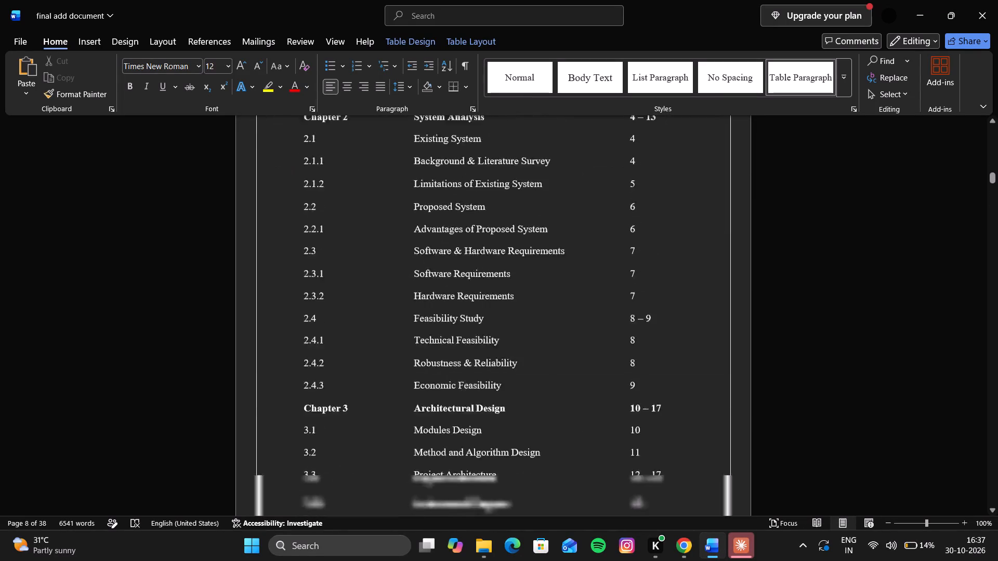
pyautogui.scroll(1, 563, 276)
pyautogui.scroll(-1, 563, 276)
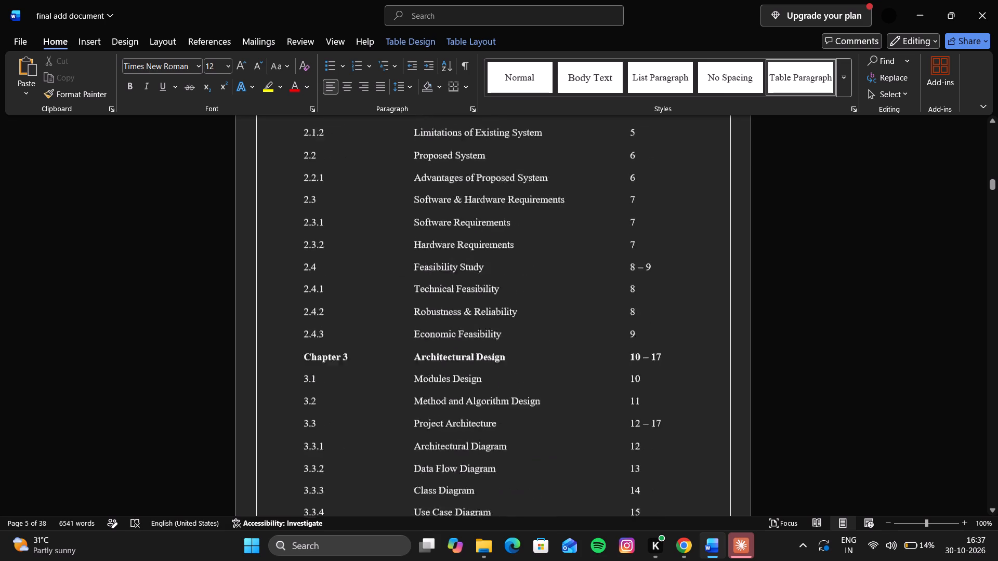
pyautogui.scroll(-1, 563, 276)
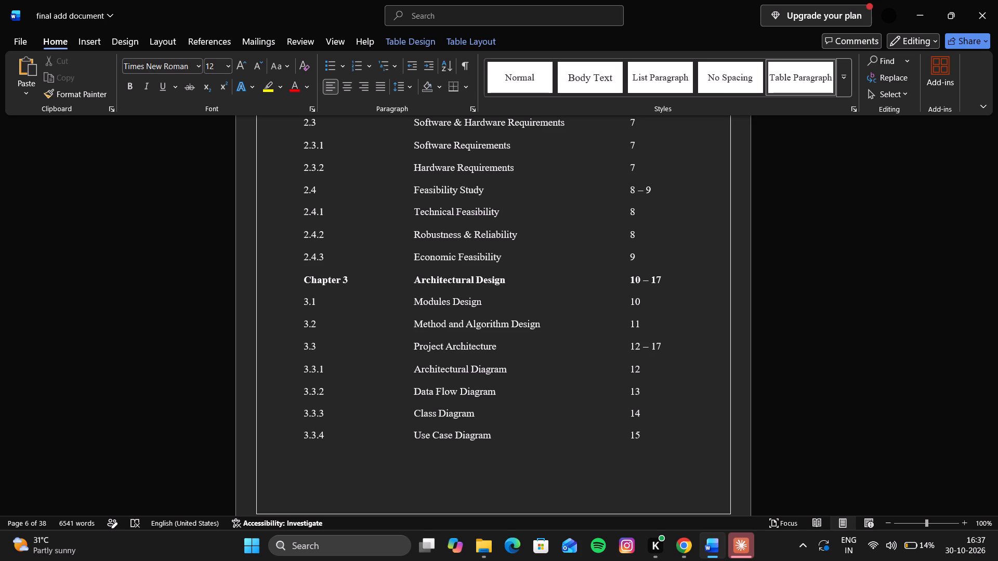
pyautogui.scroll(-4, 551, 382)
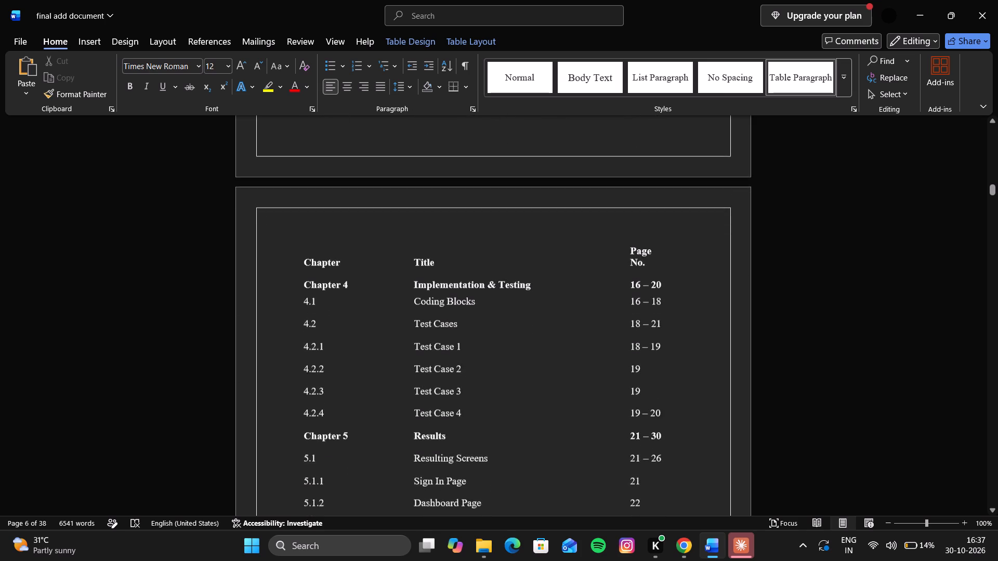
pyautogui.scroll(-1, 551, 382)
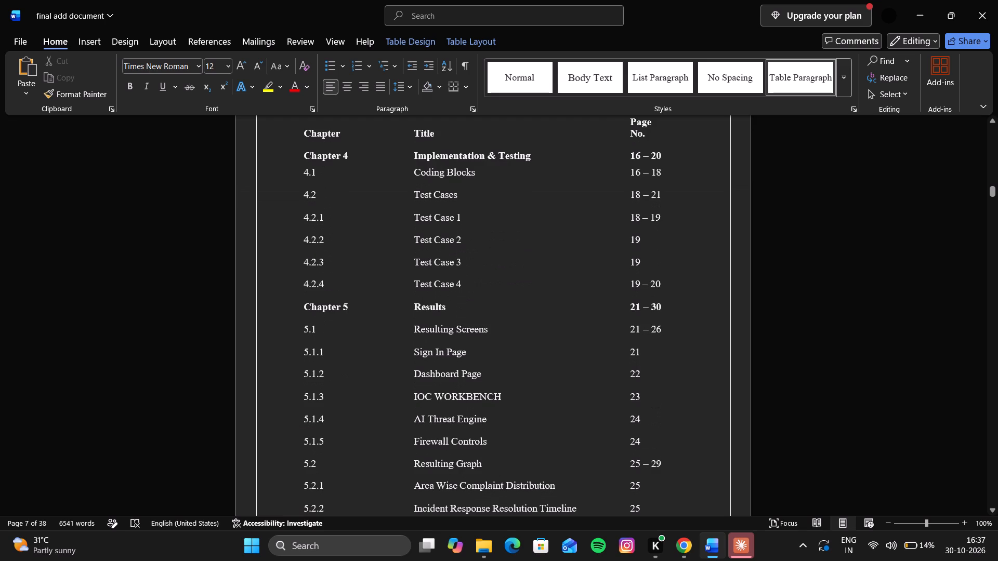
pyautogui.scroll(-1, 551, 382)
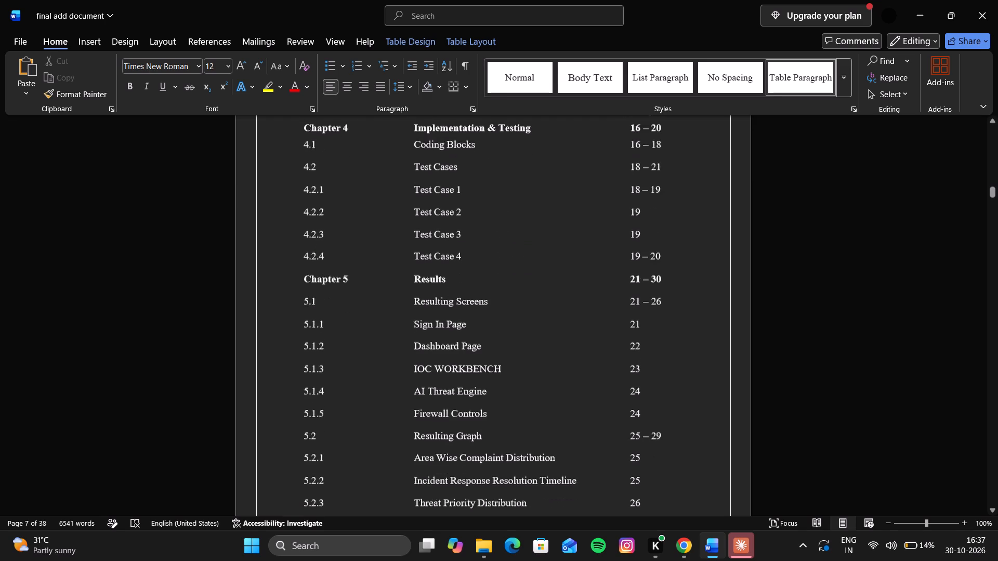
pyautogui.scroll(-3, 551, 382)
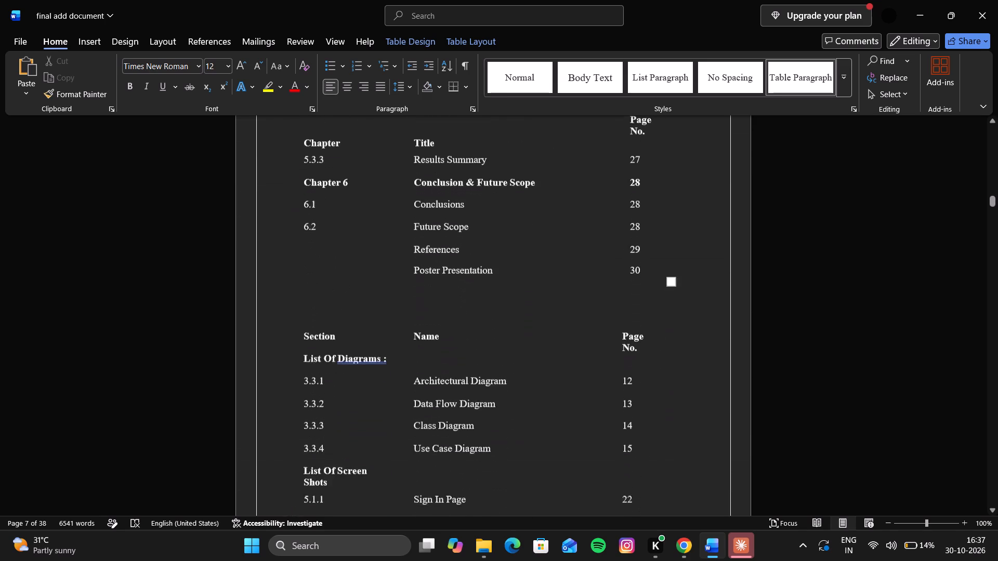
pyautogui.scroll(-3, 551, 382)
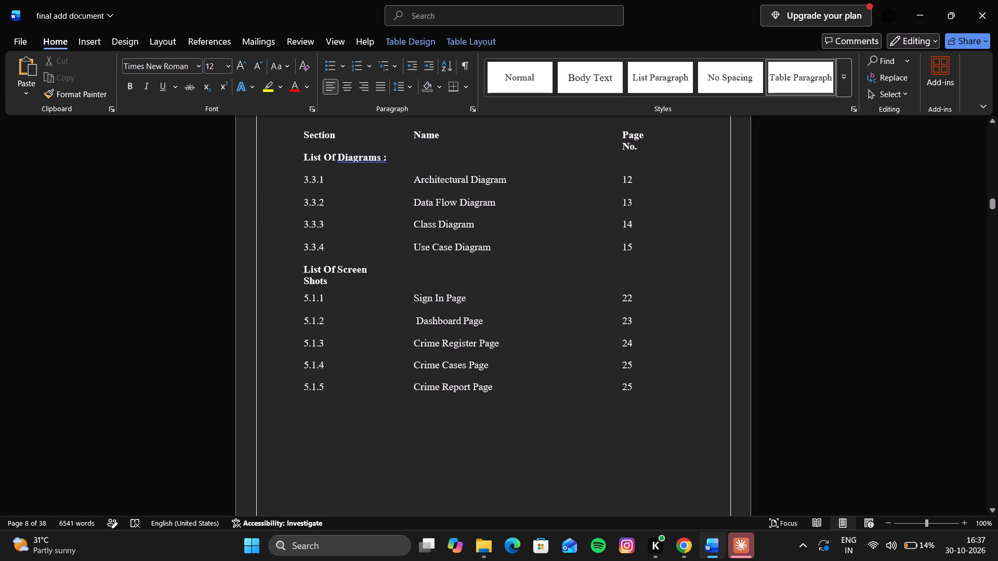
pyautogui.scroll(2, 551, 382)
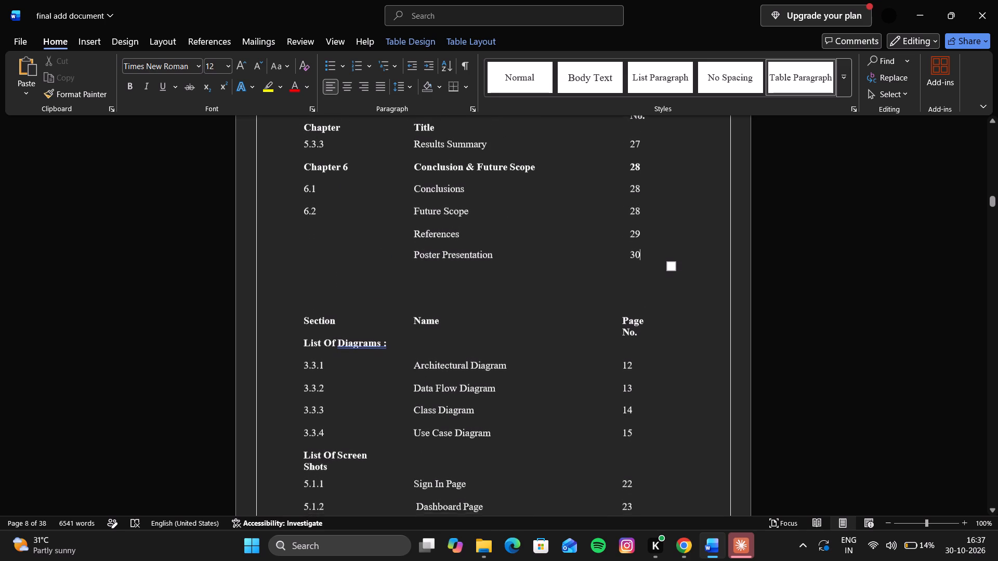
pyautogui.scroll(1, 551, 382)
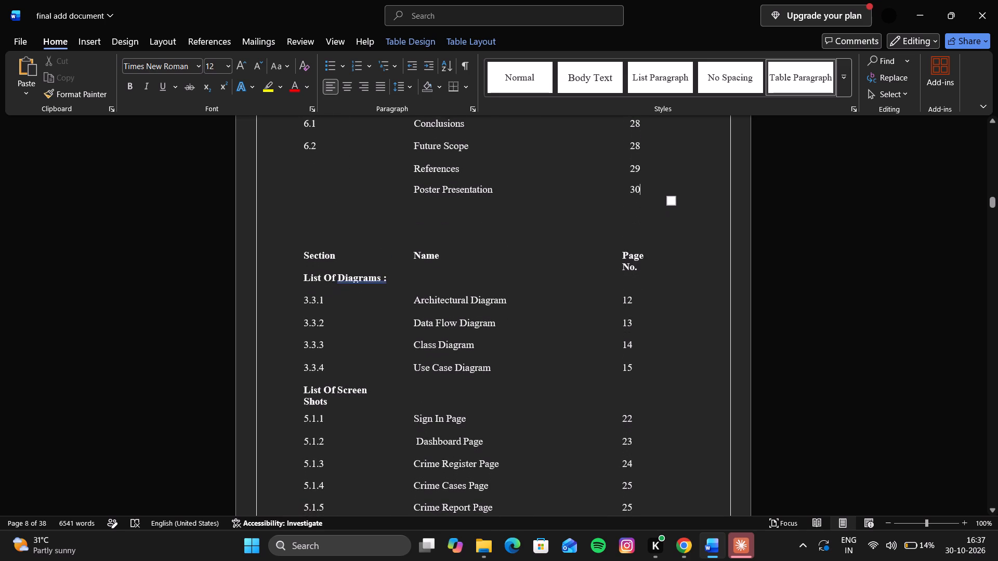
pyautogui.scroll(1, 551, 382)
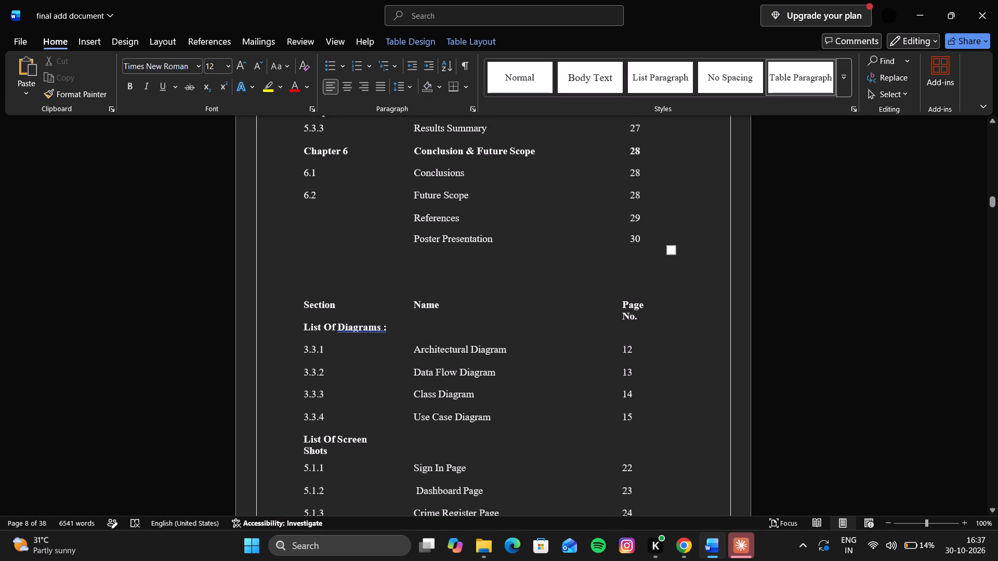
pyautogui.scroll(2, 551, 382)
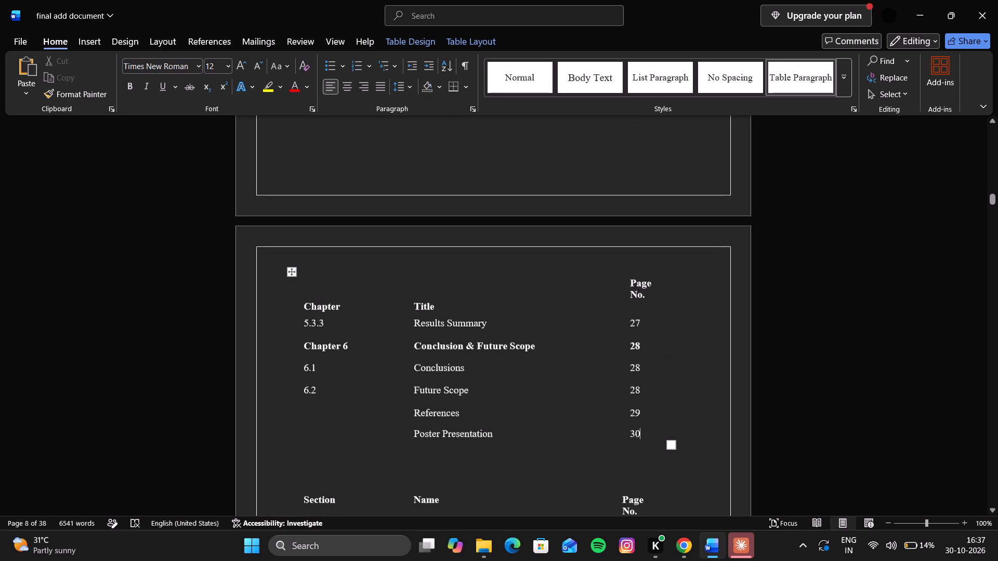
pyautogui.scroll(7, 551, 382)
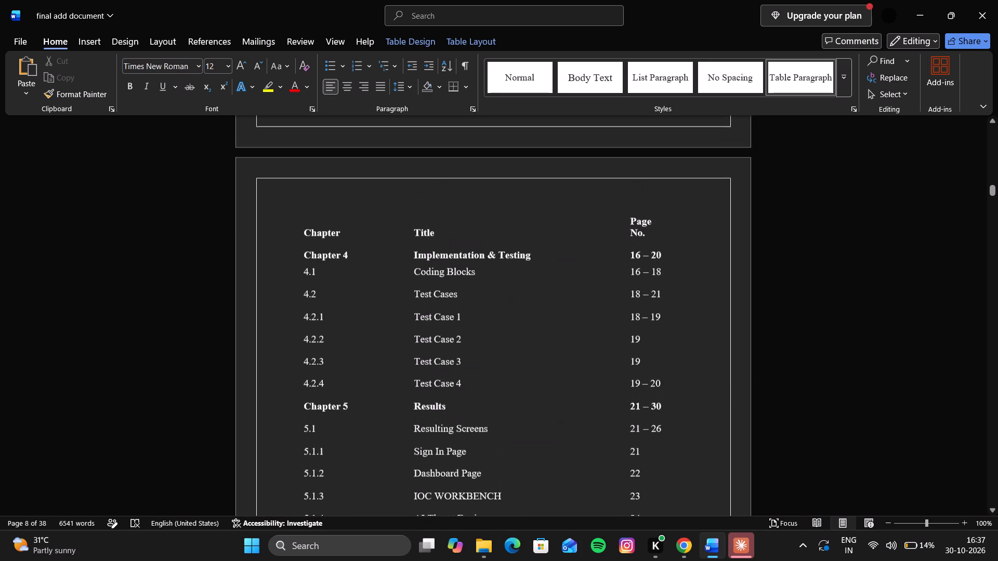
pyautogui.scroll(2, 551, 382)
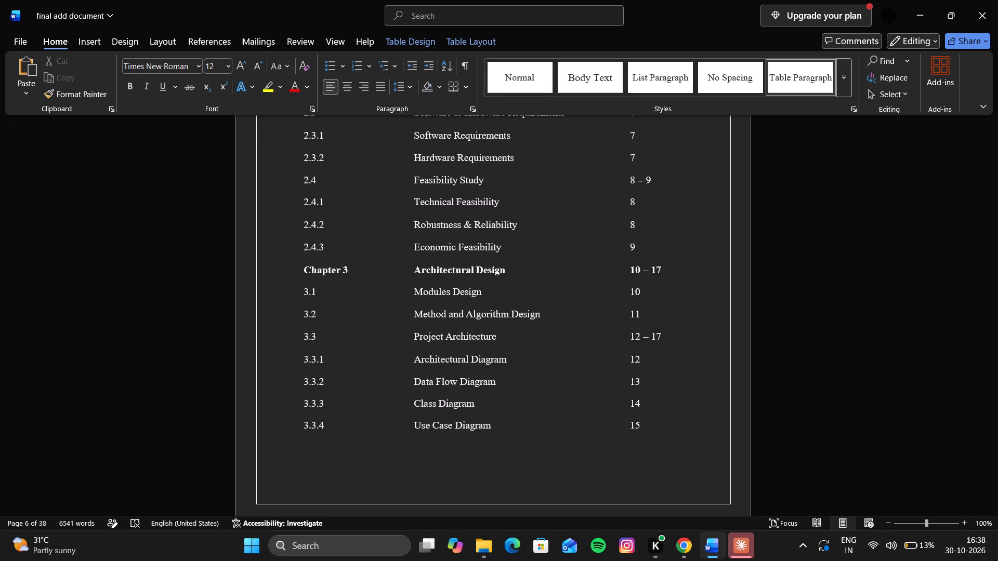
pyautogui.scroll(-2, 551, 382)
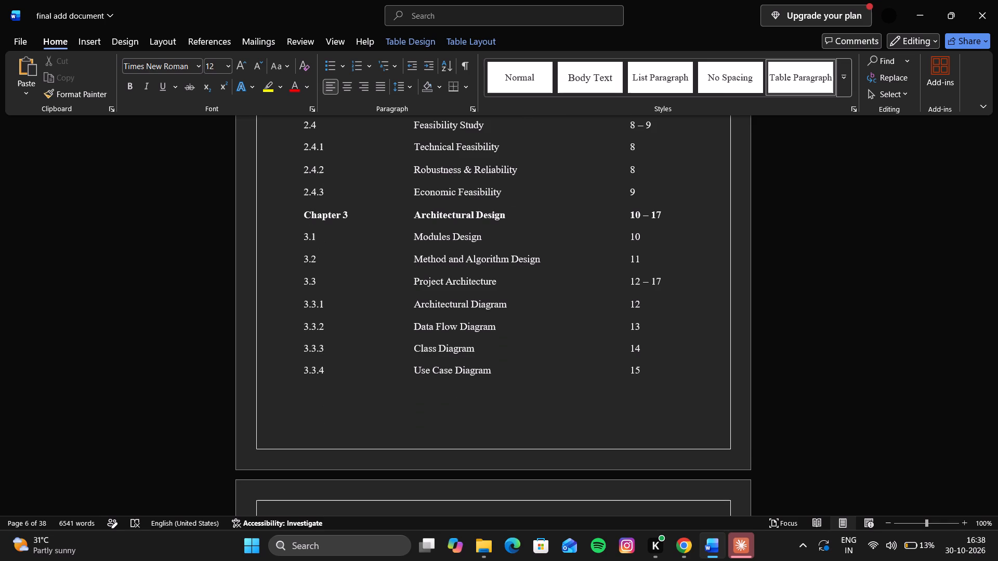
pyautogui.scroll(-4, 551, 382)
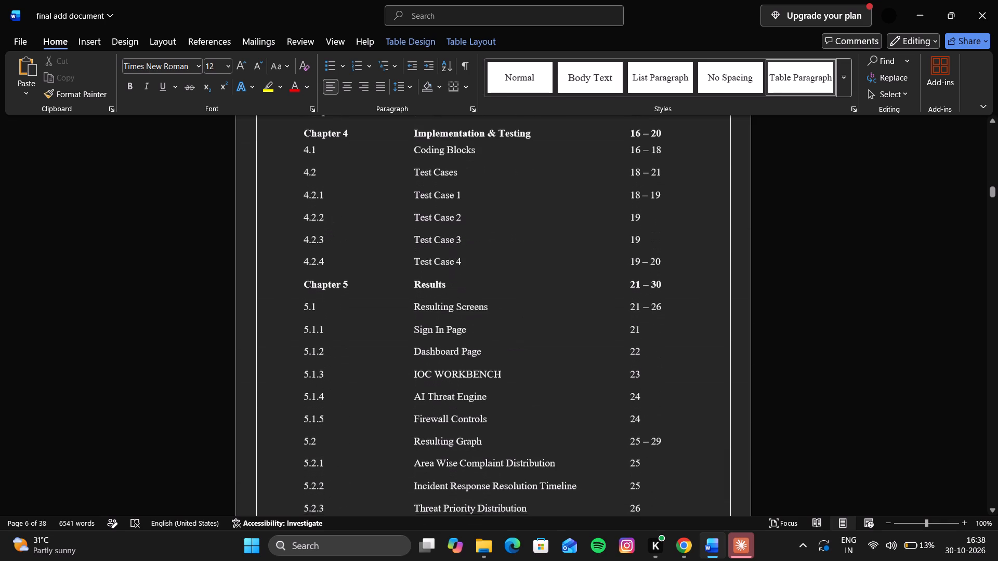
pyautogui.scroll(-1, 551, 382)
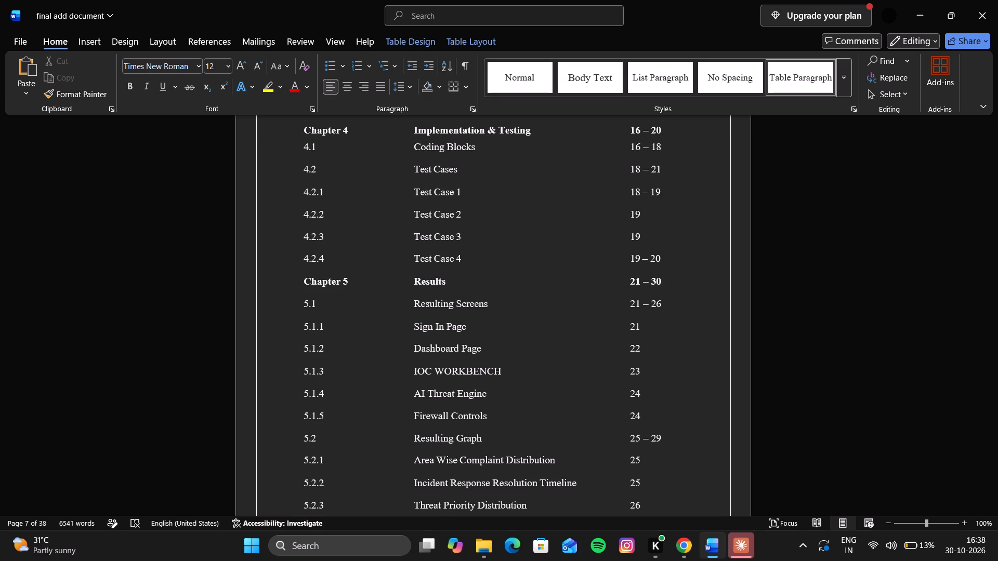
pyautogui.scroll(-1, 551, 382)
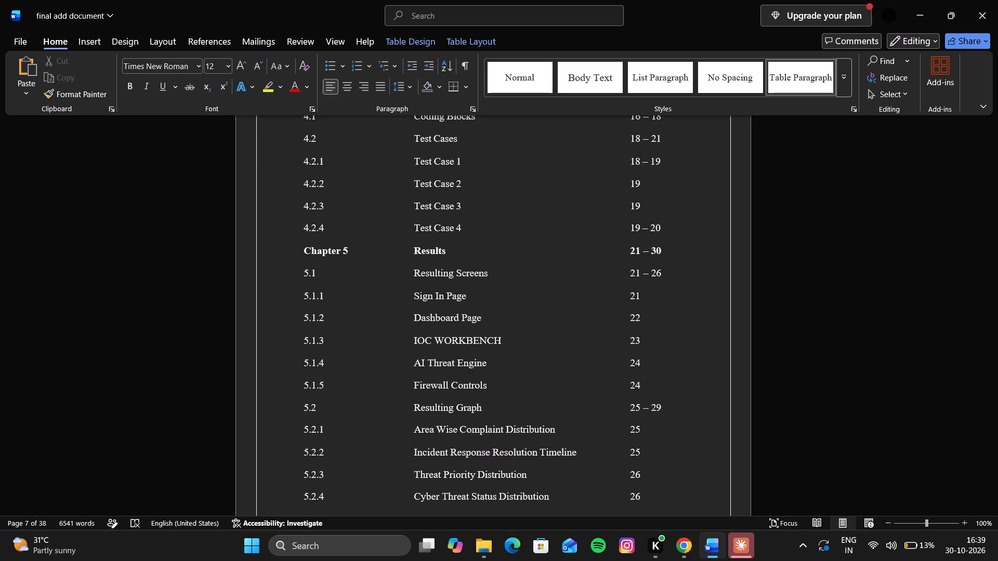
# Replace the name of entry 5.1.3 in the List Of Screen Shots with IOC WORKBENCH, copied from the table of contents.
pyautogui.moveTo(503, 336); pyautogui.dragTo(498, 339)
pyautogui.moveTo(498, 339); pyautogui.dragTo(399, 338)
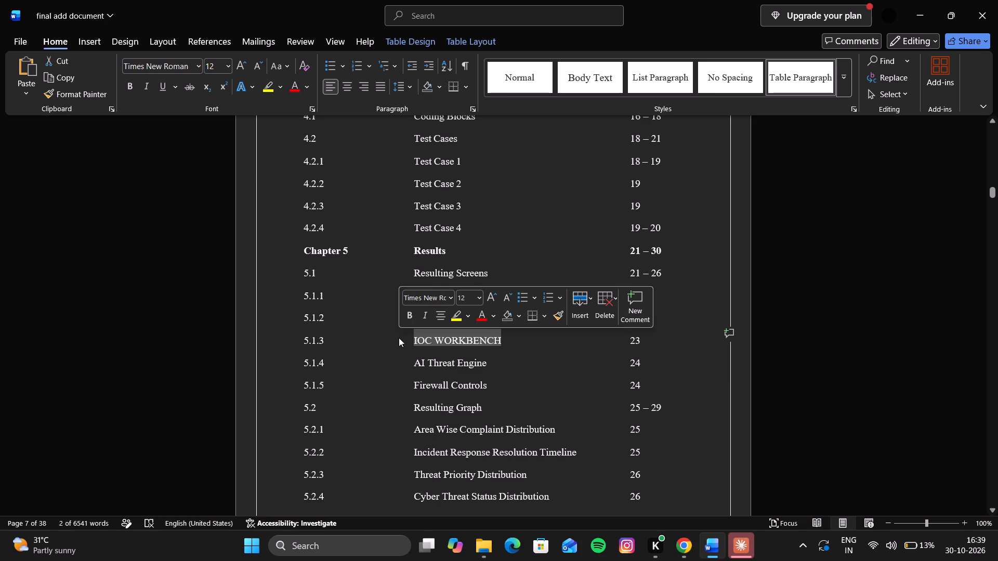
pyautogui.hotkey('ctrl', 'c')
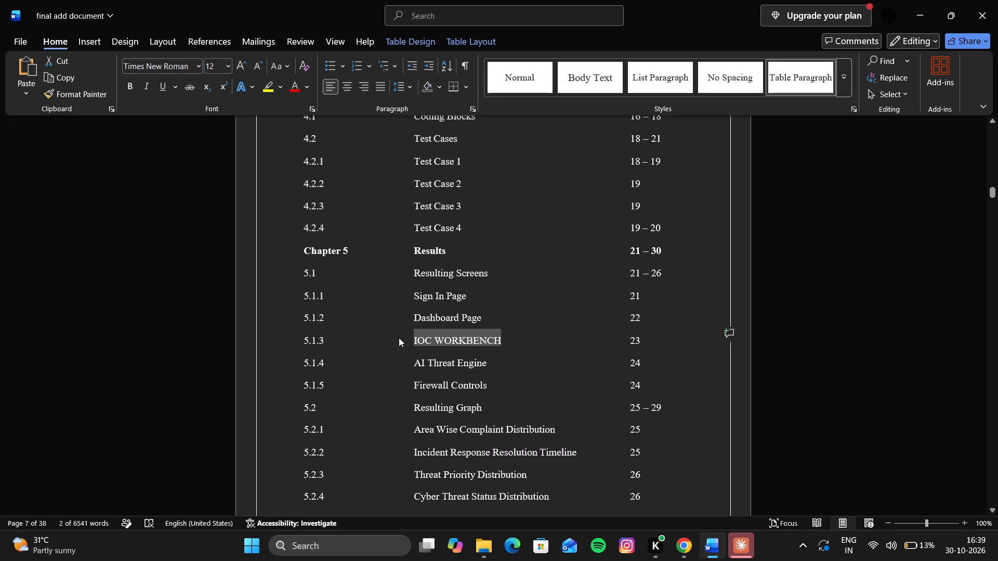
pyautogui.scroll(-9, 399, 338)
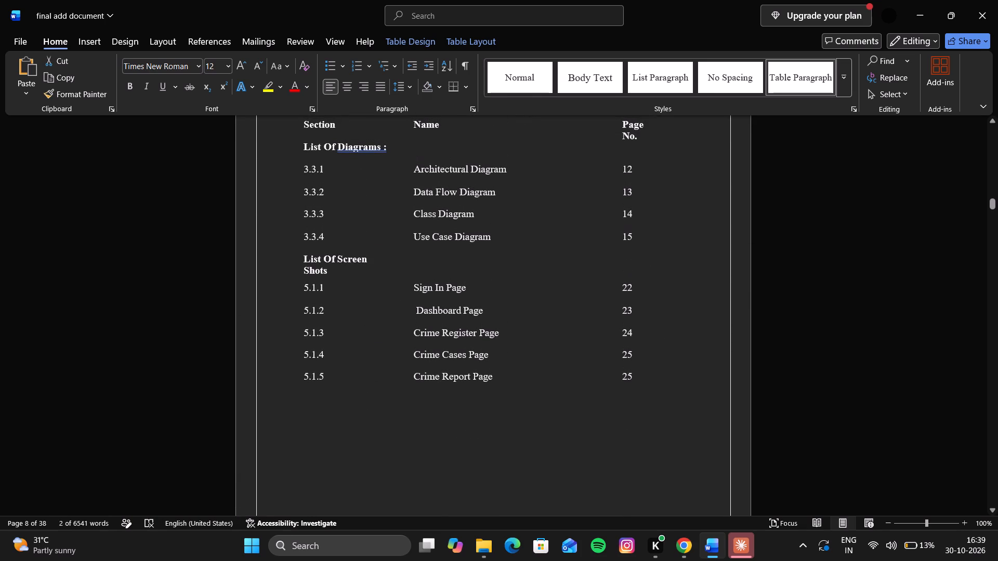
pyautogui.click(497, 331)
pyautogui.press('BackSpace')
pyautogui.press('BackSpace')
pyautogui.press('BackSpace')
pyautogui.press('BackSpace')
pyautogui.press('BackSpace')
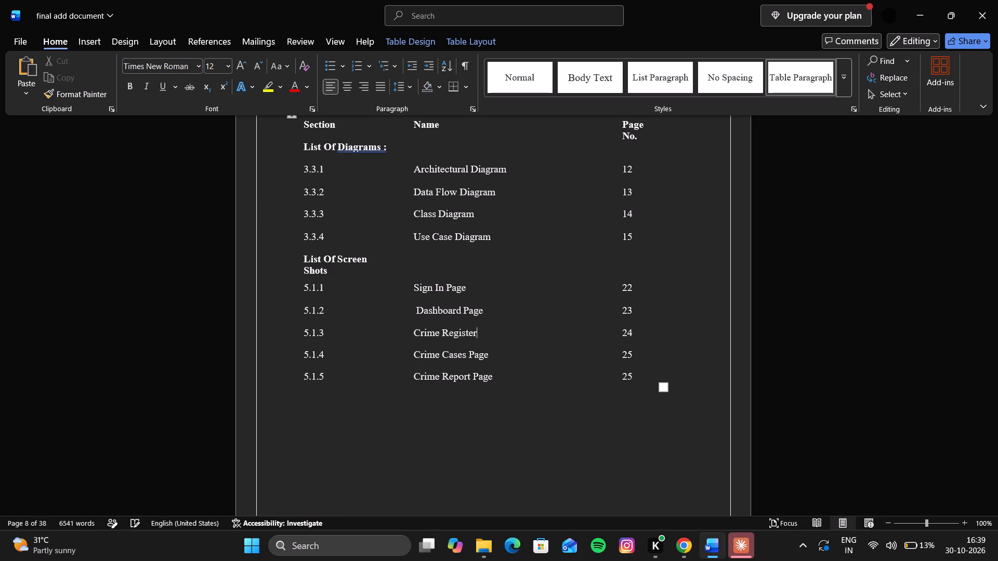
pyautogui.press('BackSpace')
pyautogui.press('BackSpace')
pyautogui.press('BackSpace')
pyautogui.press('BackSpace')
pyautogui.press('BackSpace')
pyautogui.press('BackSpace')
pyautogui.press('BackSpace')
pyautogui.press('BackSpace')
pyautogui.press('BackSpace')
pyautogui.press('BackSpace')
pyautogui.press('BackSpace')
pyautogui.press('BackSpace')
pyautogui.press('BackSpace')
pyautogui.press('BackSpace')
pyautogui.hotkey('ctrl', 'v')
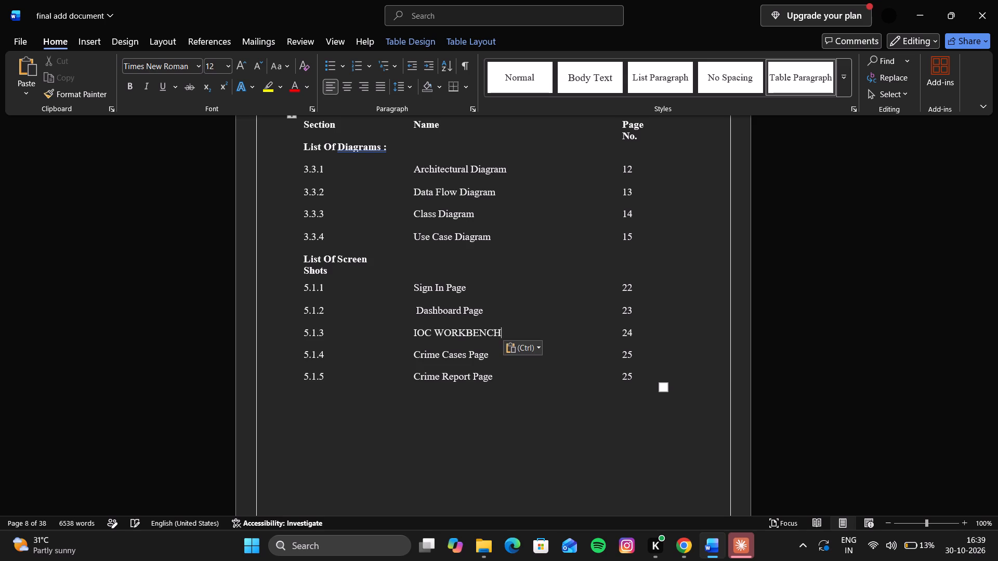
# Remove the extra space before Dashboard Page in entry 5.1.2 of the List Of Screen Shots so it lines up with the other names.
pyautogui.click(416, 310)
pyautogui.press('BackSpace')
pyautogui.press('space')
pyautogui.press('space')
pyautogui.press('space')
pyautogui.press('space')
pyautogui.press('space')
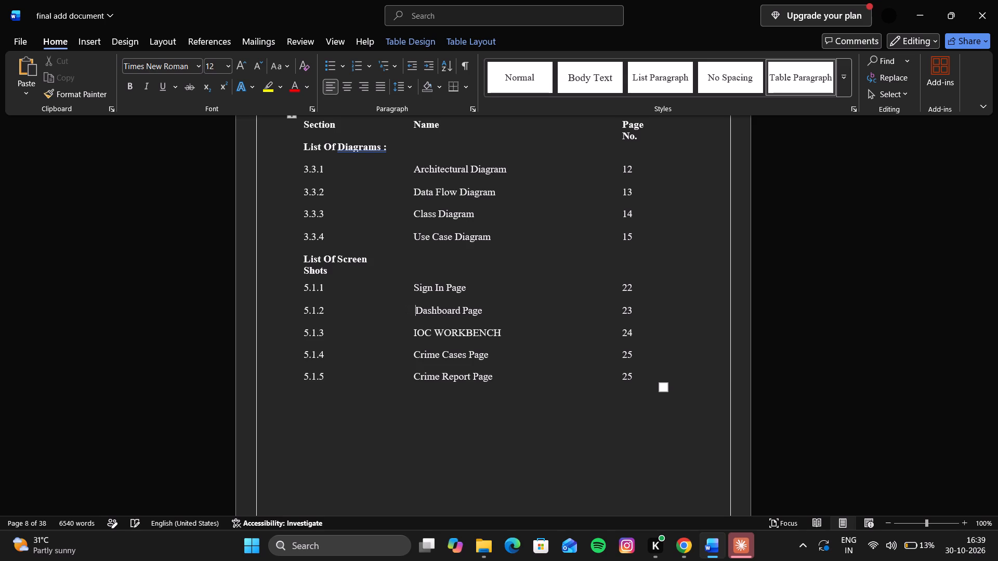
pyautogui.press('BackSpace')
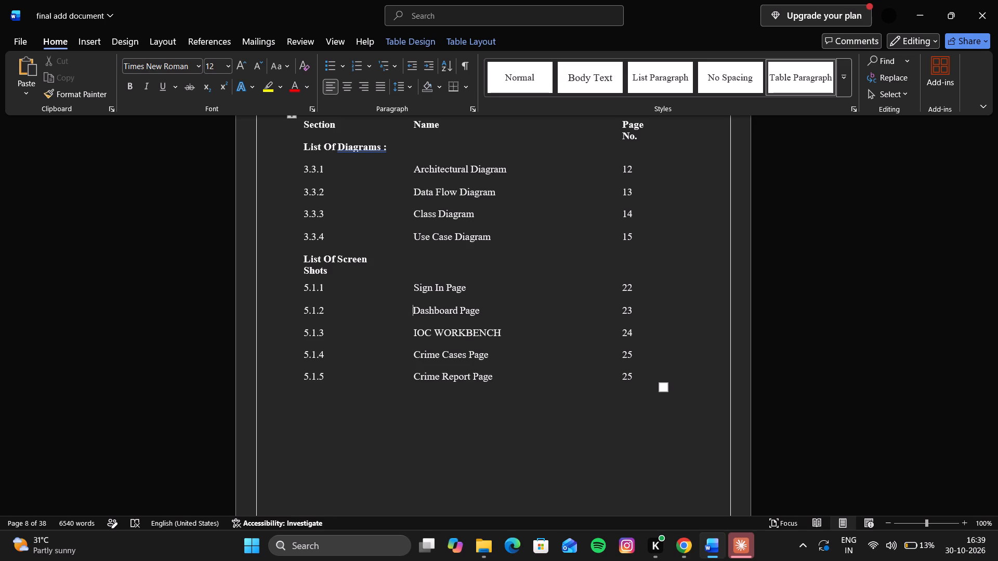
# Compare the Chapter 3 to 6 contents entries and page numbers with the List Of Diagrams and List Of Screen Shots.
pyautogui.scroll(1, 471, 426)
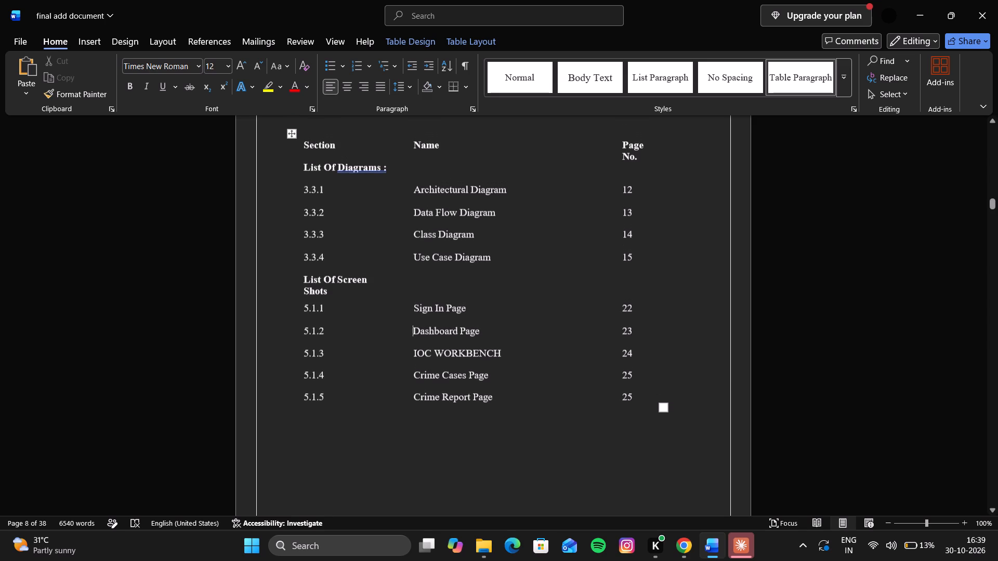
pyautogui.scroll(3, 471, 426)
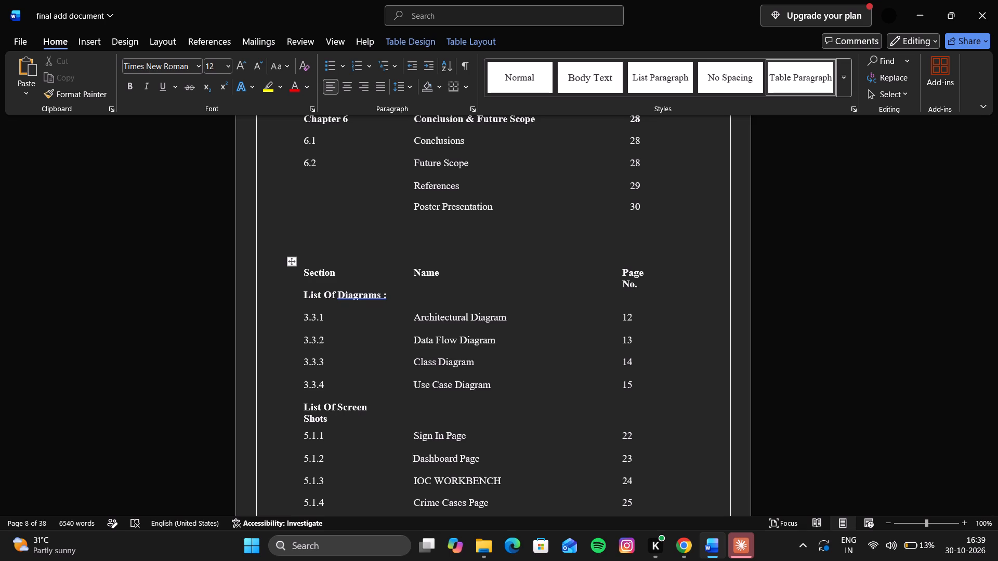
pyautogui.scroll(2, 471, 426)
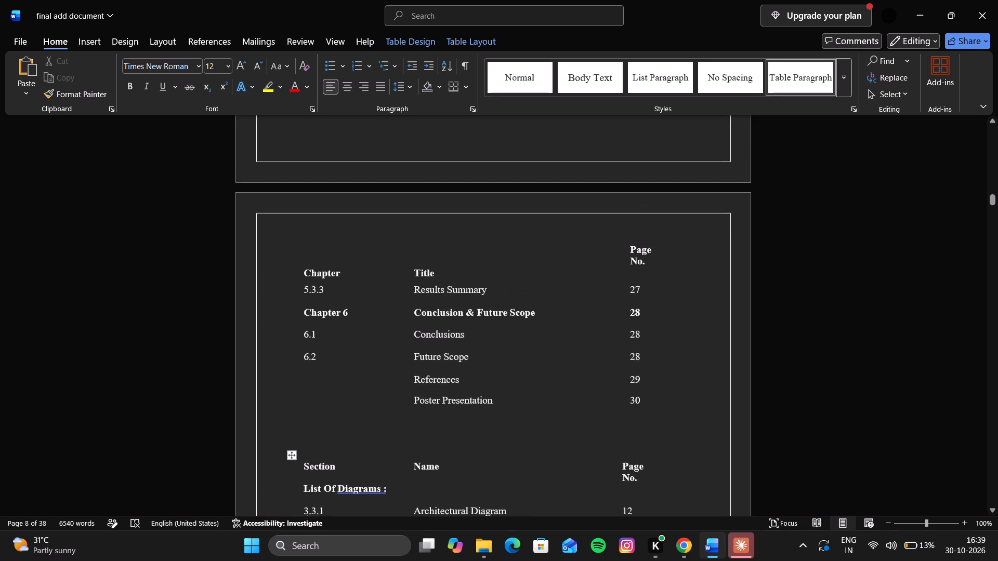
pyautogui.scroll(4, 471, 426)
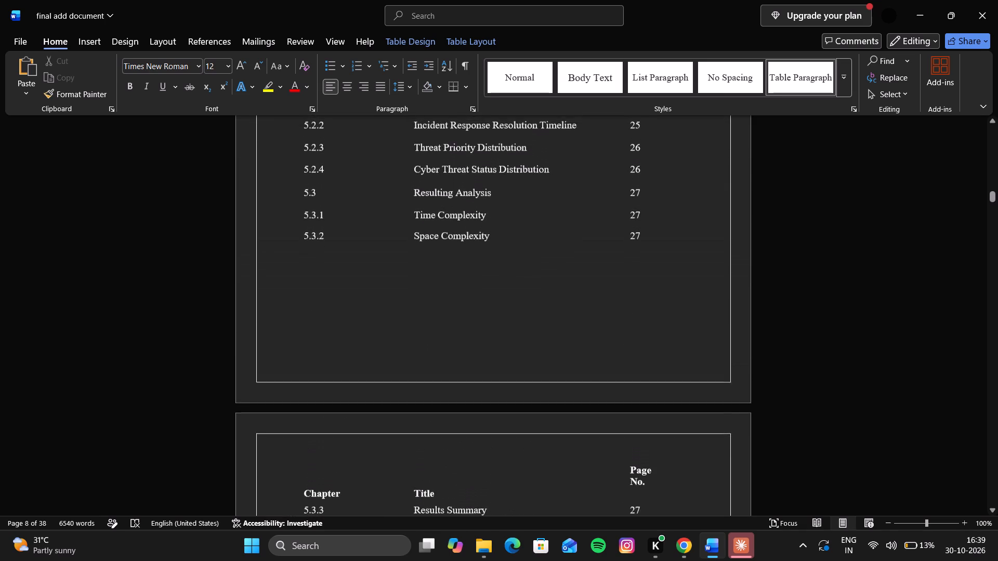
pyautogui.scroll(2, 471, 426)
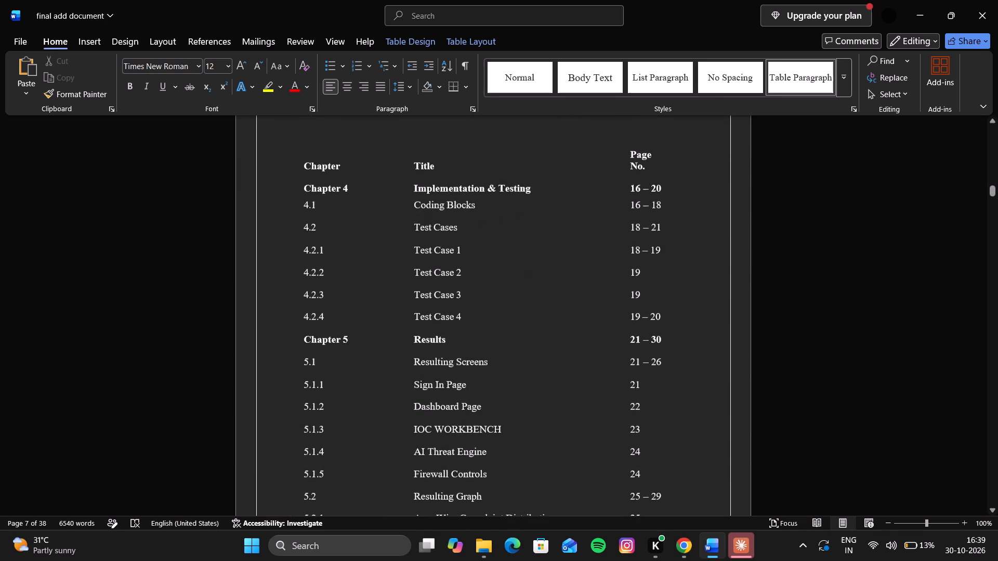
pyautogui.scroll(3, 471, 426)
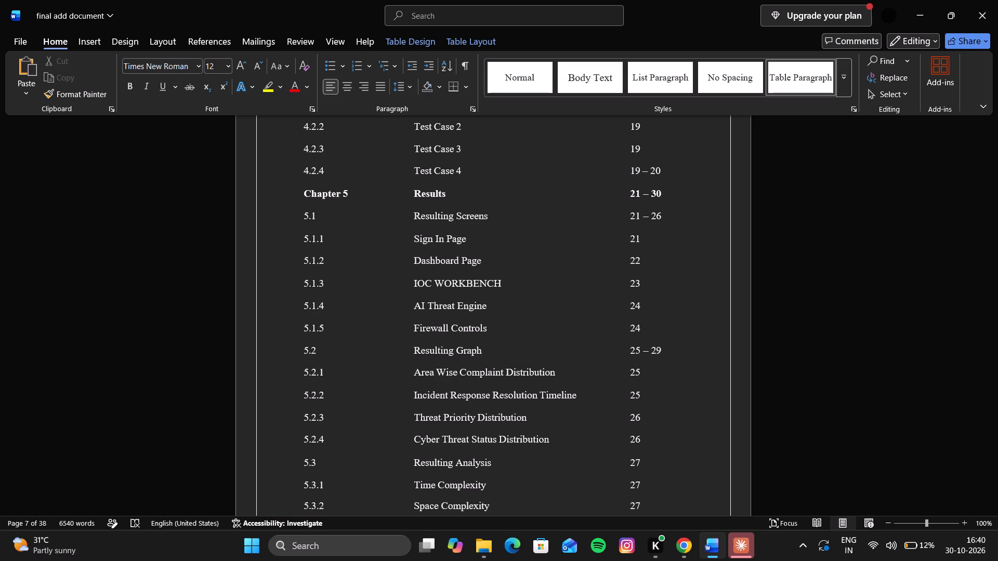
pyautogui.scroll(1, 499, 352)
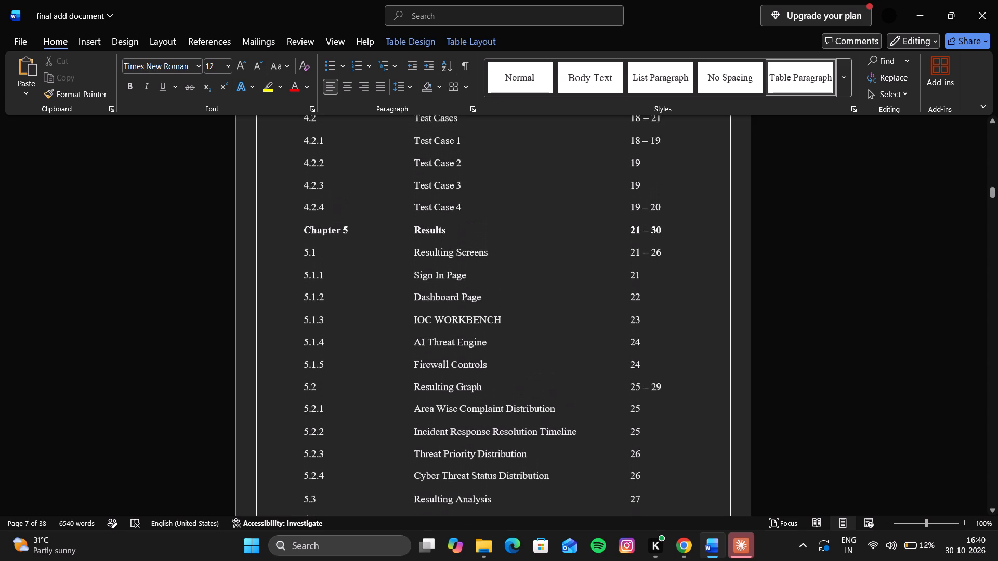
pyautogui.scroll(1, 499, 352)
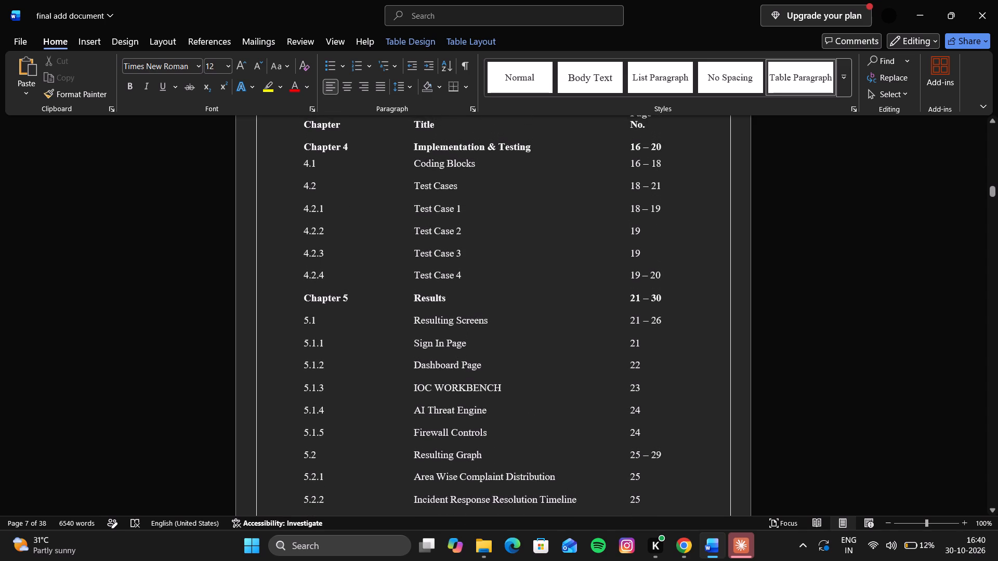
pyautogui.scroll(-3, 499, 352)
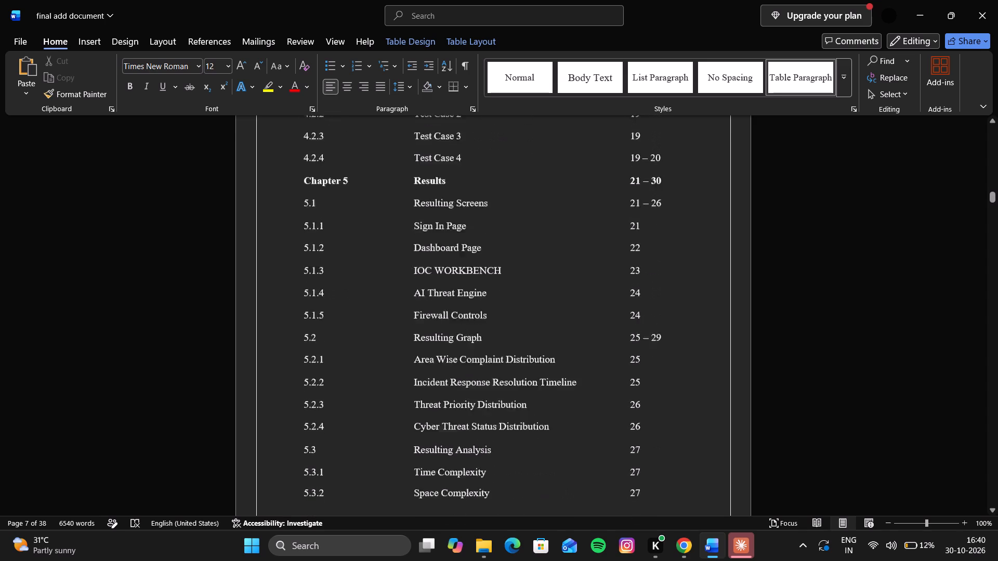
pyautogui.scroll(-4, 499, 352)
pyautogui.scroll(1, 499, 352)
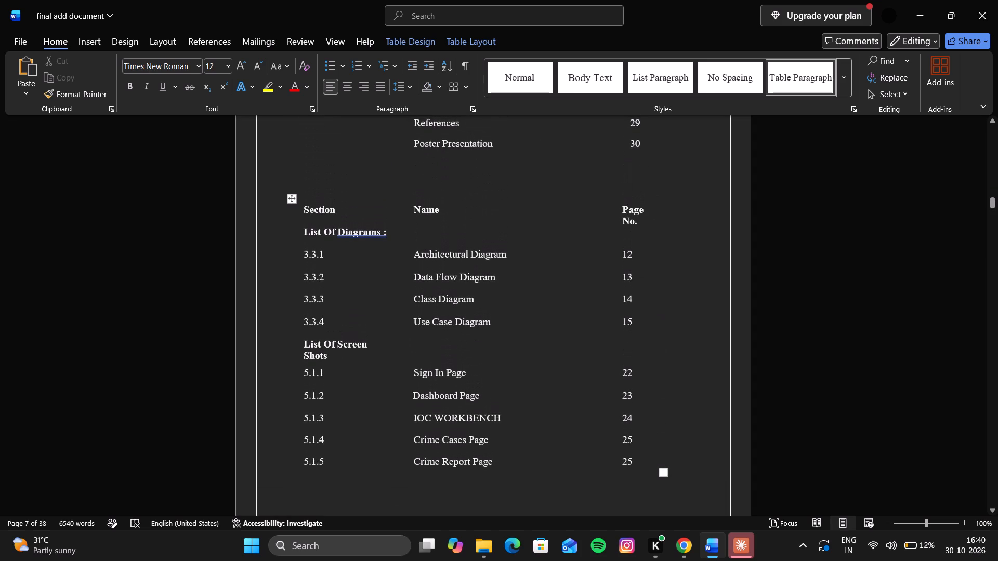
pyautogui.scroll(1, 499, 352)
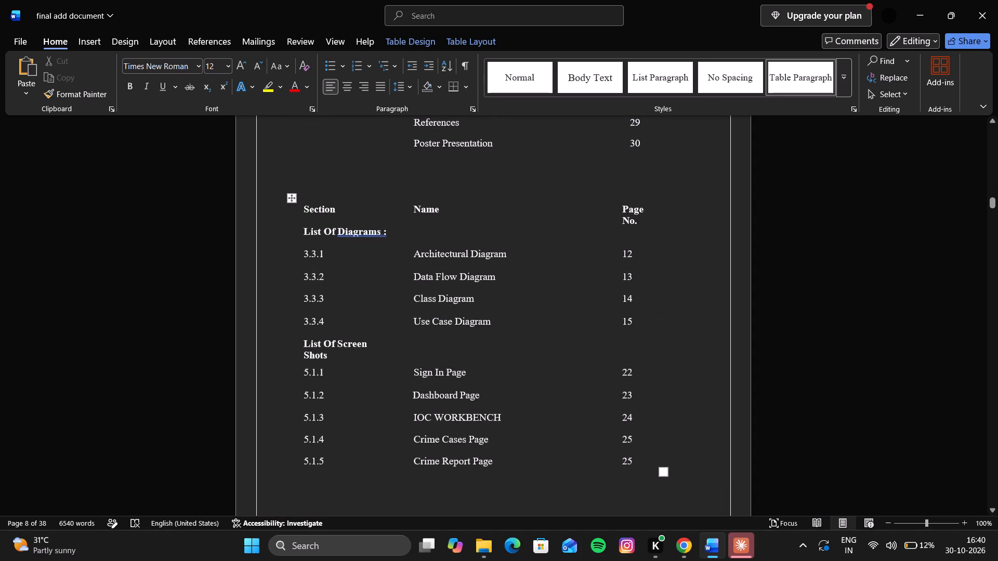
pyautogui.scroll(1, 499, 352)
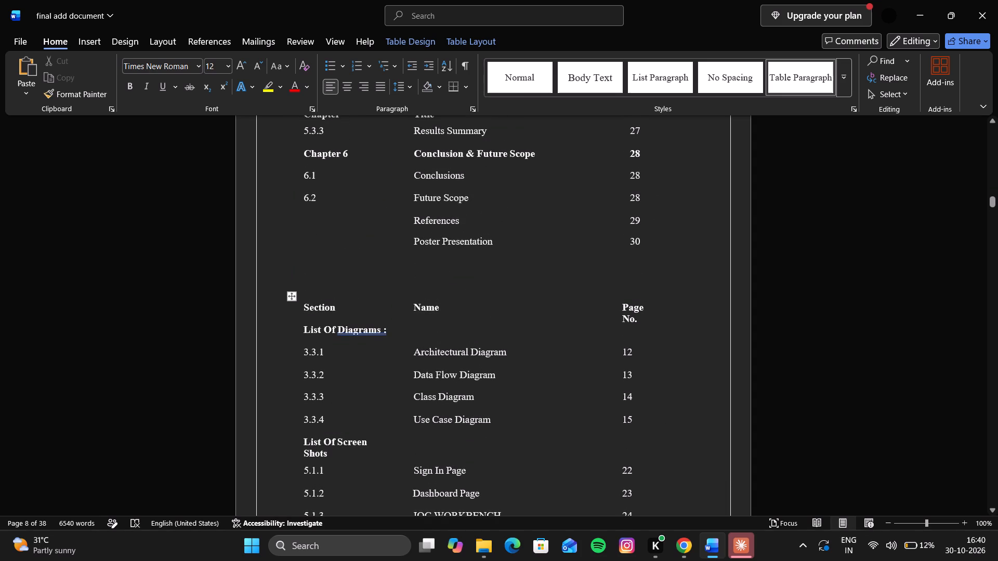
pyautogui.scroll(2, 499, 352)
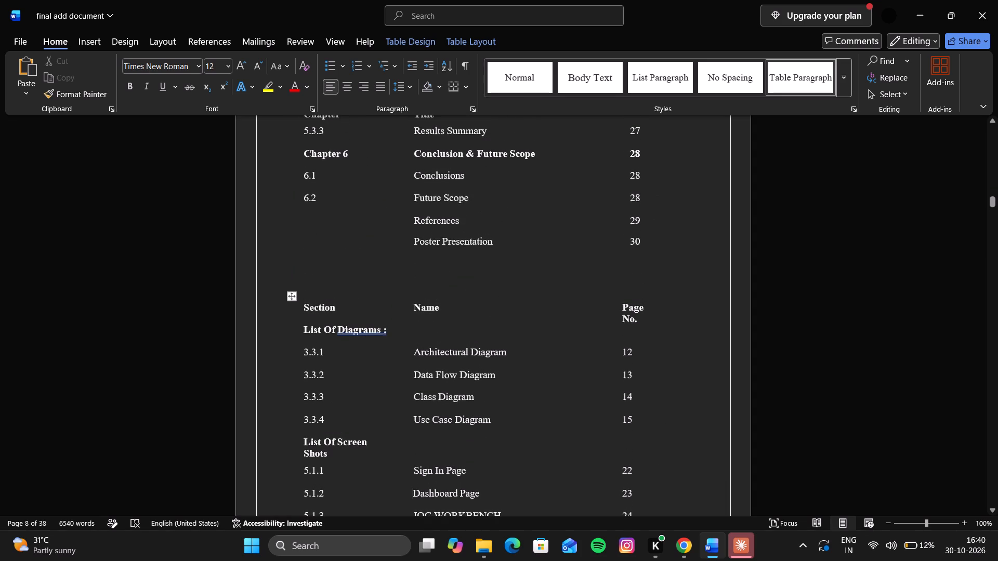
pyautogui.scroll(6, 499, 352)
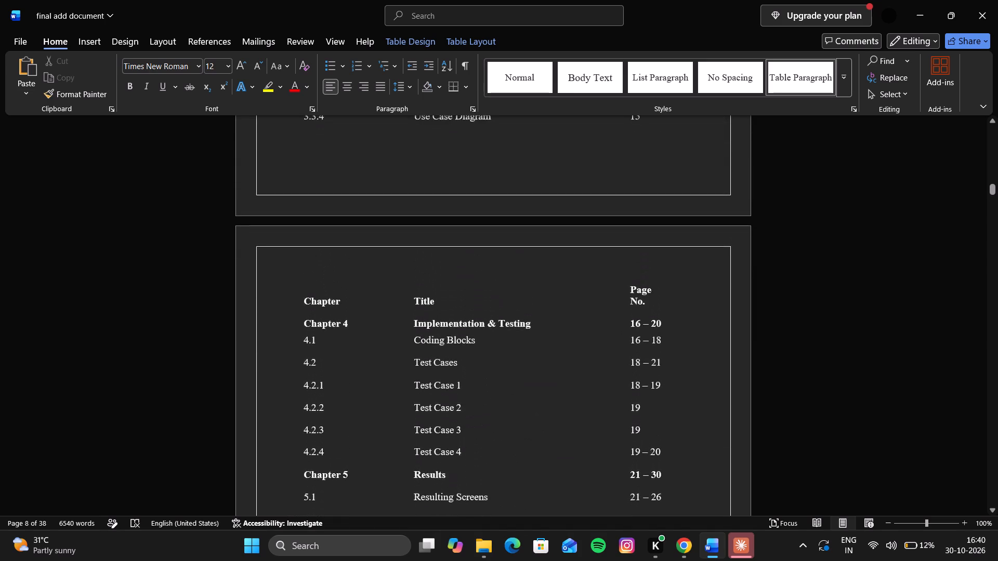
pyautogui.scroll(3, 499, 352)
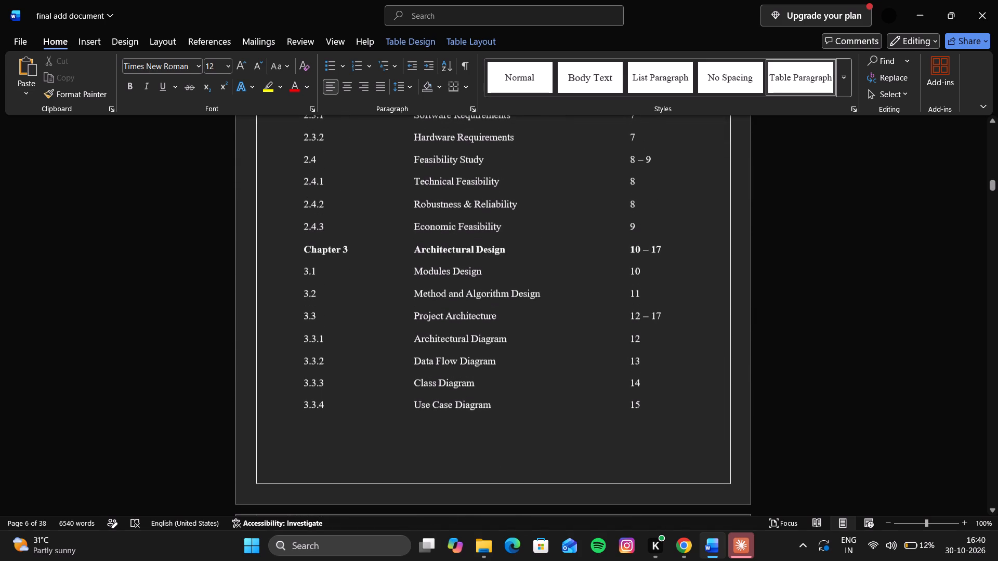
pyautogui.scroll(1, 499, 352)
pyautogui.scroll(-2, 499, 352)
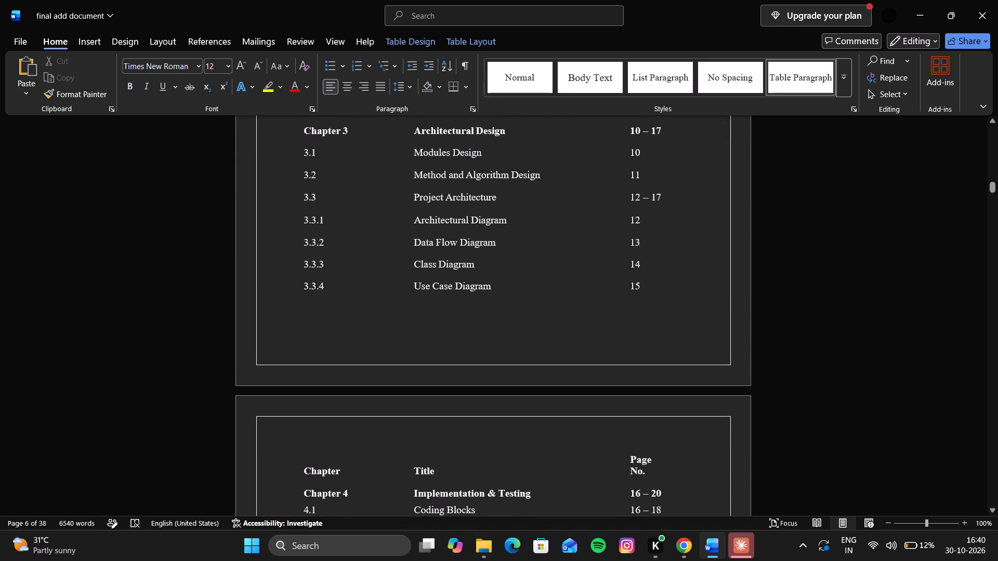
pyautogui.scroll(-2, 499, 352)
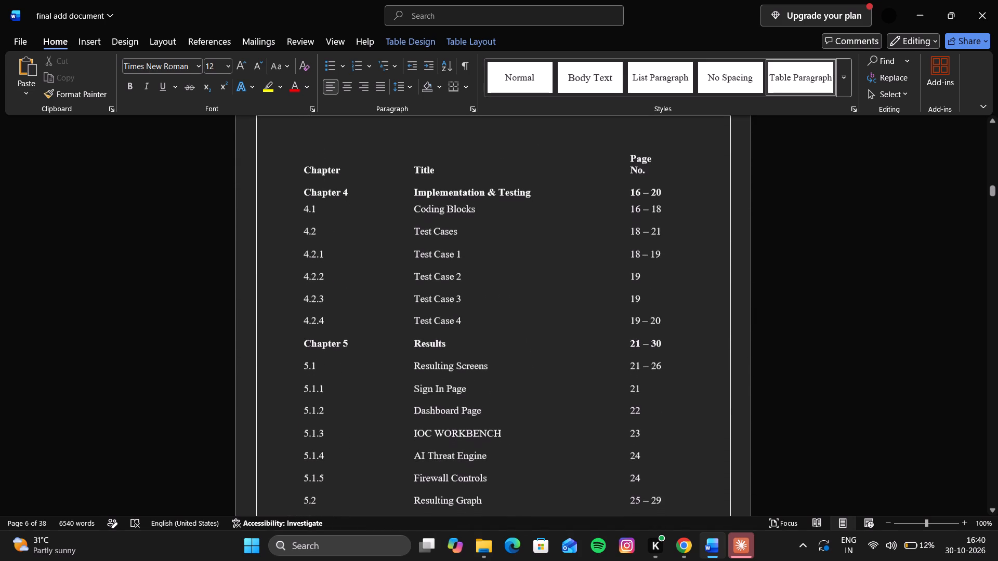
pyautogui.scroll(-2, 499, 352)
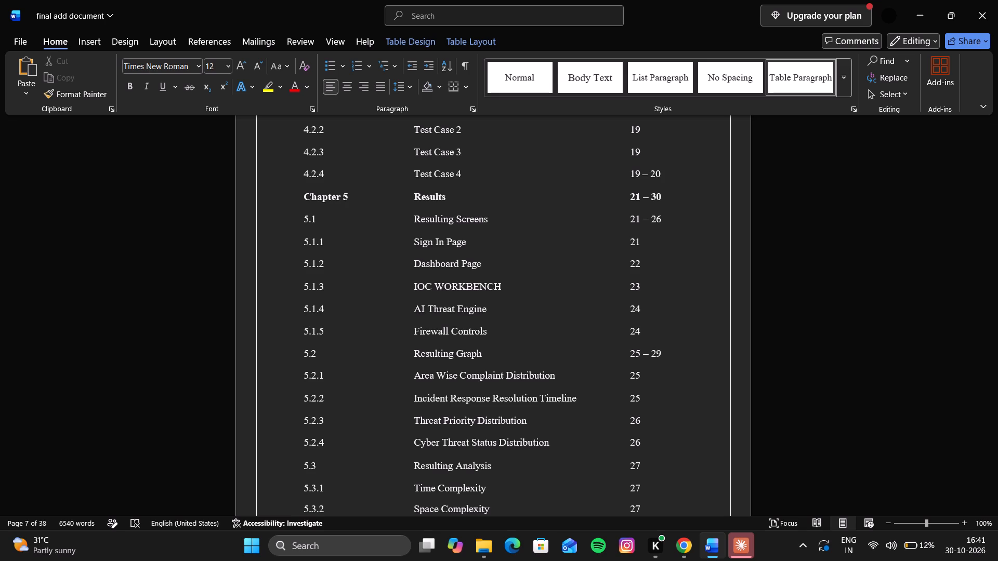
# Set the List Of Screen Shots page numbers to 21 for 5.1.1, 22 for 5.1.2, 23 for 5.1.3, and 24 for 5.1.4 and 5.1.5.
pyautogui.scroll(-9, 484, 251)
pyautogui.scroll(4, 484, 251)
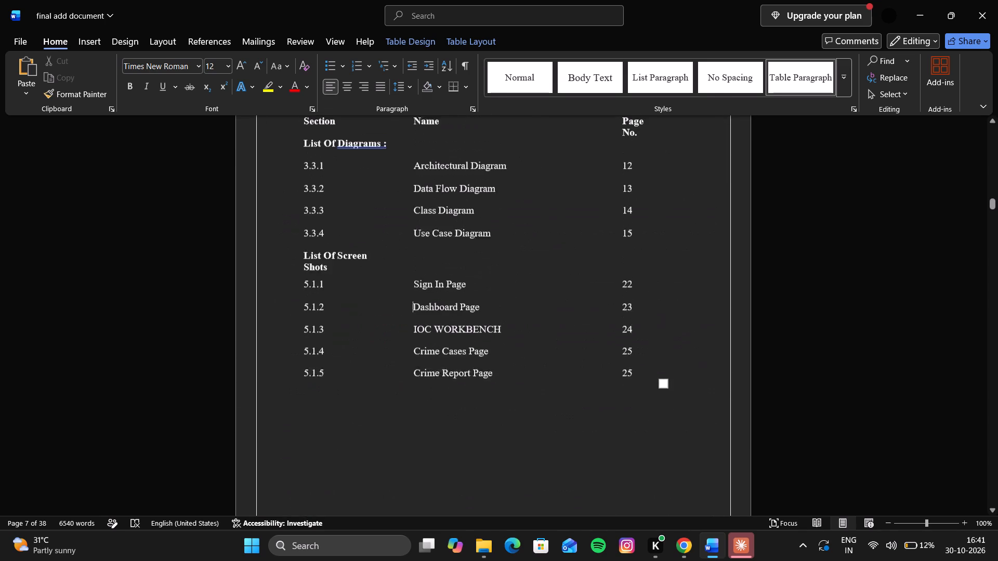
pyautogui.scroll(1, 484, 251)
pyautogui.click(631, 290)
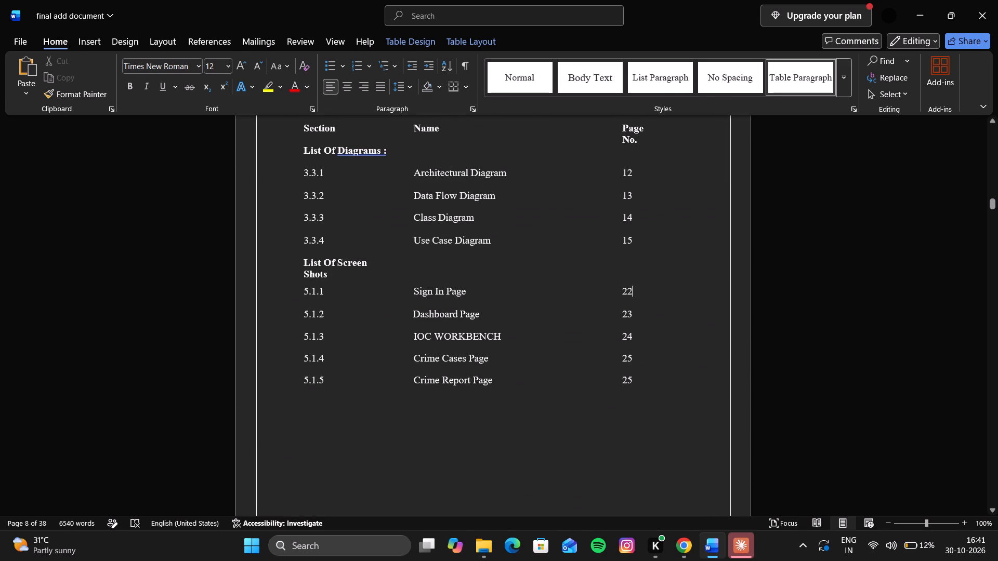
pyautogui.press('BackSpace')
pyautogui.press('1')
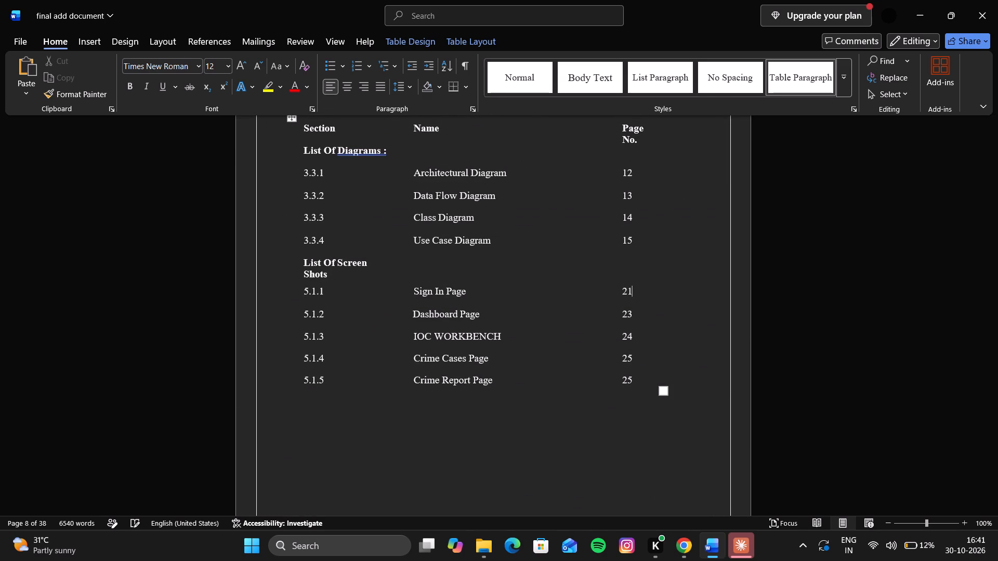
pyautogui.click(631, 313)
pyautogui.press('BackSpace')
pyautogui.press('2')
pyautogui.click(634, 336)
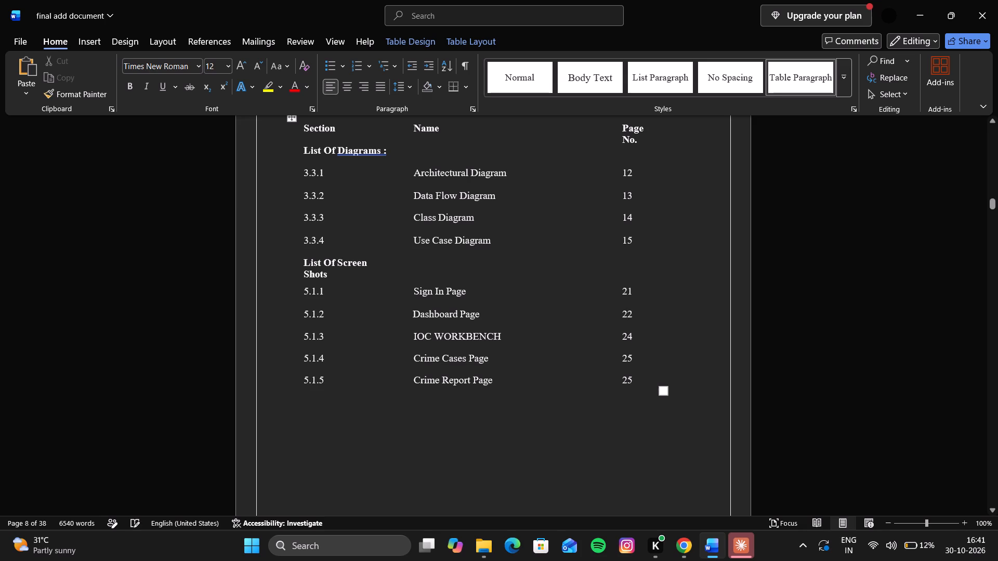
pyautogui.press('BackSpace')
pyautogui.press('3')
pyautogui.click(632, 358)
pyautogui.press('BackSpace')
pyautogui.press('4')
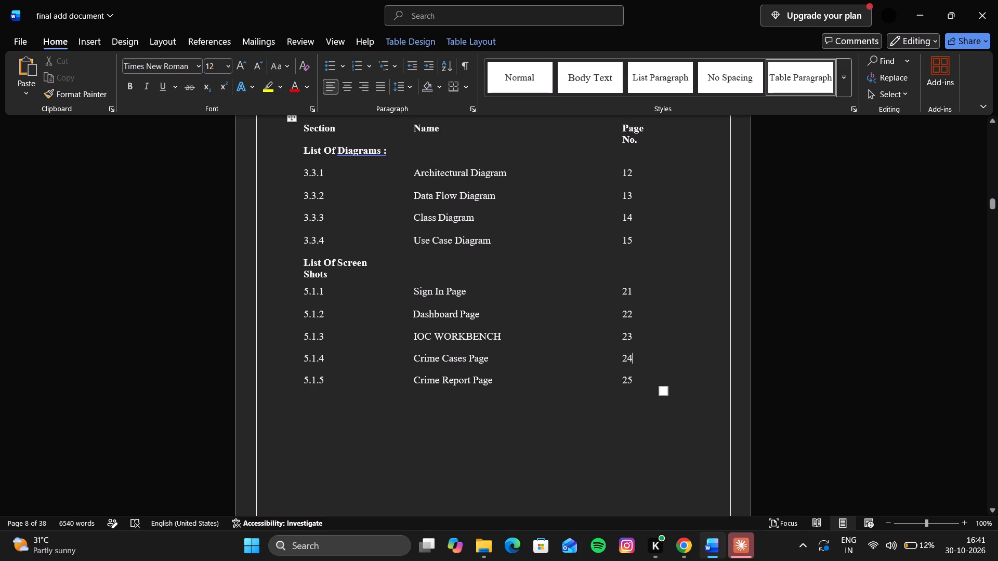
pyautogui.click(633, 378)
pyautogui.press('BackSpace')
pyautogui.press('4')
# Replace the name of entry 5.1.4 in the List Of Screen Shots with AI Threat Engine, copied from the table of contents.
pyautogui.scroll(5, 633, 378)
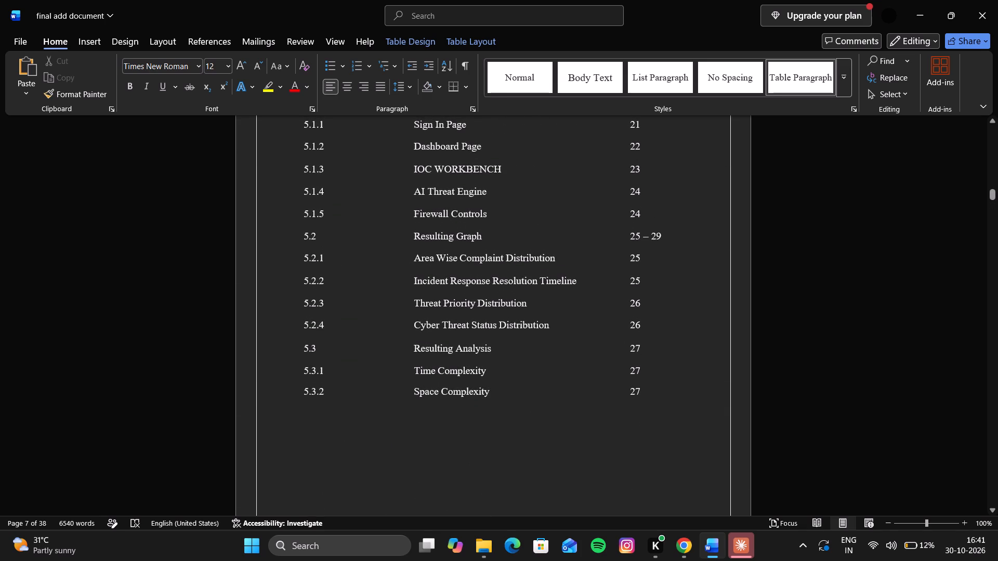
pyautogui.moveTo(490, 193); pyautogui.dragTo(403, 197)
pyautogui.hotkey('ctrl', 'c')
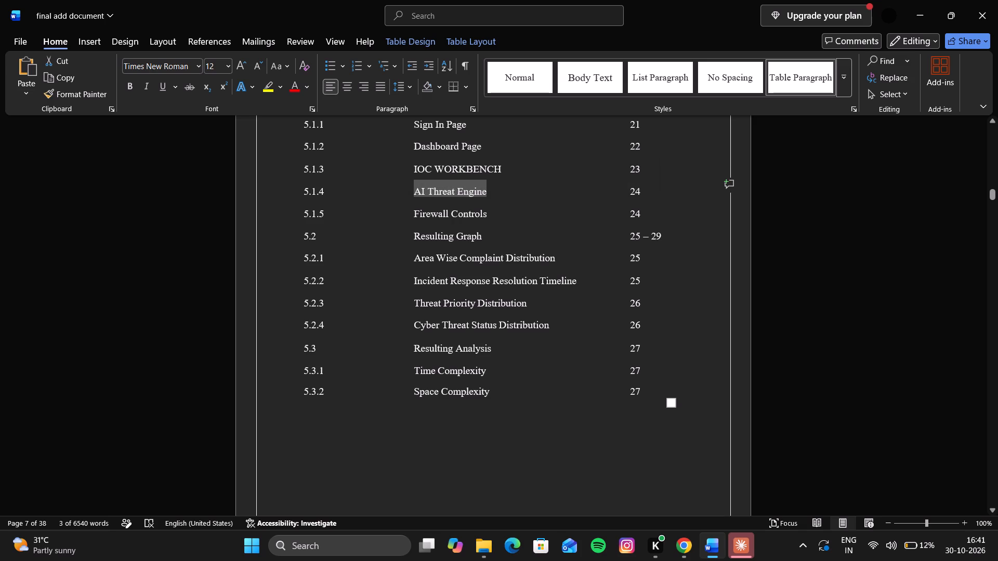
pyautogui.scroll(-5, 403, 197)
pyautogui.scroll(1, 403, 197)
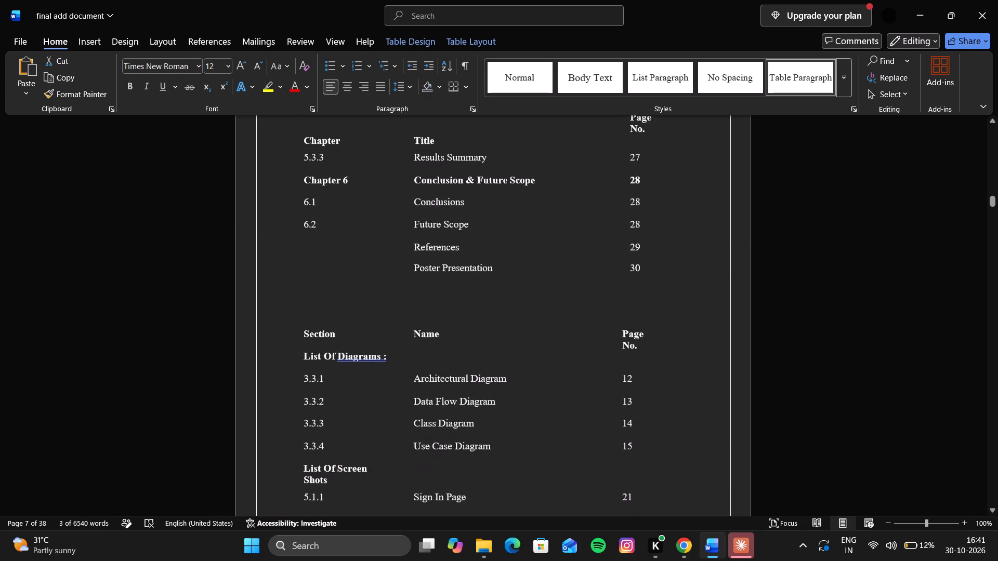
pyautogui.scroll(1, 403, 197)
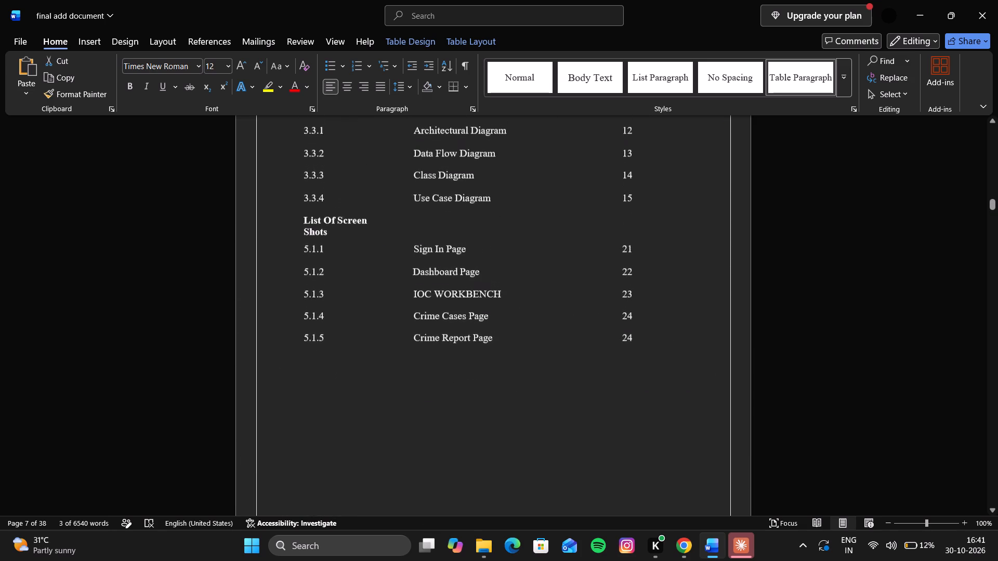
pyautogui.scroll(1, 403, 197)
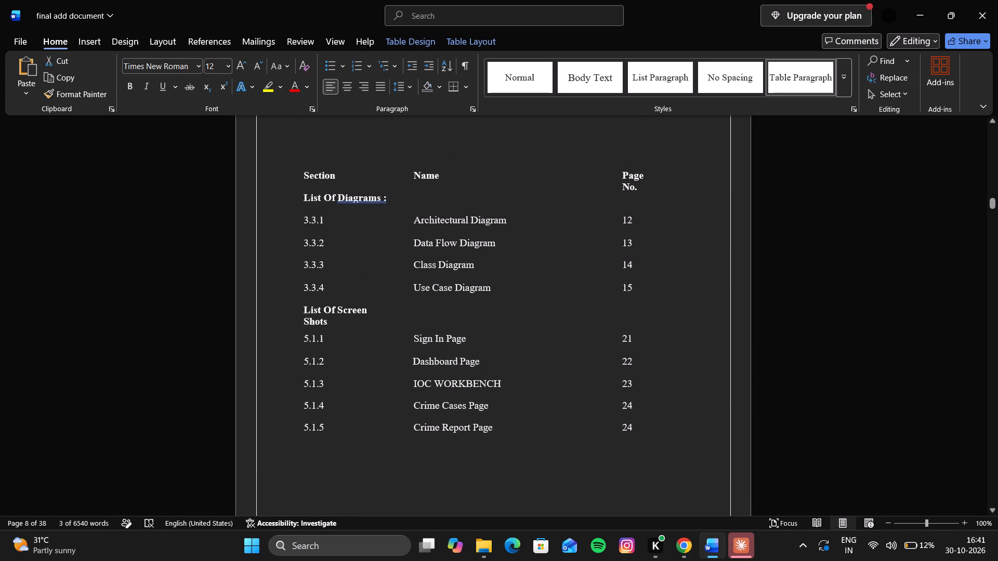
pyautogui.click(486, 407)
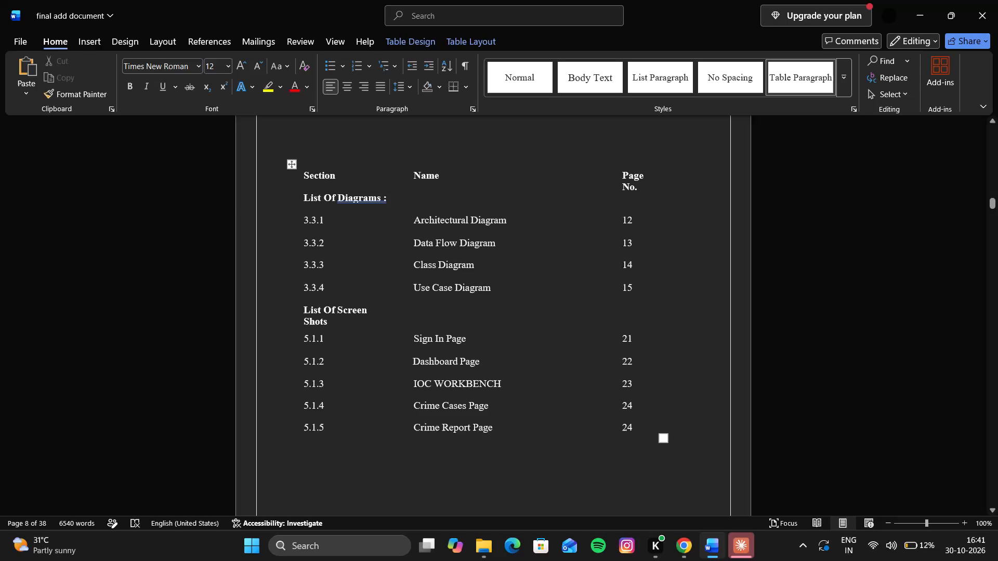
pyautogui.press('BackSpace')
pyautogui.press('BackSpace')
pyautogui.press('BackSpace')
pyautogui.press('BackSpace')
pyautogui.press('BackSpace')
pyautogui.press('BackSpace')
pyautogui.press('BackSpace')
pyautogui.press('BackSpace')
pyautogui.press('BackSpace')
pyautogui.press('BackSpace')
pyautogui.press('BackSpace')
pyautogui.press('BackSpace')
pyautogui.press('BackSpace')
pyautogui.press('BackSpace')
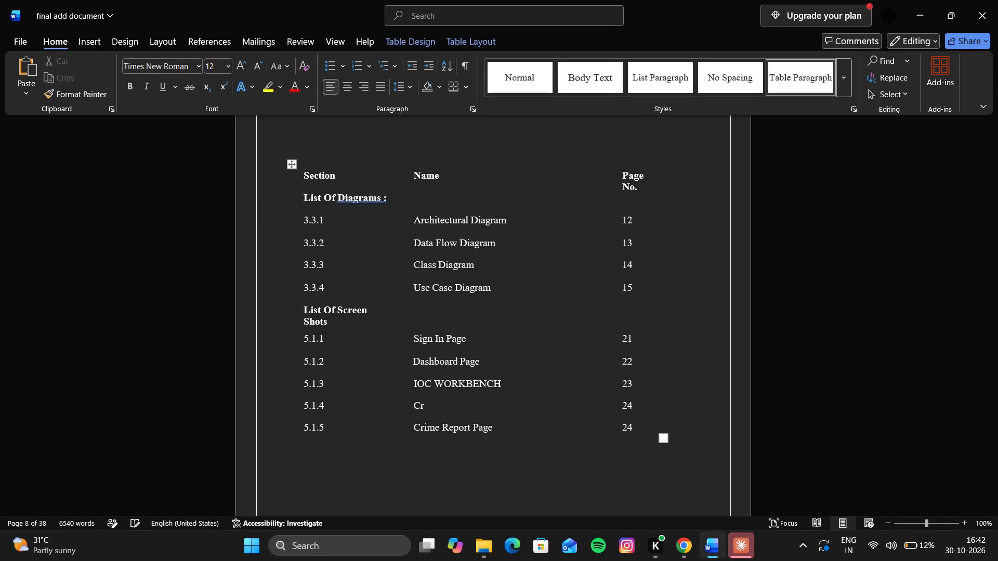
pyautogui.press('BackSpace')
pyautogui.press('BackSpace')
pyautogui.hotkey('ctrl', 'v')
# Replace the name of entry 5.1.5 in the List Of Screen Shots with Firewall Controls, copied from the table of contents.
pyautogui.scroll(3, 496, 413)
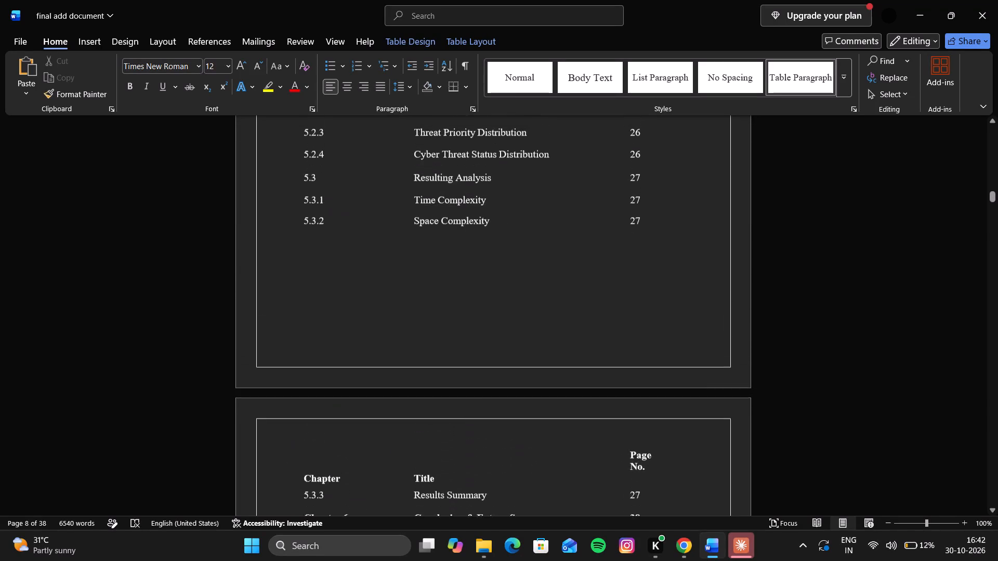
pyautogui.scroll(3, 496, 413)
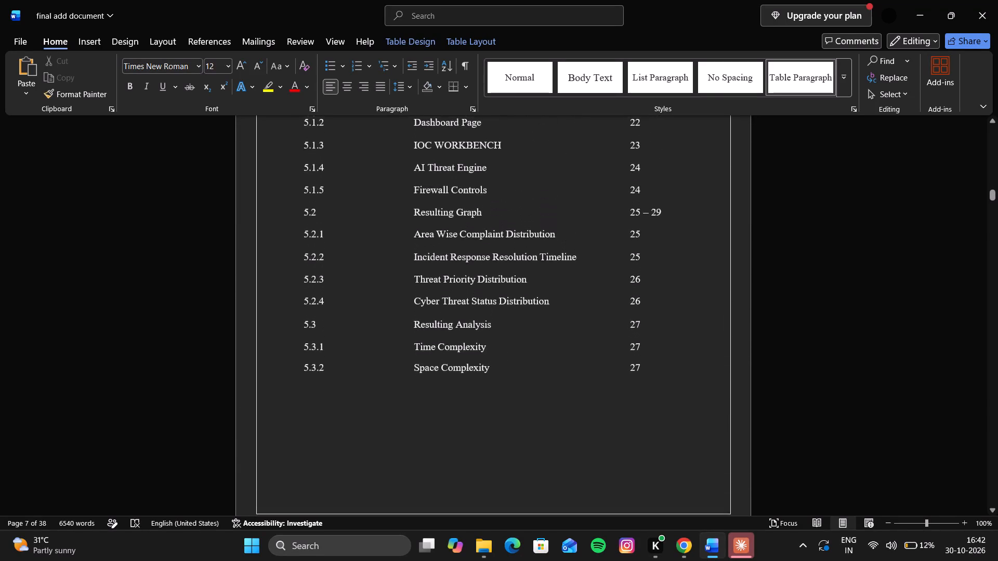
pyautogui.scroll(1, 496, 413)
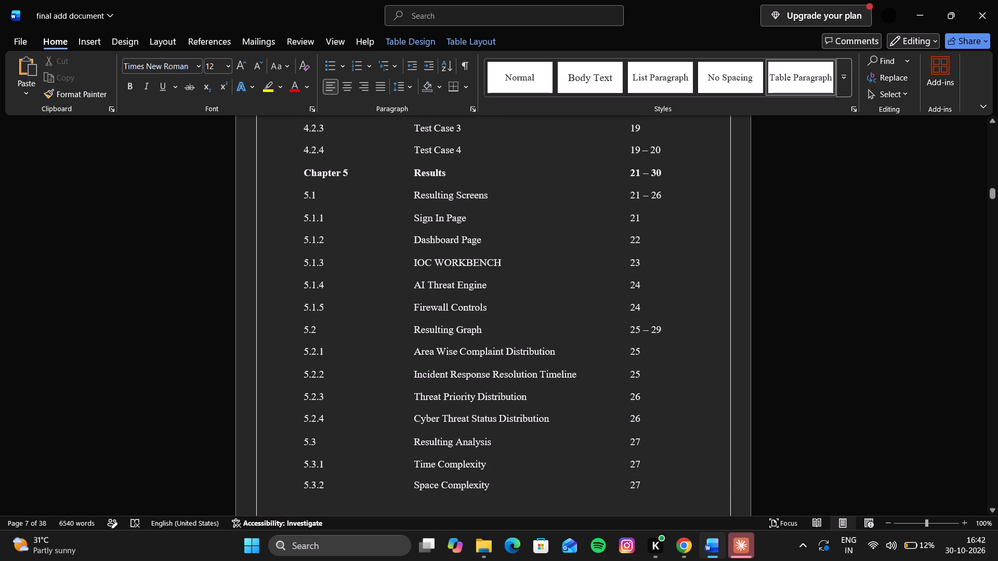
pyautogui.moveTo(489, 308); pyautogui.dragTo(415, 306)
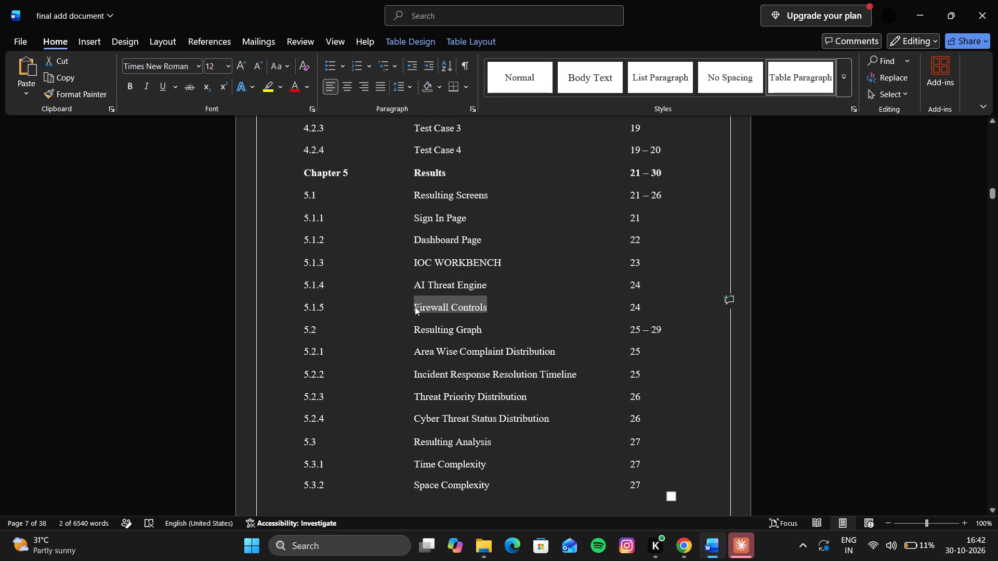
pyautogui.hotkey('ctrl', 'c')
pyautogui.scroll(-3, 415, 306)
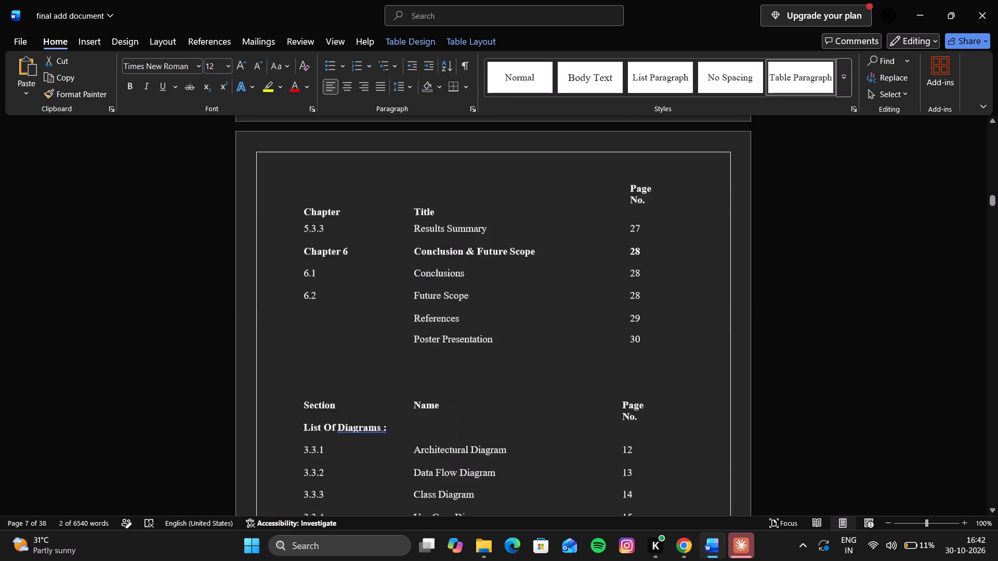
pyautogui.scroll(-4, 415, 306)
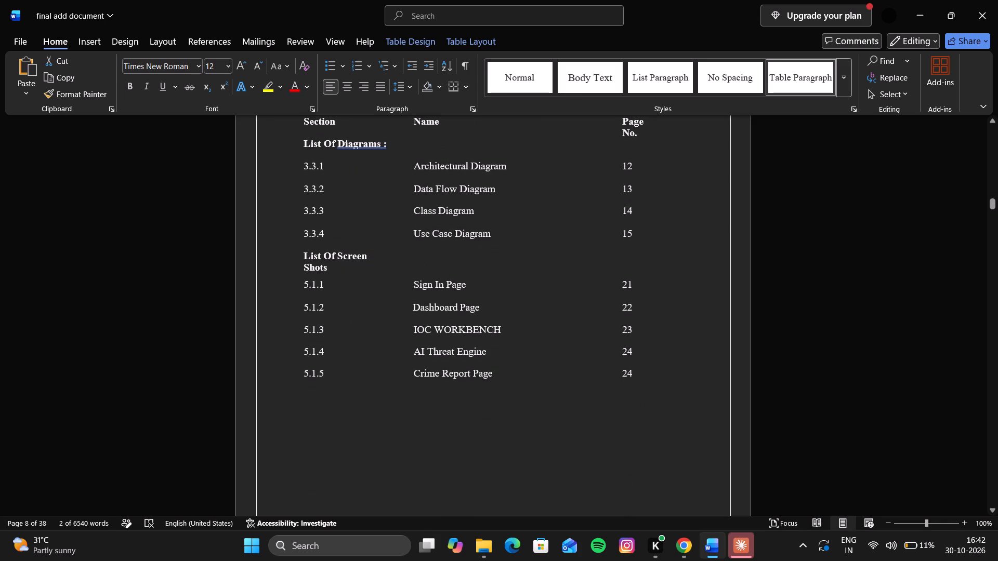
pyautogui.click(497, 377)
pyautogui.press('BackSpace')
pyautogui.press('BackSpace')
pyautogui.press('BackSpace')
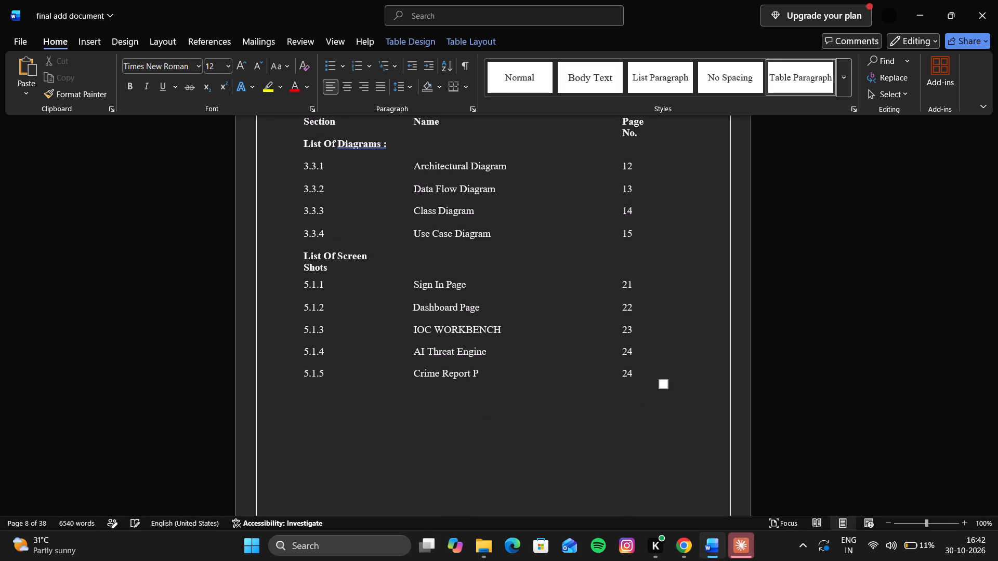
pyautogui.press('BackSpace')
pyautogui.press('BackSpace')
pyautogui.press('BackSpace')
pyautogui.press('BackSpace')
pyautogui.press('BackSpace')
pyautogui.press('BackSpace')
pyautogui.press('BackSpace')
pyautogui.press('BackSpace')
pyautogui.press('BackSpace')
pyautogui.press('BackSpace')
pyautogui.press('BackSpace')
pyautogui.press('BackSpace')
pyautogui.press('BackSpace')
pyautogui.press('BackSpace')
pyautogui.hotkey('ctrl', 'v')
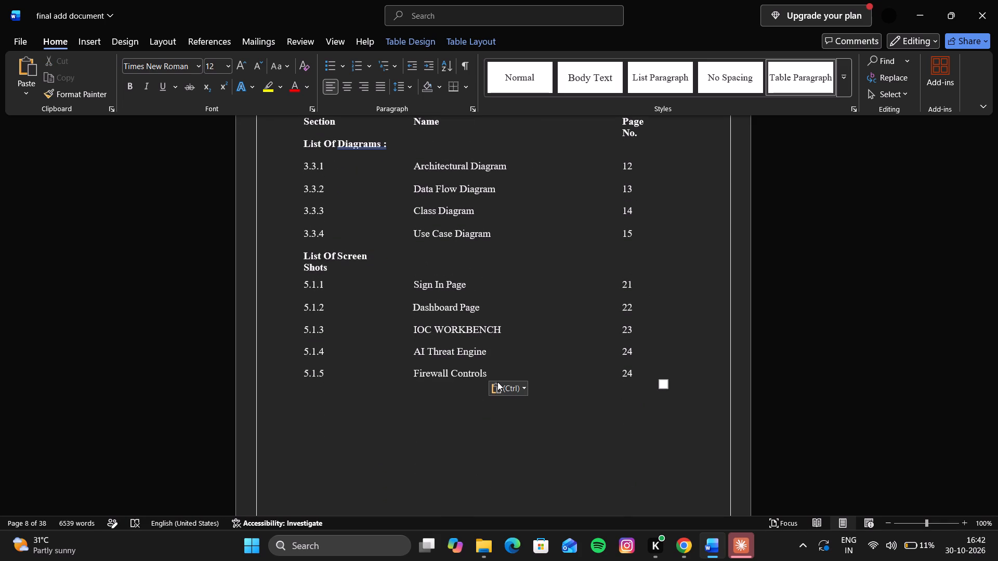
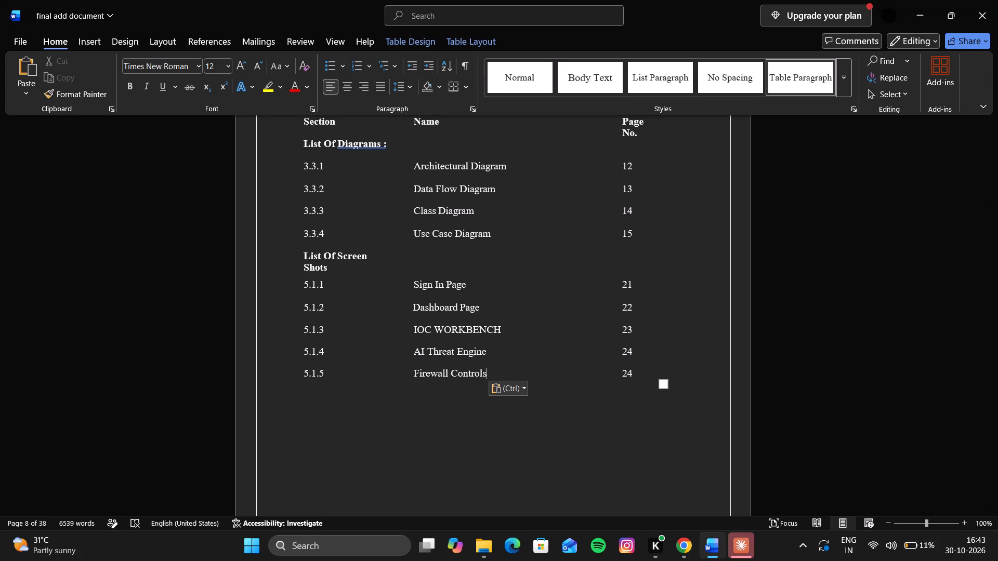
# Save the project report with the corrected List Of Screen Shots entries.
pyautogui.scroll(6, 519, 276)
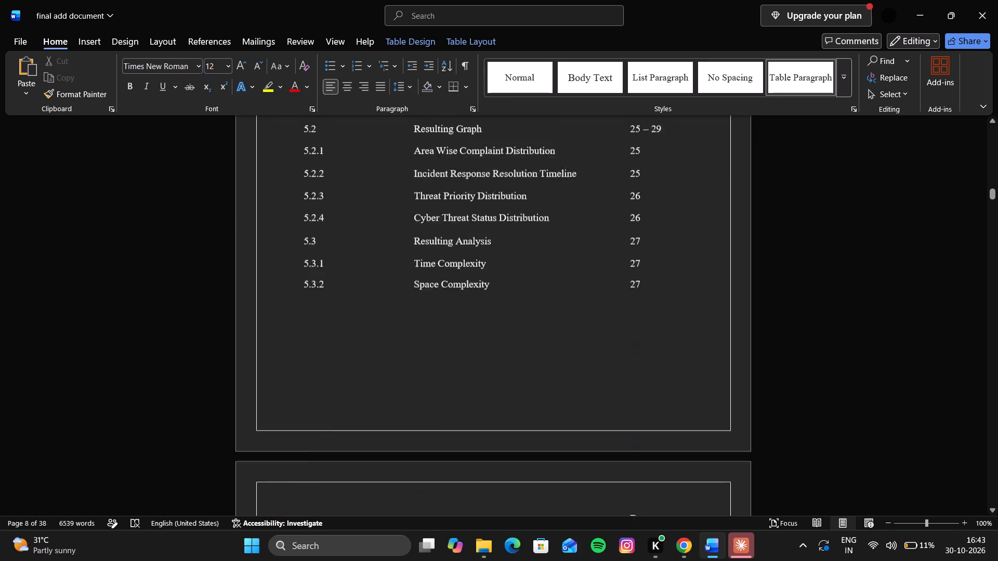
pyautogui.scroll(9, 519, 276)
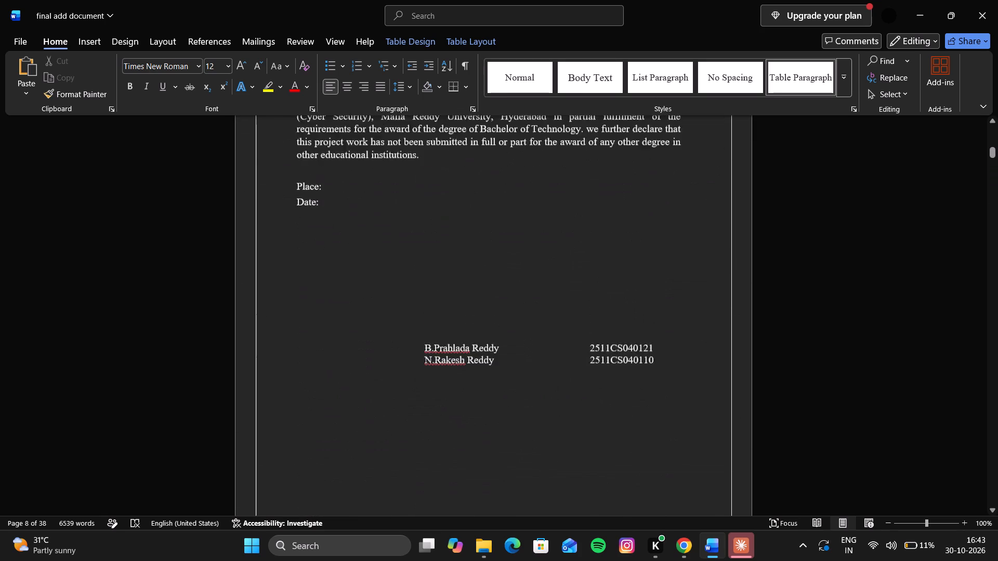
pyautogui.scroll(14, 519, 276)
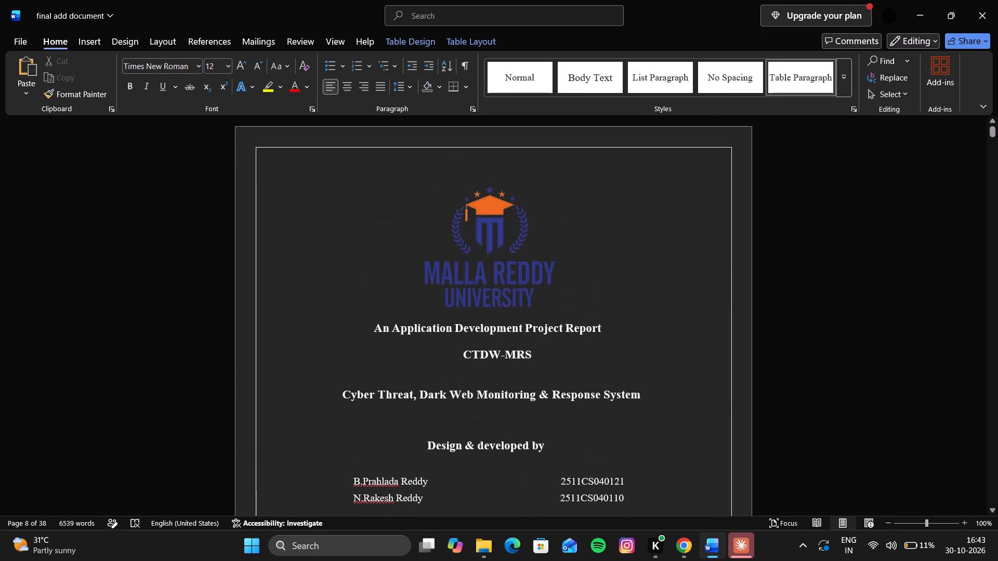
pyautogui.scroll(1, 519, 276)
pyautogui.hotkey('ctrl', 's')
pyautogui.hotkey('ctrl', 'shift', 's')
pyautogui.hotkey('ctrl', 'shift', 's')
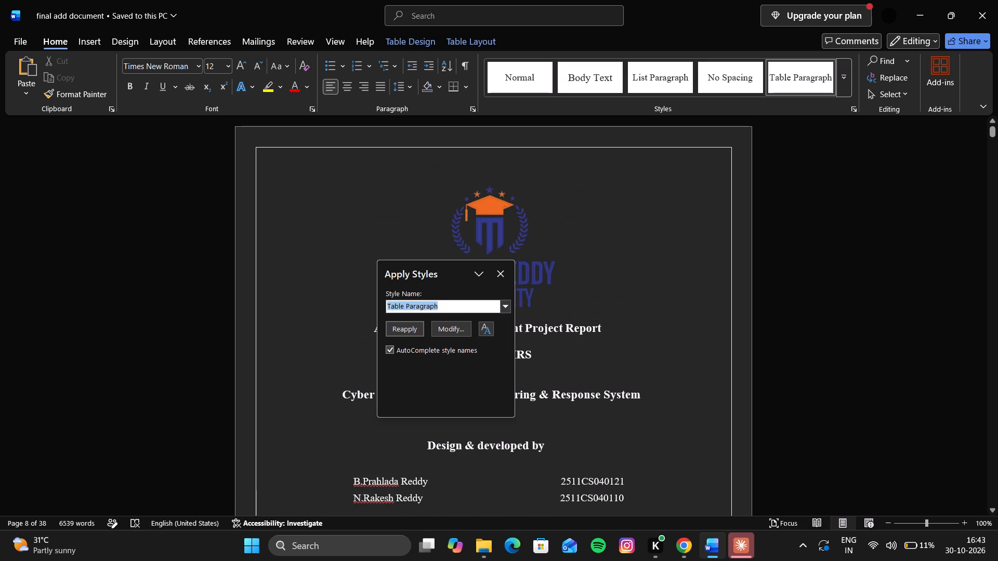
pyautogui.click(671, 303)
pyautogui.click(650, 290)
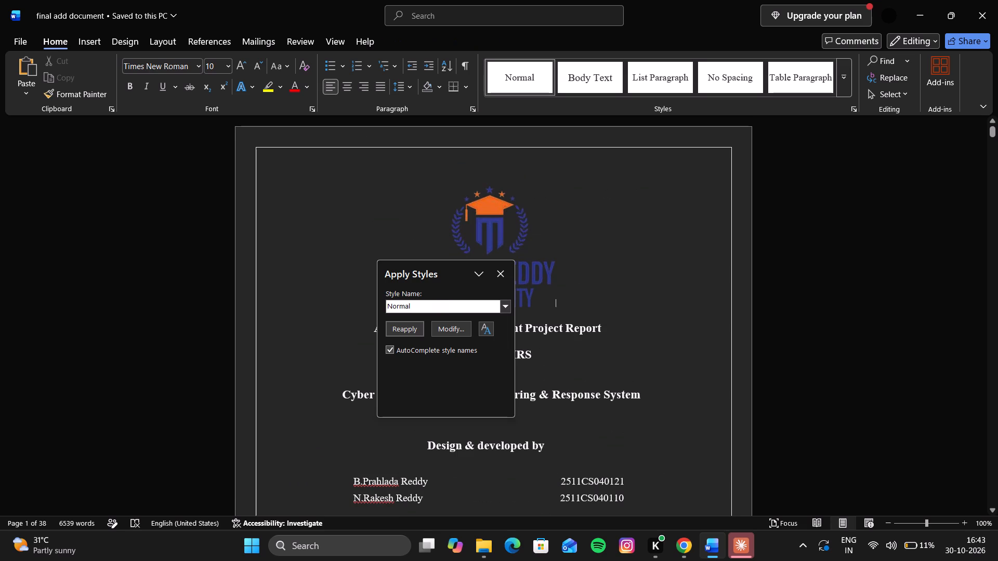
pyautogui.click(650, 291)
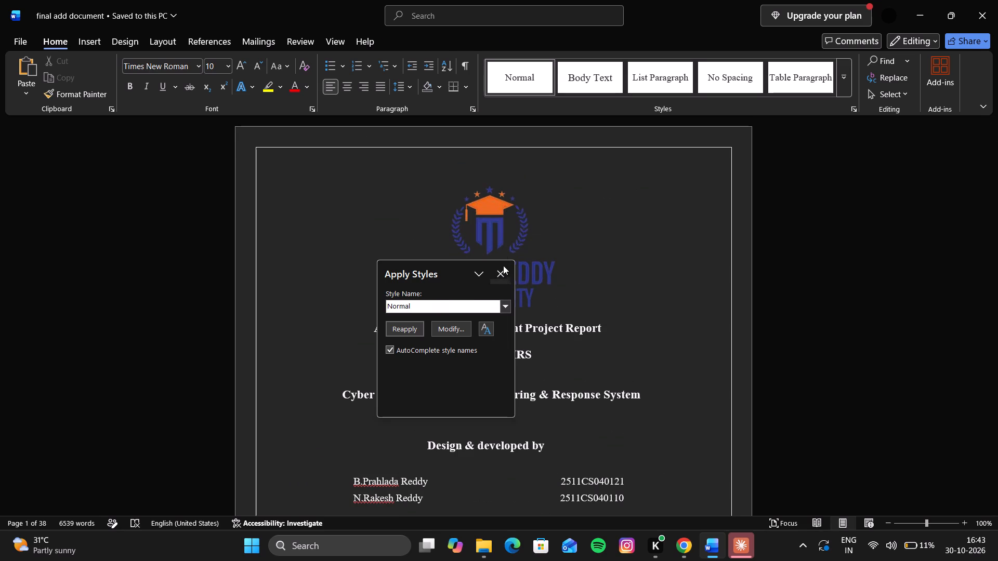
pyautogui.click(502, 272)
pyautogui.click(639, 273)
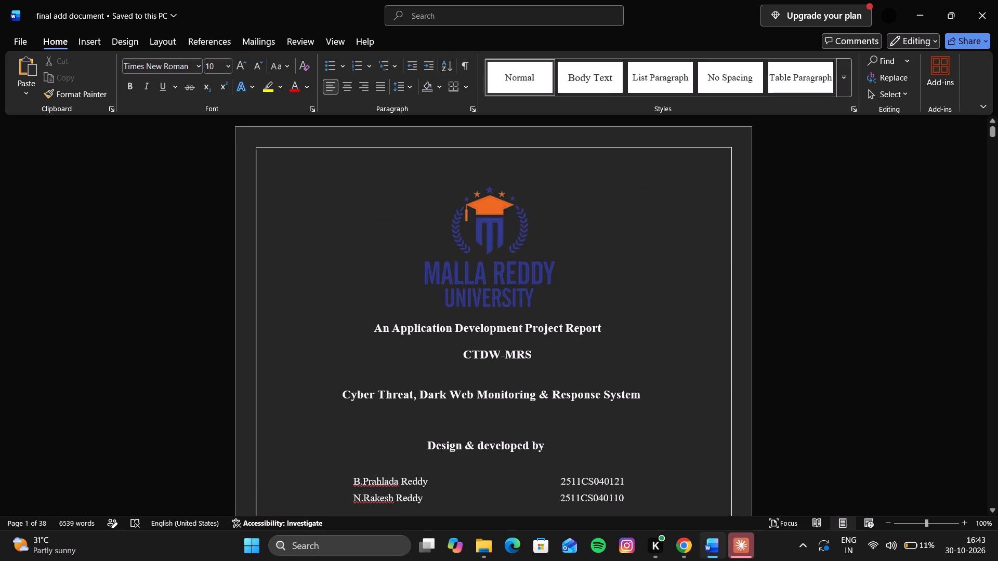
# Save the project report again under its existing name.
pyautogui.click(650, 220)
pyautogui.hotkey('ctrl', 's')
pyautogui.hotkey('ctrl', 's')
pyautogui.hotkey('ctrl', 's')
pyautogui.hotkey('ctrl', 's')
pyautogui.hotkey('ctrl', 's')
pyautogui.hotkey('ctrl', 's')
pyautogui.hotkey('ctrl', 's')
pyautogui.hotkey('ctrl', 's')
pyautogui.hotkey('ctrl', 's')
pyautogui.hotkey('ctrl', 's')
pyautogui.hotkey('ctrl', 's')
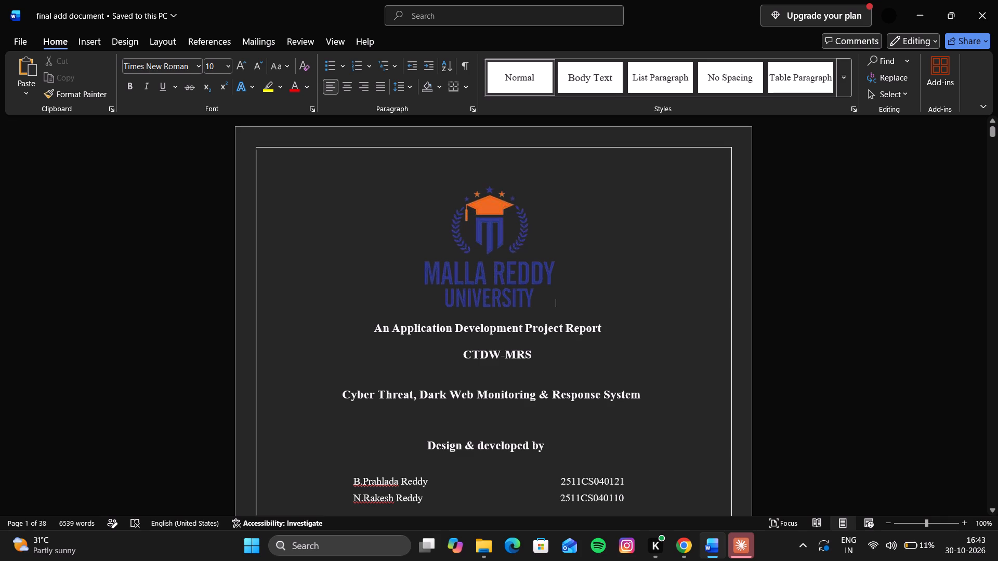
pyautogui.hotkey('ctrl', 's')
# Review the front matter from the cover page through the table of contents to the List Of Diagrams and List Of Screen Shots.
pyautogui.scroll(-4, 650, 220)
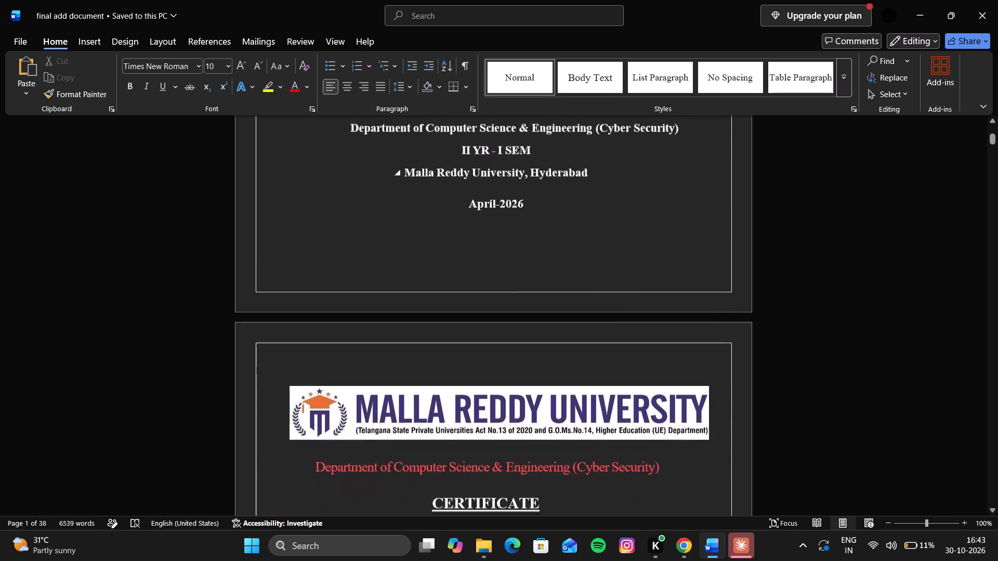
pyautogui.scroll(-5, 650, 220)
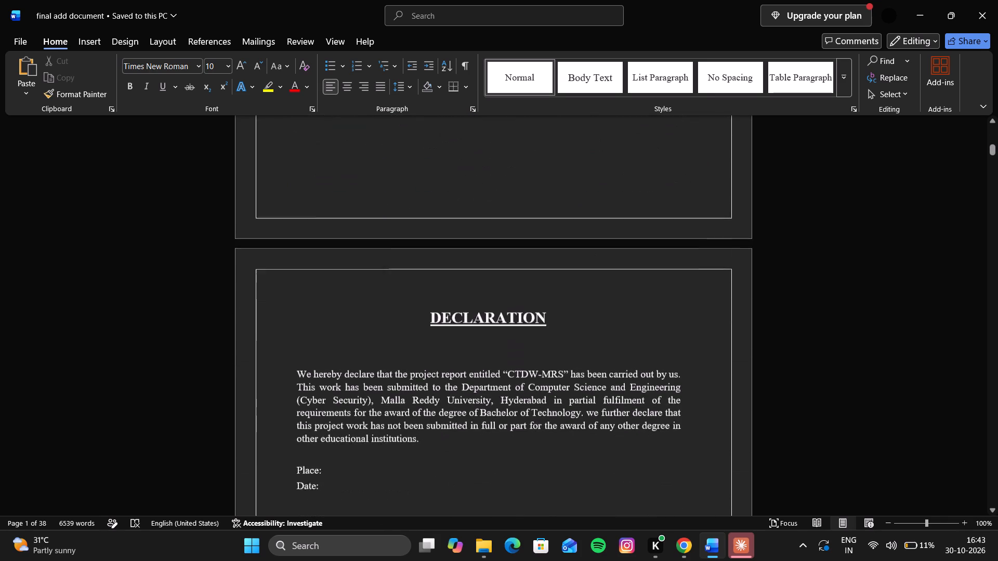
pyautogui.scroll(-2, 650, 220)
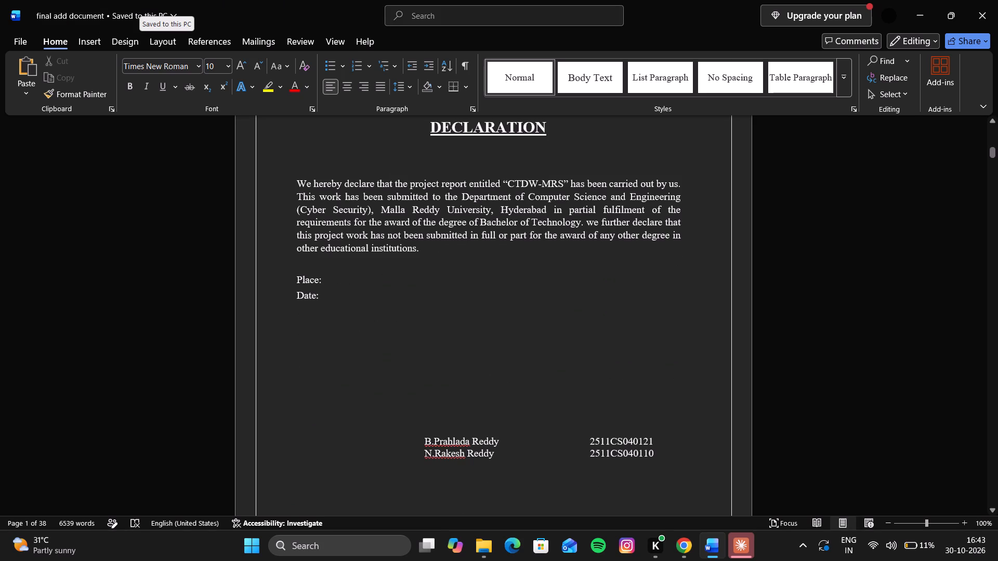
pyautogui.scroll(-2, 543, 338)
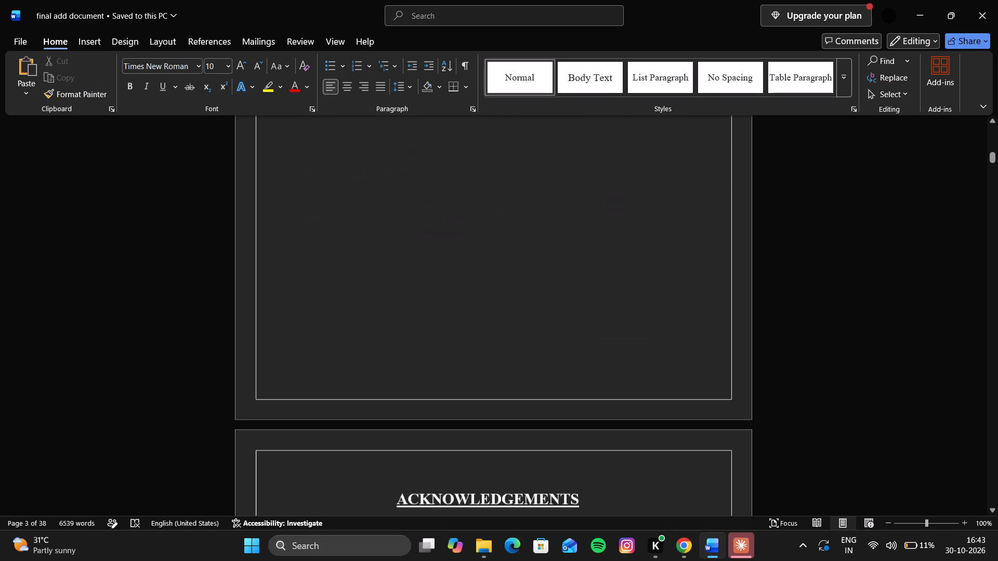
pyautogui.scroll(-4, 543, 338)
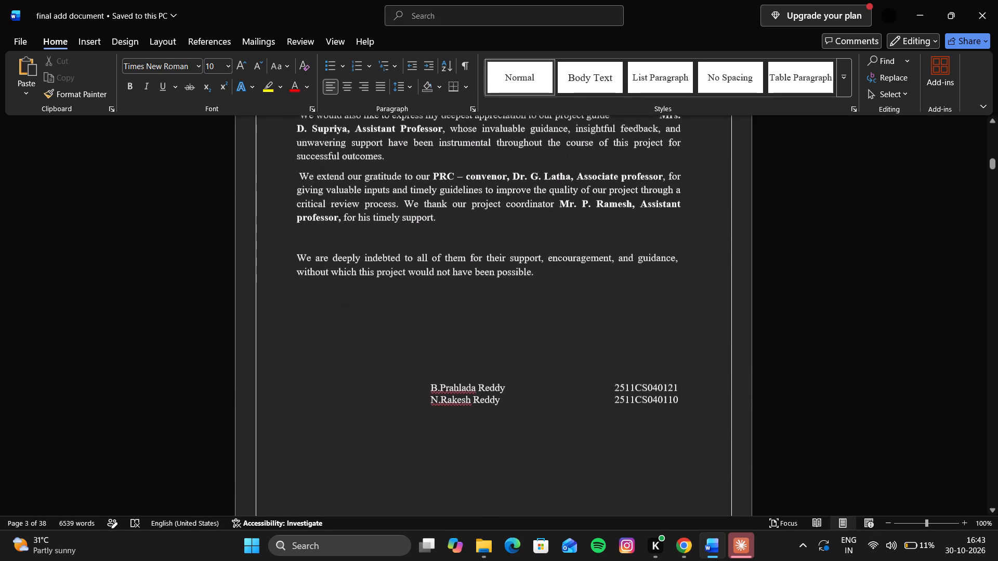
pyautogui.scroll(-6, 543, 338)
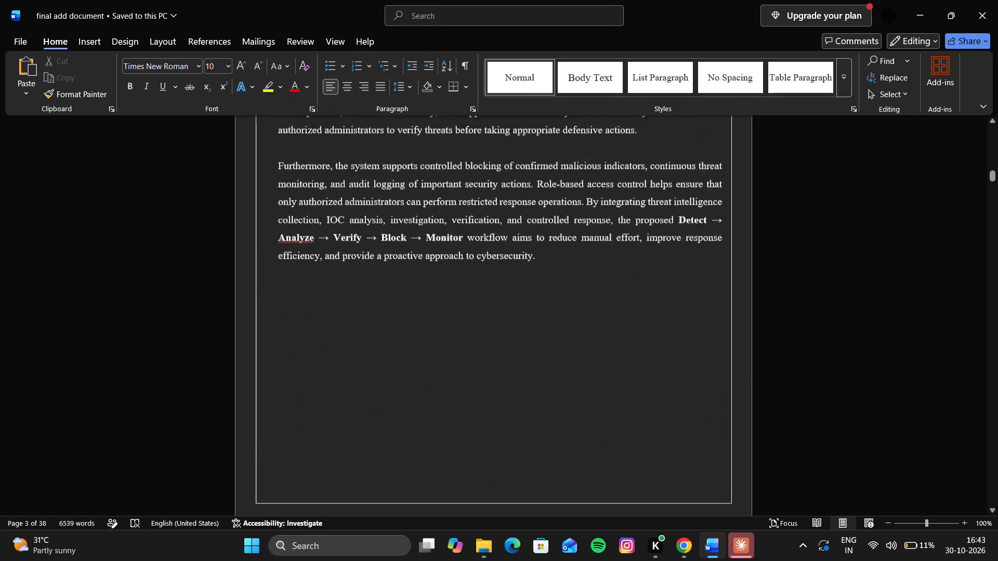
pyautogui.scroll(-7, 543, 338)
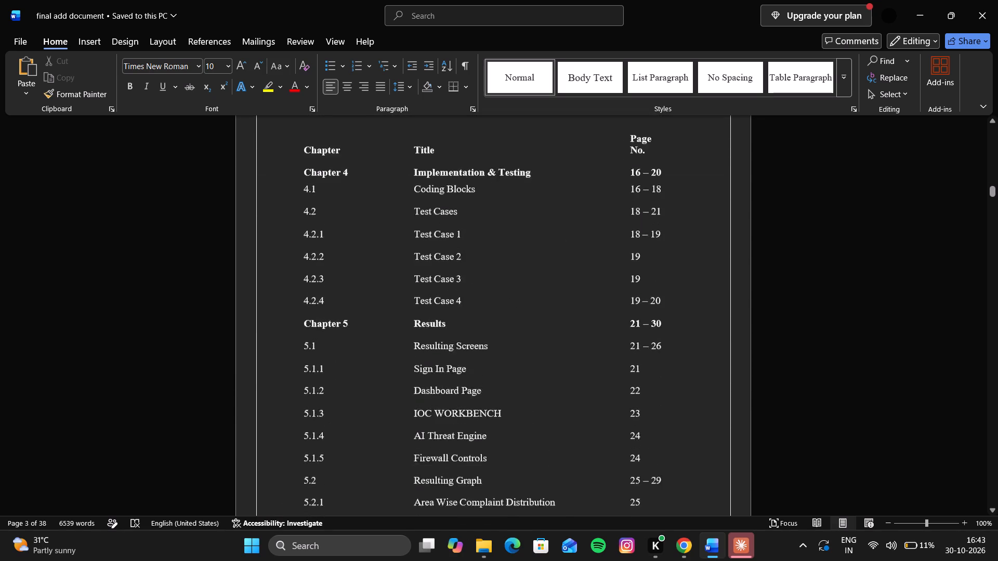
pyautogui.scroll(-5, 543, 338)
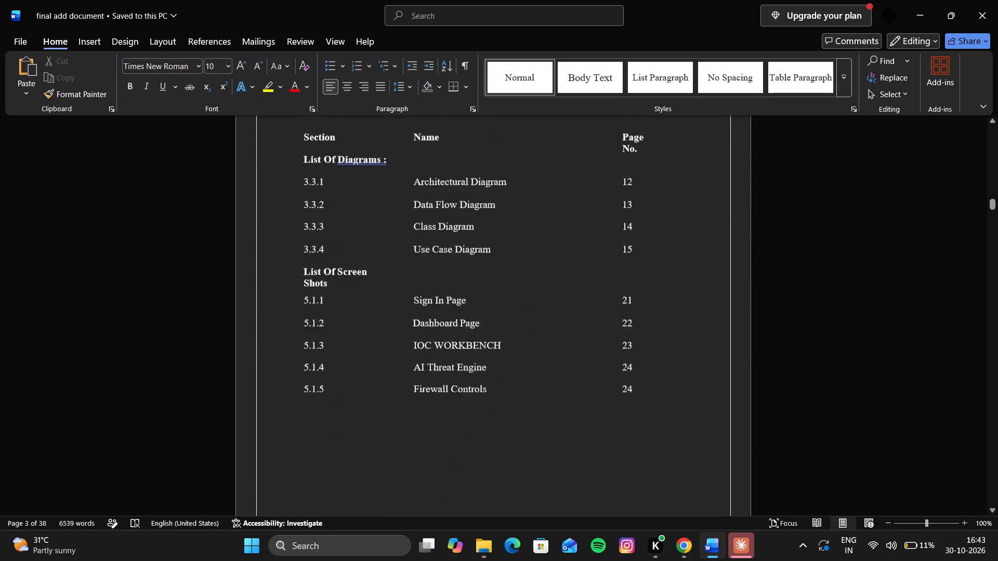
# Review the body pages from Chapter 1 to section 2.4 Feasibility Study, examining the Technical Feasibility text.
pyautogui.scroll(-5, 543, 338)
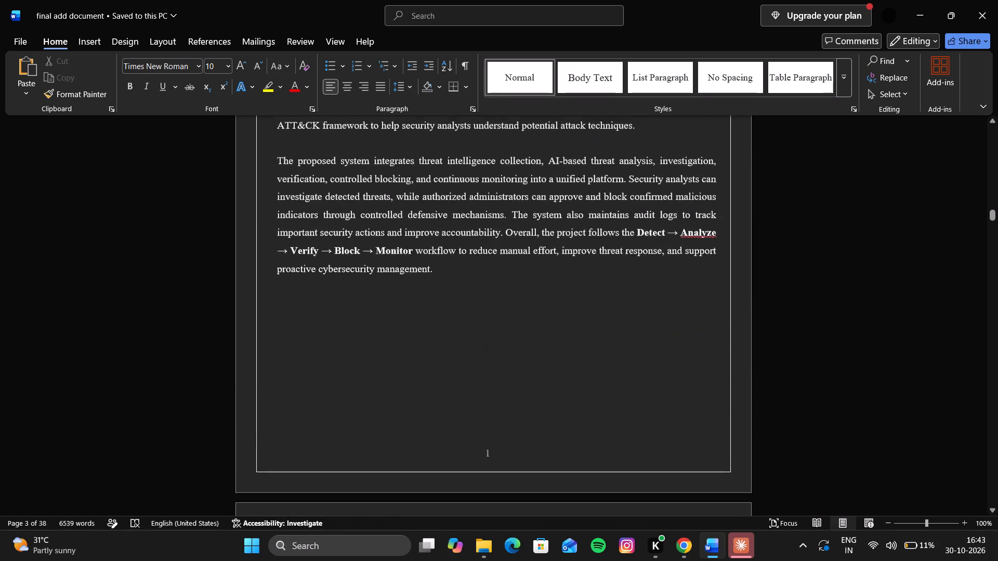
pyautogui.scroll(-2, 543, 338)
pyautogui.scroll(3, 543, 338)
pyautogui.scroll(-10, 543, 338)
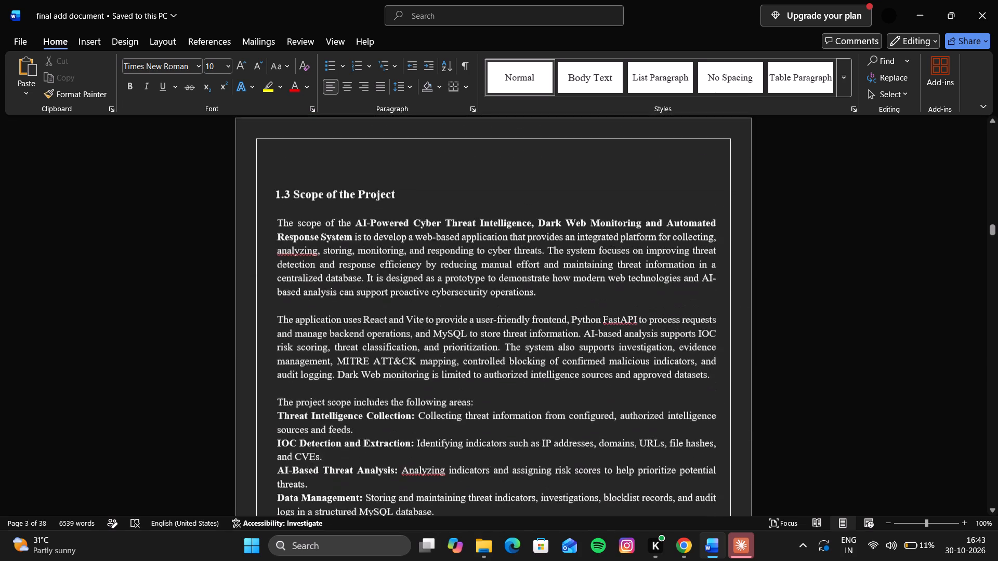
pyautogui.scroll(-11, 543, 338)
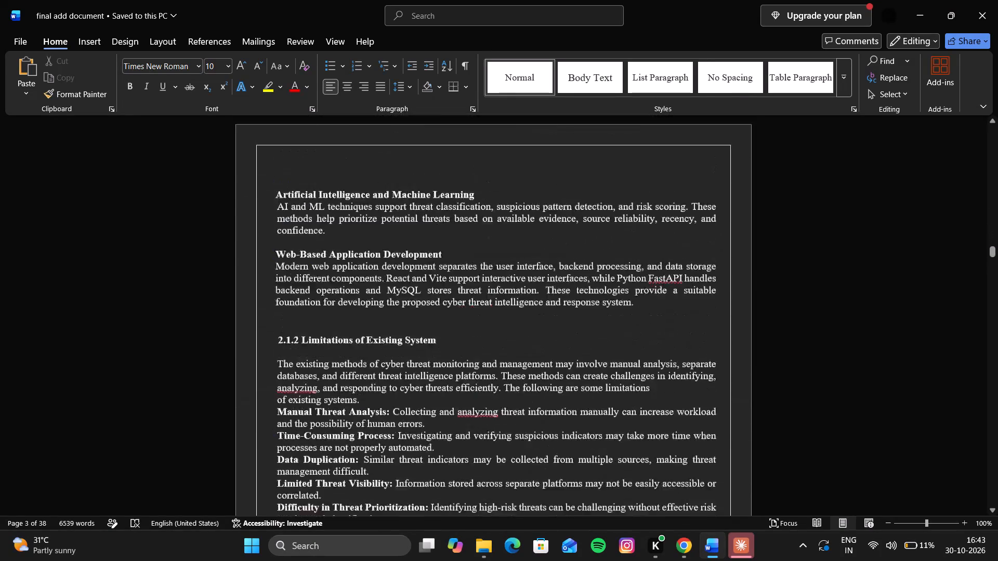
pyautogui.scroll(-6, 543, 338)
pyautogui.scroll(1, 543, 338)
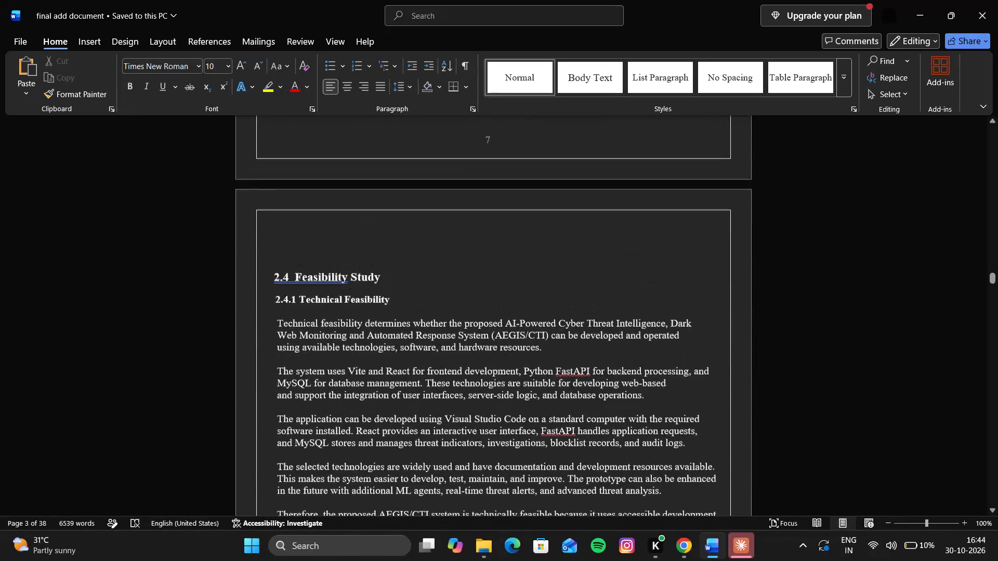
pyautogui.scroll(2, 543, 338)
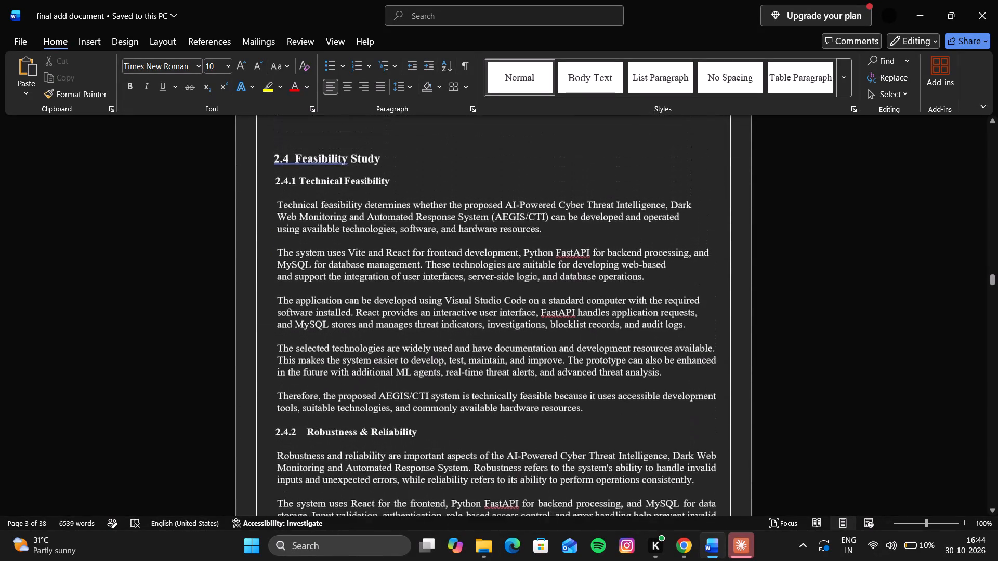
pyautogui.scroll(2, 543, 338)
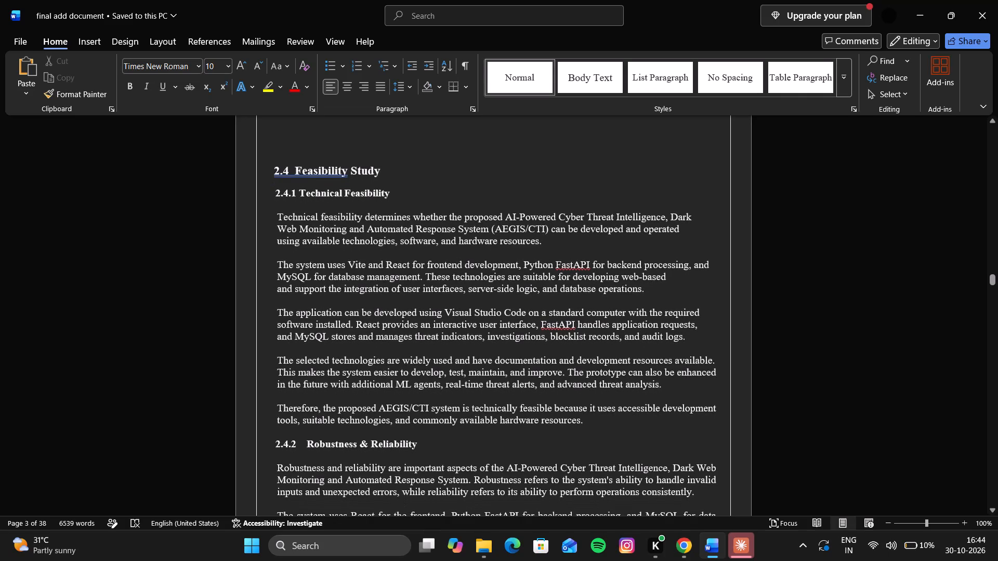
pyautogui.scroll(2, 543, 338)
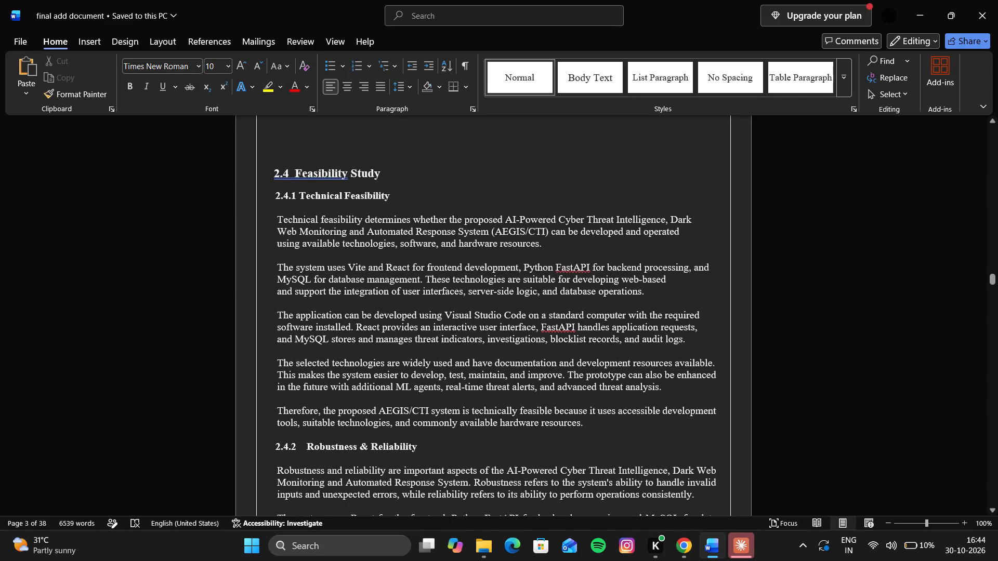
pyautogui.moveTo(278, 217); pyautogui.dragTo(335, 440)
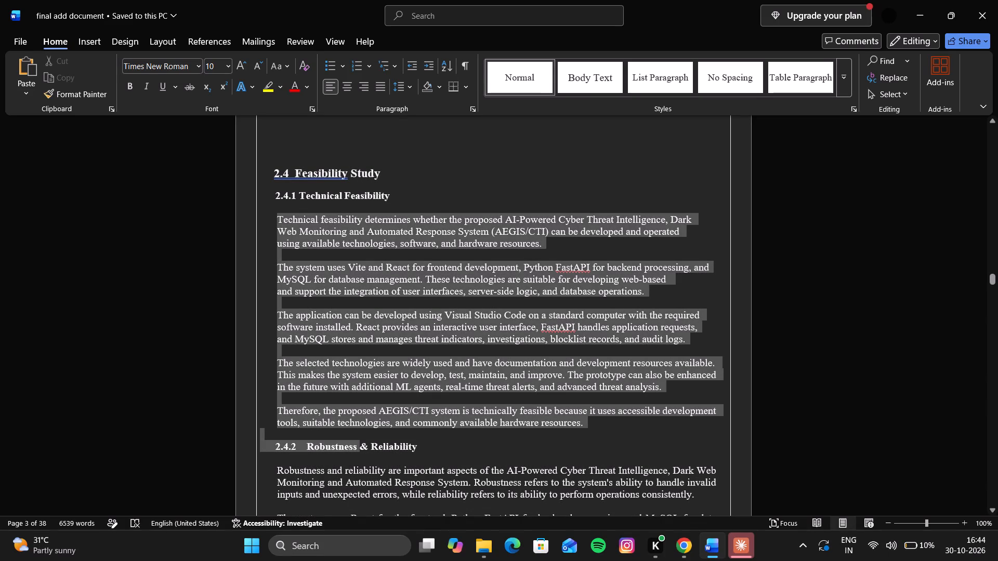
pyautogui.moveTo(335, 440); pyautogui.dragTo(329, 427)
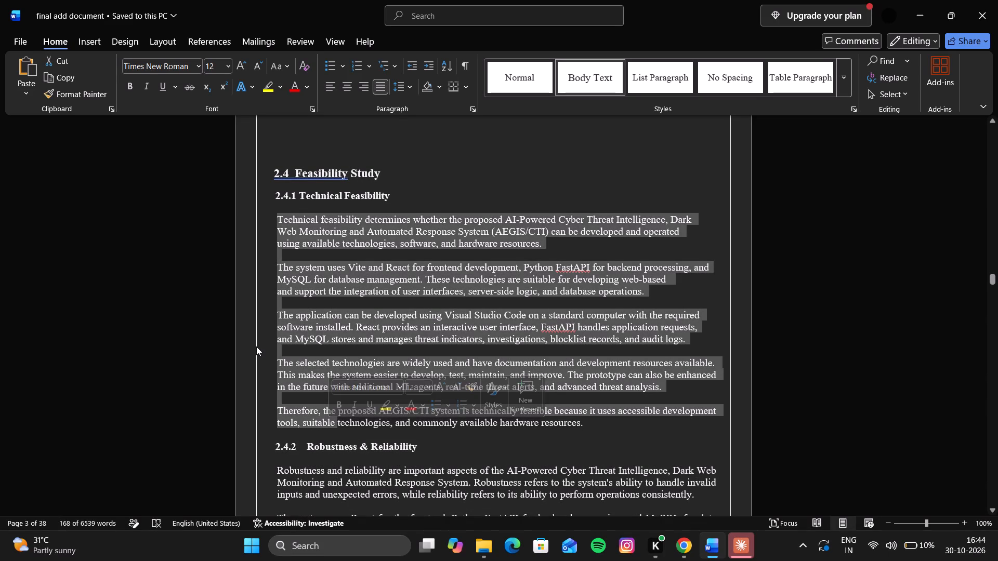
pyautogui.click(256, 346)
# Review Chapter 2 backwards from section 2.4 to section 2.1.1, examining the Cyber Threat Intelligence paragraph under Literature Survey.
pyautogui.scroll(3, 256, 346)
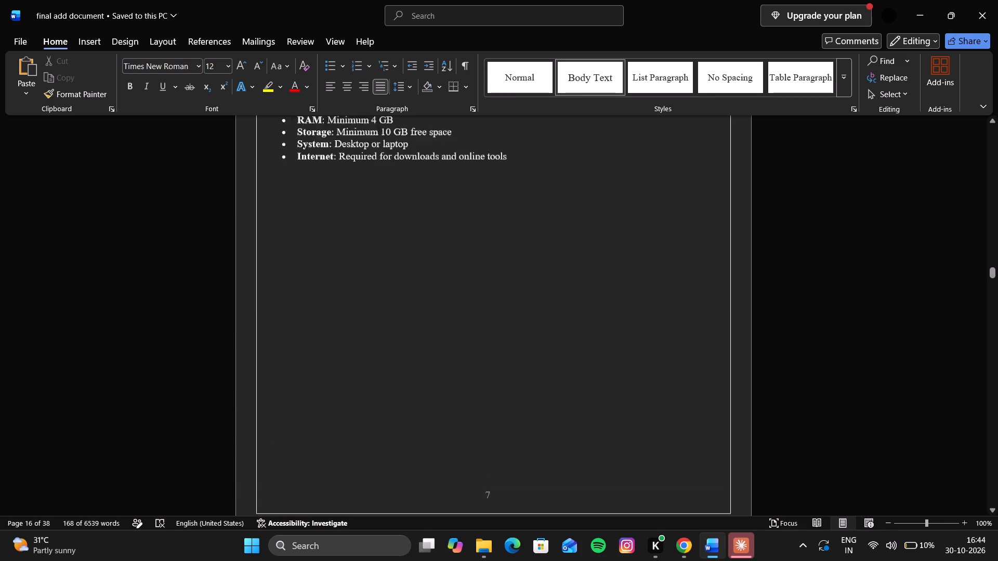
pyautogui.scroll(6, 256, 346)
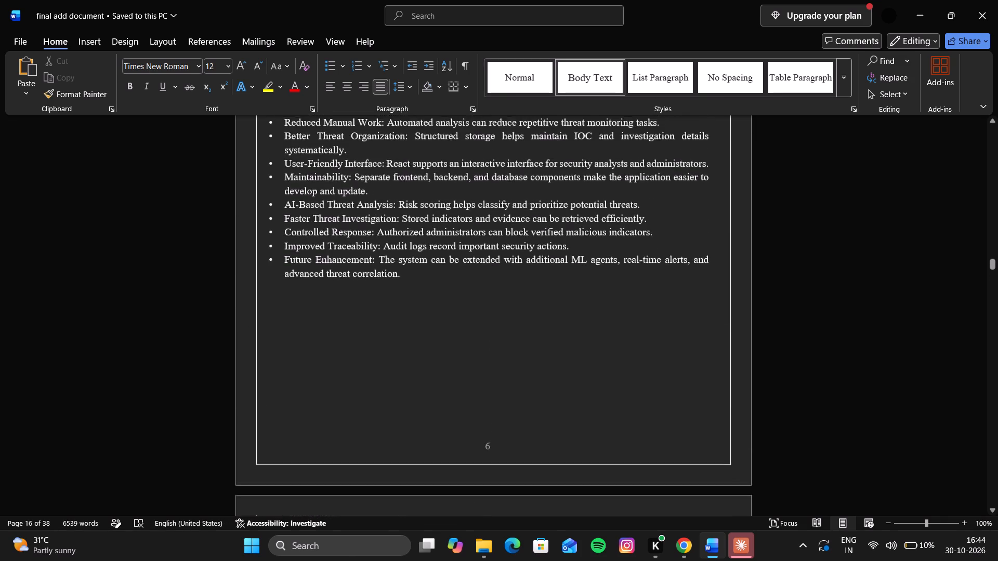
pyautogui.scroll(4, 256, 346)
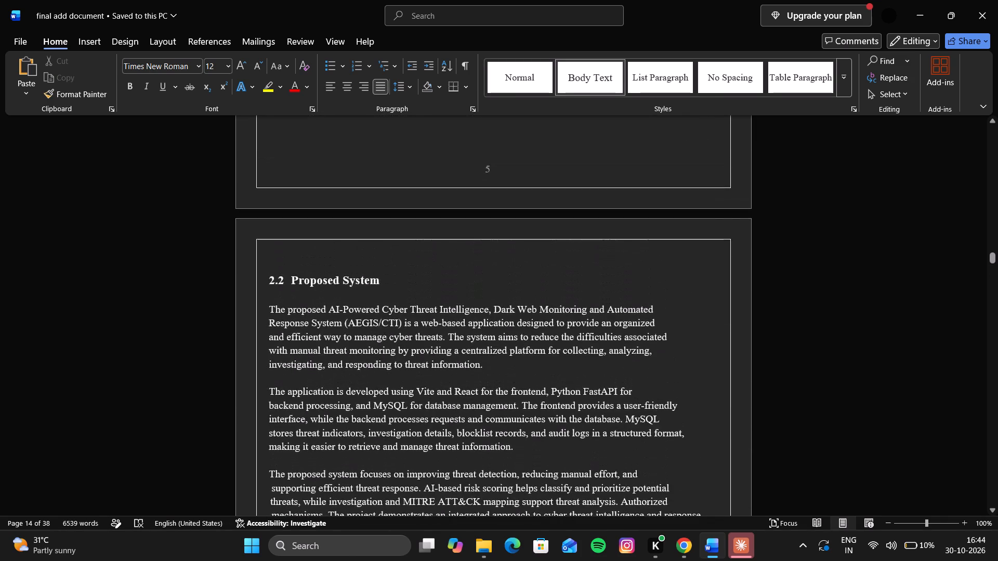
pyautogui.scroll(5, 256, 346)
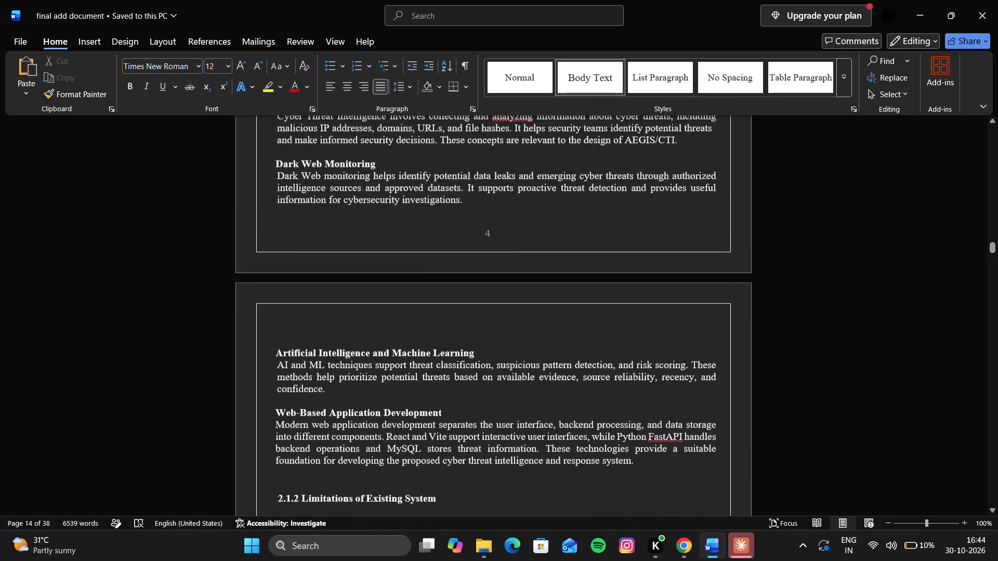
pyautogui.scroll(3, 256, 346)
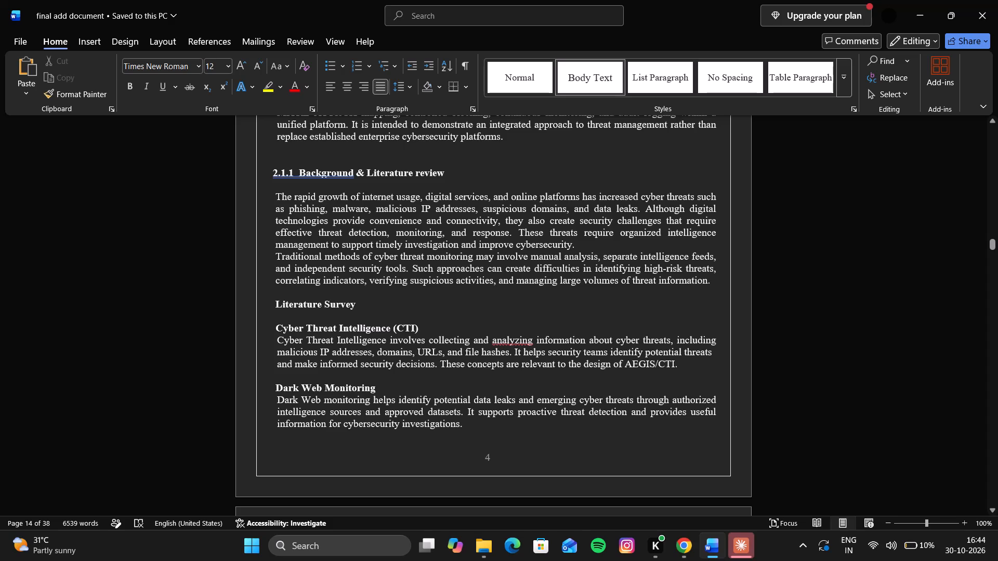
pyautogui.scroll(1, 256, 346)
pyautogui.moveTo(277, 323); pyautogui.dragTo(301, 372)
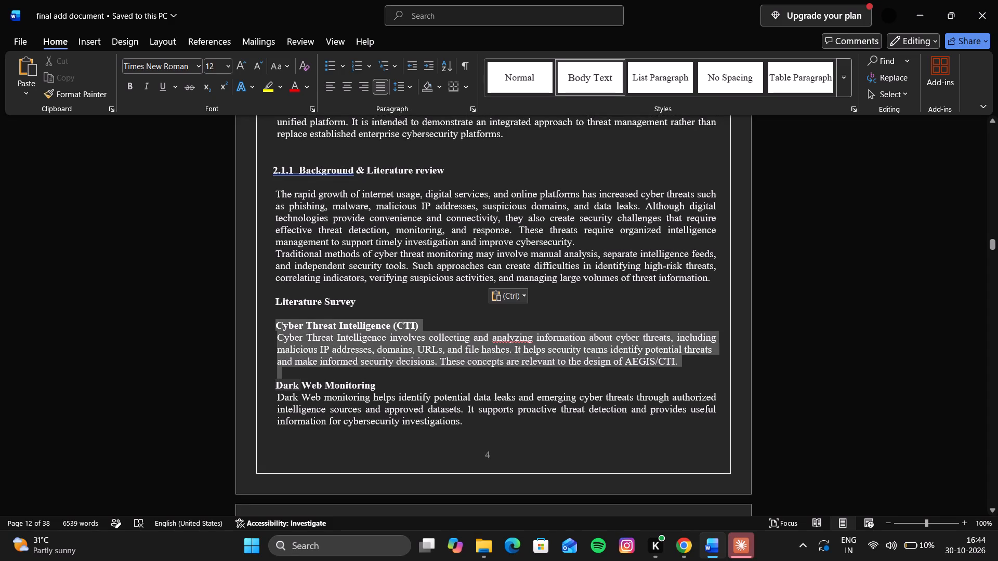
pyautogui.moveTo(301, 372); pyautogui.dragTo(301, 373)
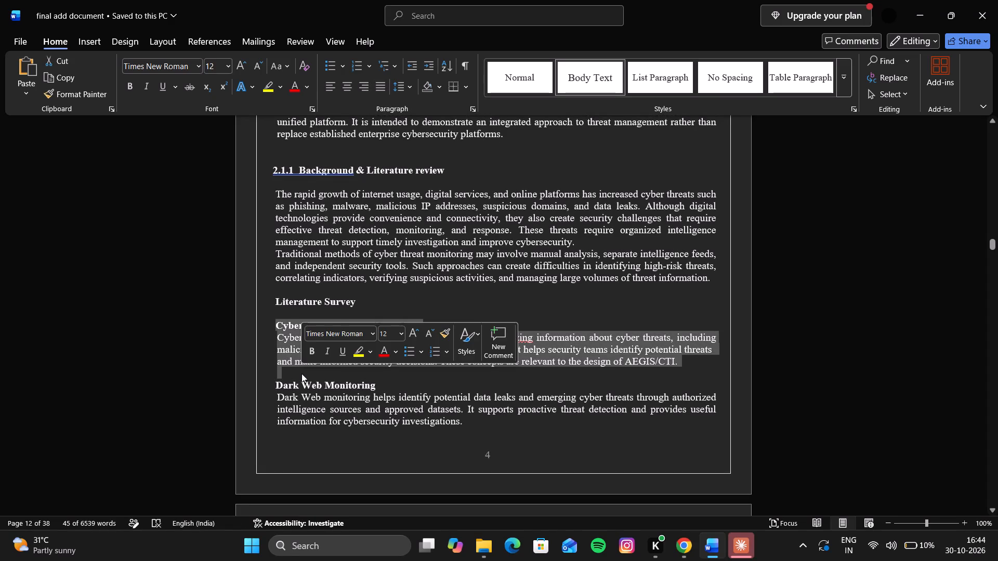
pyautogui.click(301, 373)
# Look back through the earlier pages to the certificate, and examine the Poster Presentation page at the report's end.
pyautogui.scroll(6, 301, 373)
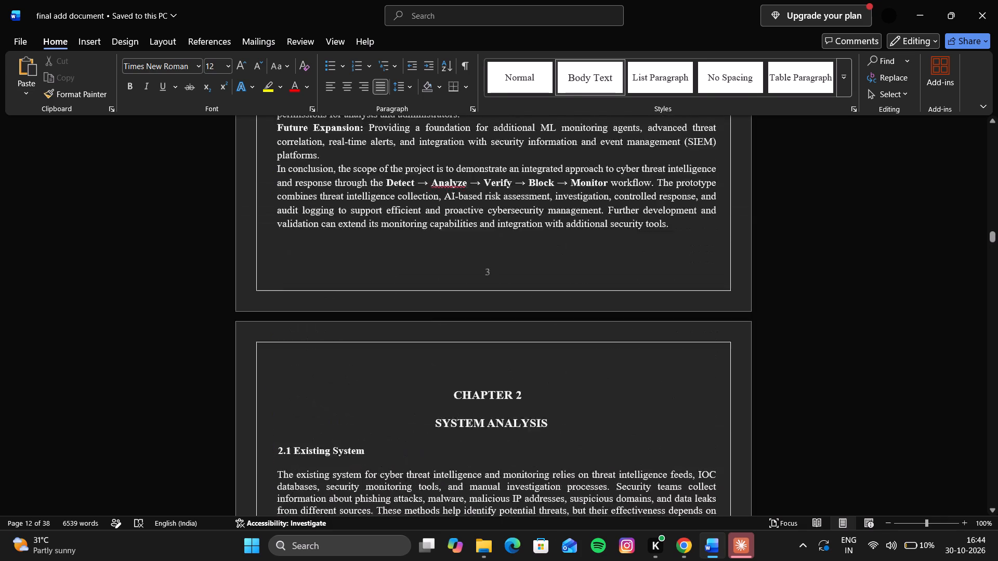
pyautogui.scroll(16, 301, 373)
pyautogui.scroll(11, 301, 373)
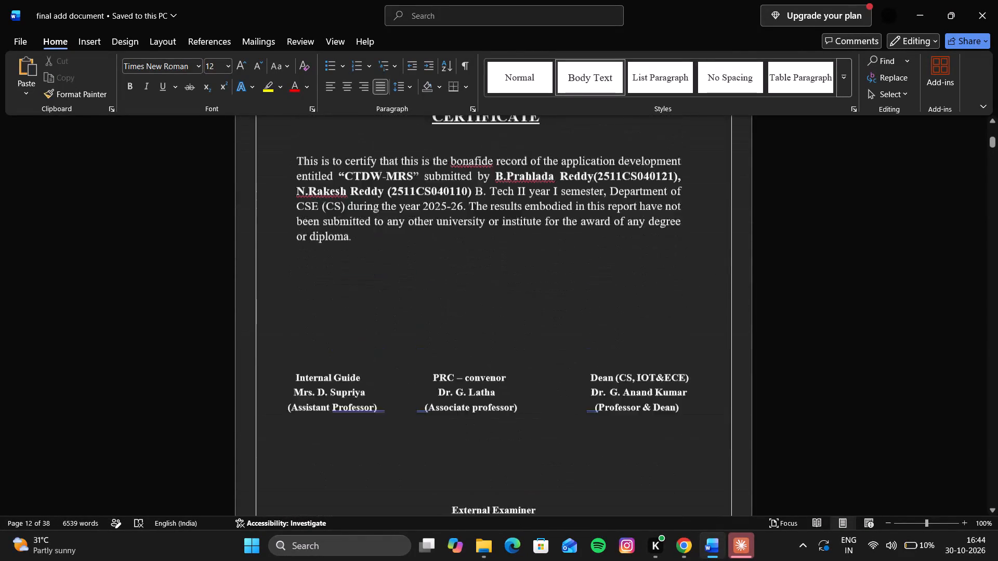
pyautogui.scroll(1, 301, 373)
pyautogui.scroll(-20, 301, 373)
pyautogui.scroll(-19, 301, 373)
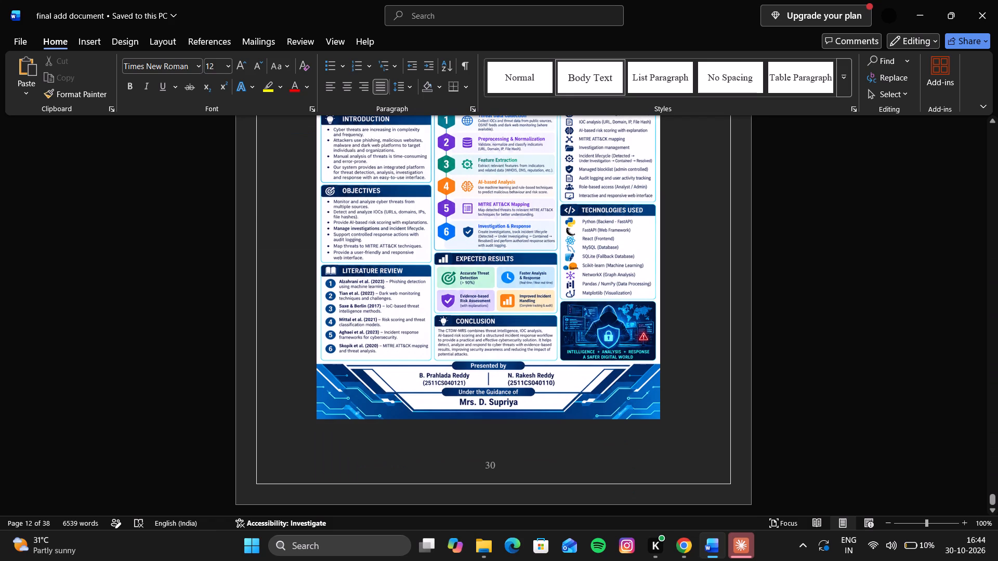
pyautogui.scroll(3, 301, 373)
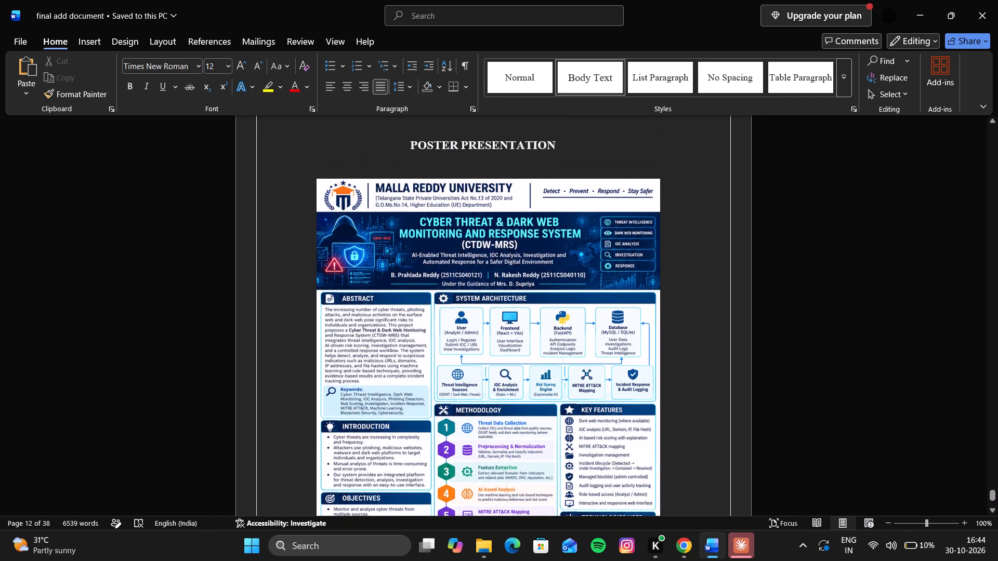
pyautogui.scroll(-1, 470, 413)
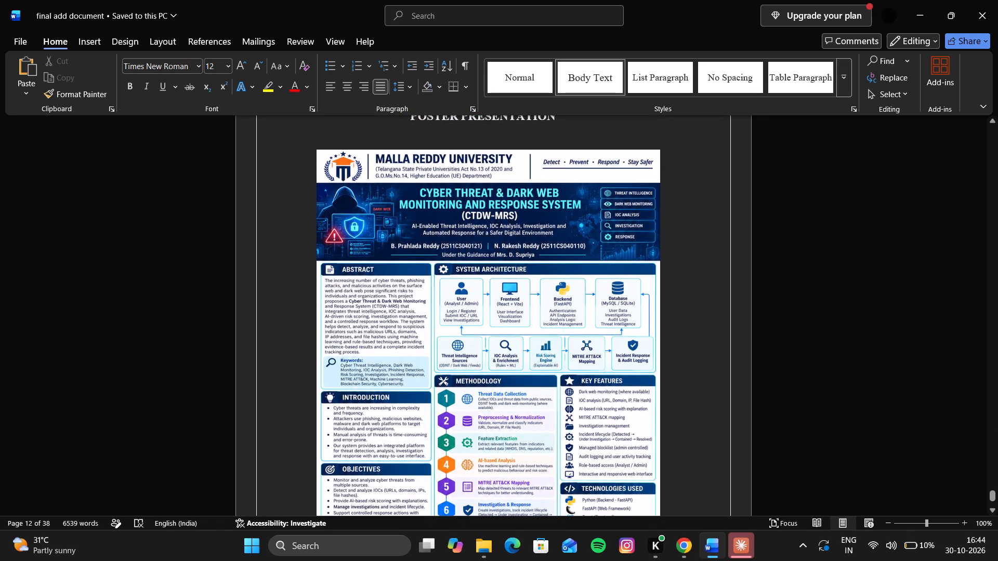